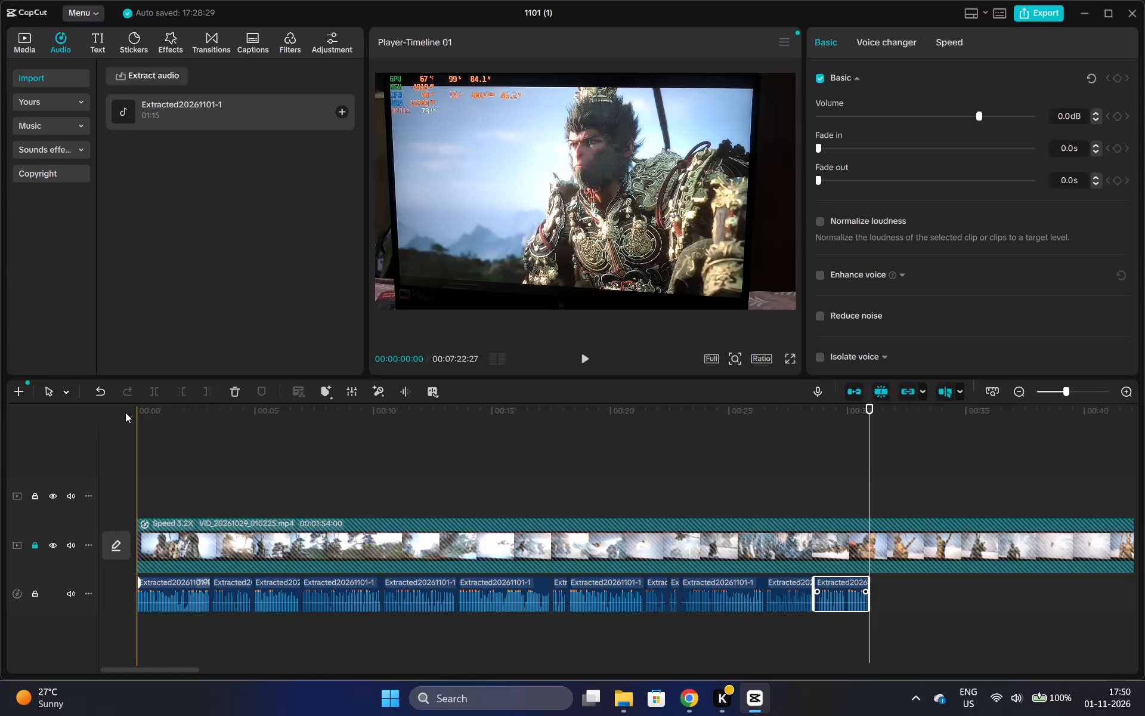
Play the timeline from the start to 00:00:09:03 and add VID_20261101_174111 (1) from File Explorer there, above the main video.
left_click(135, 411)
left_click(141, 411)
key("space")
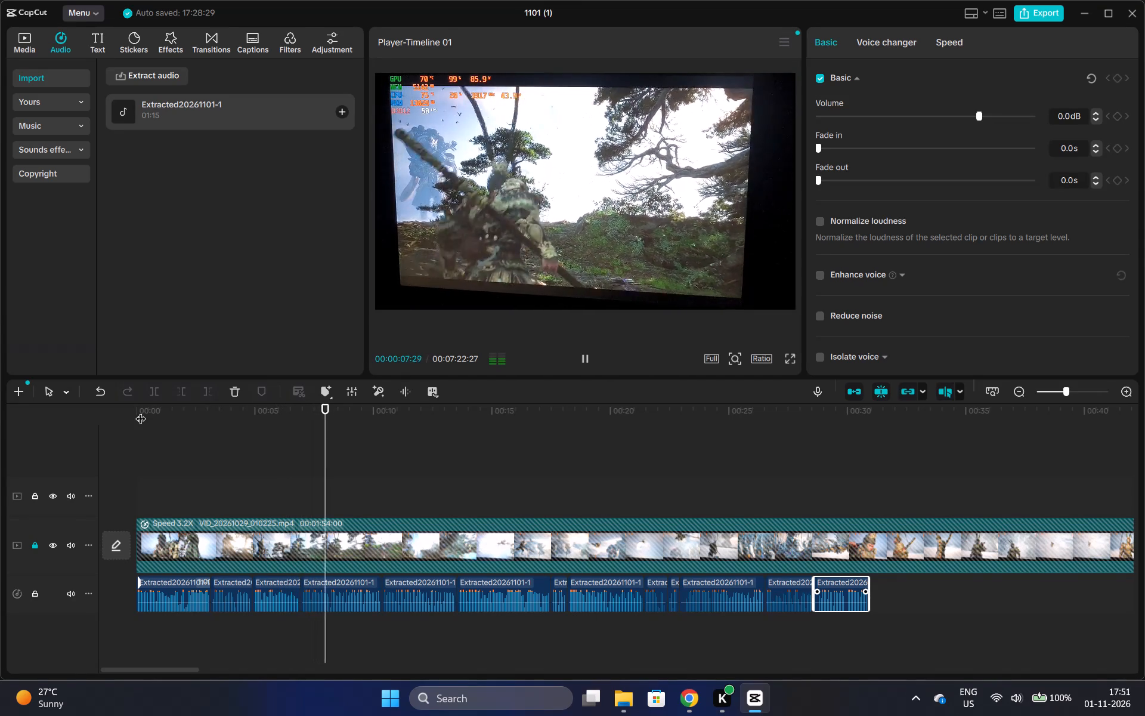
key("space")
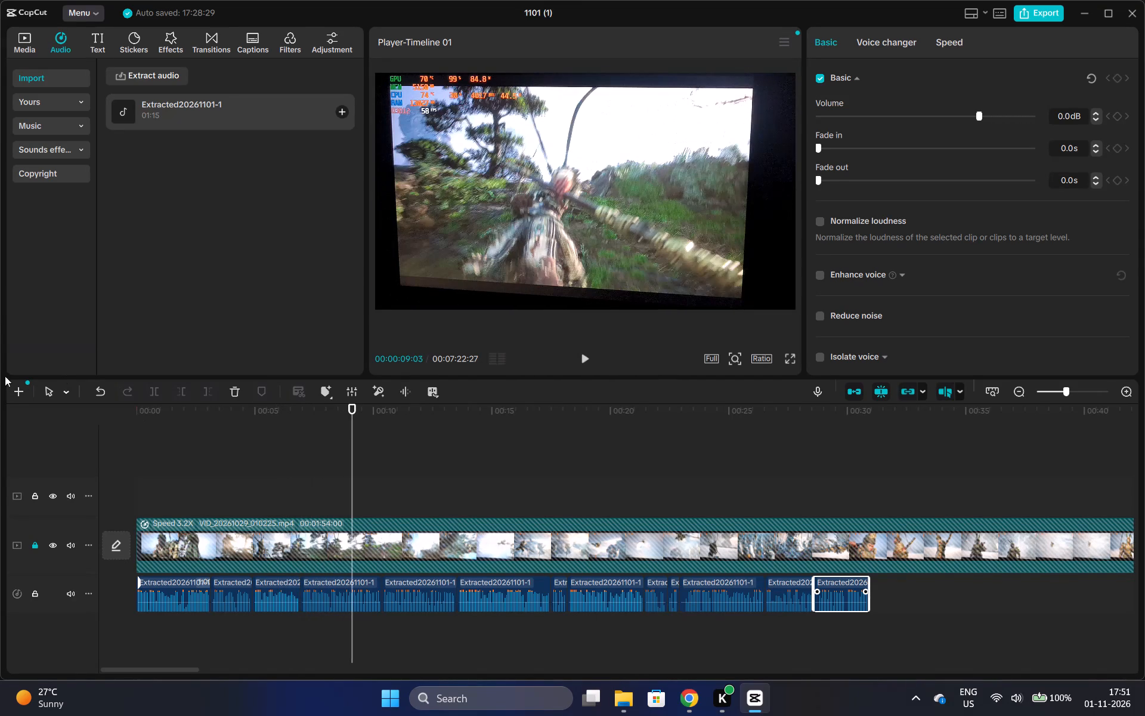
left_click(622, 695)
left_click_drag(181, 242, 395, 591)
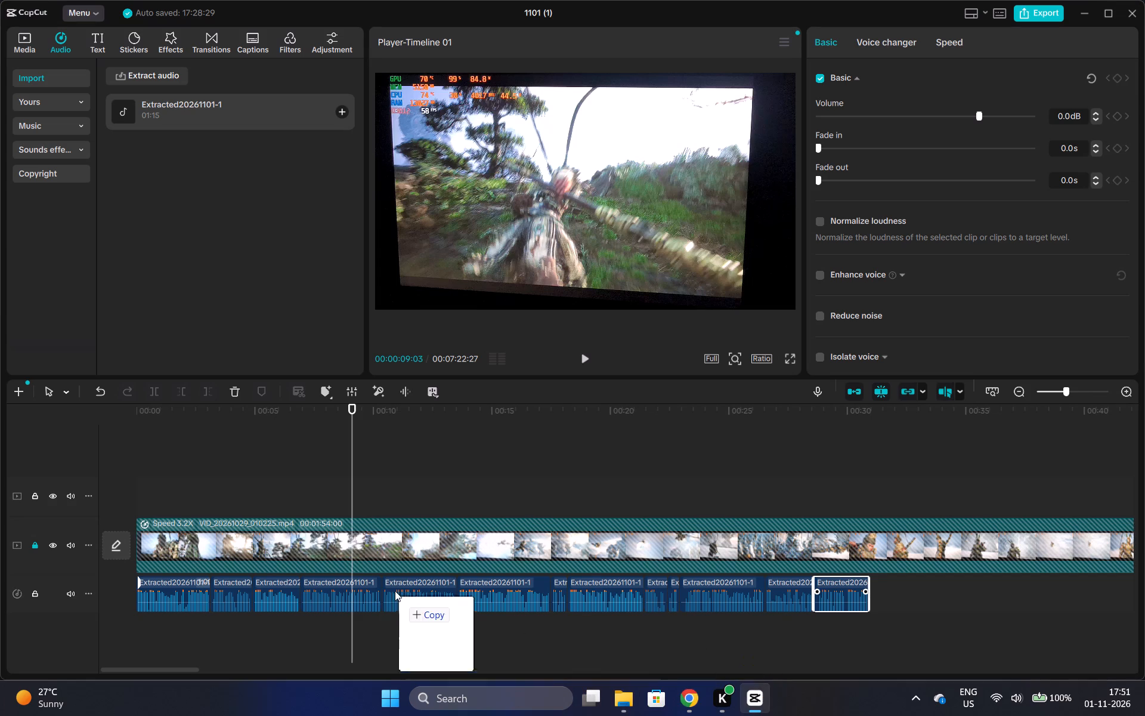
left_click_drag(395, 591, 329, 478)
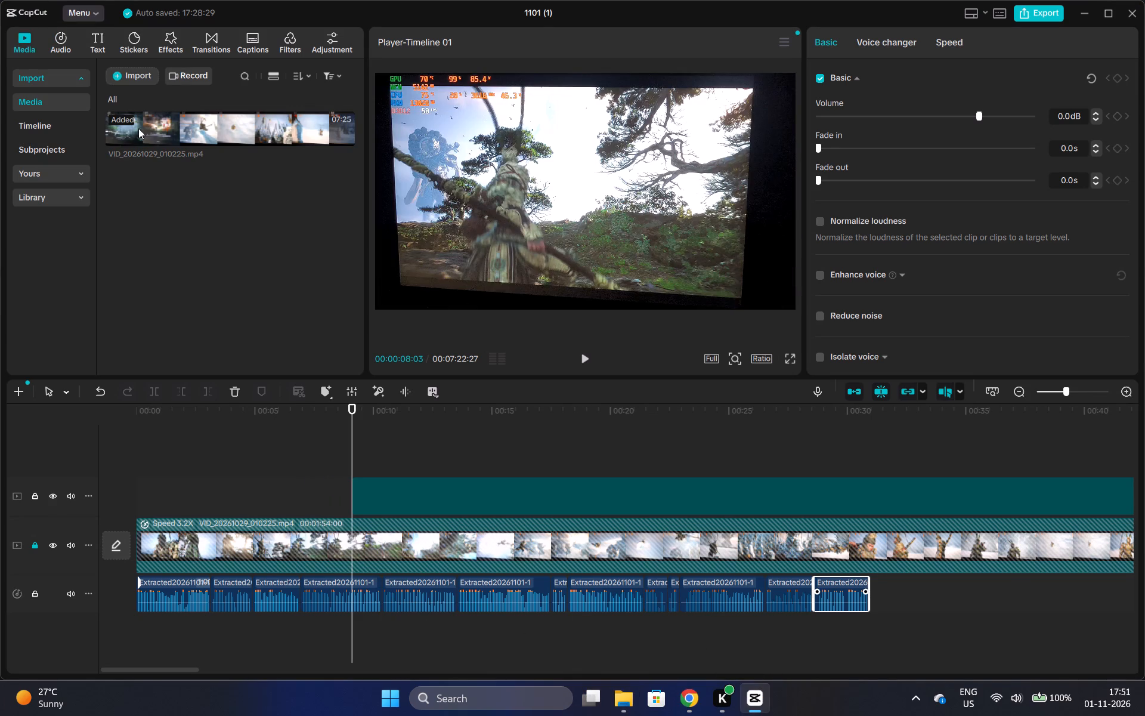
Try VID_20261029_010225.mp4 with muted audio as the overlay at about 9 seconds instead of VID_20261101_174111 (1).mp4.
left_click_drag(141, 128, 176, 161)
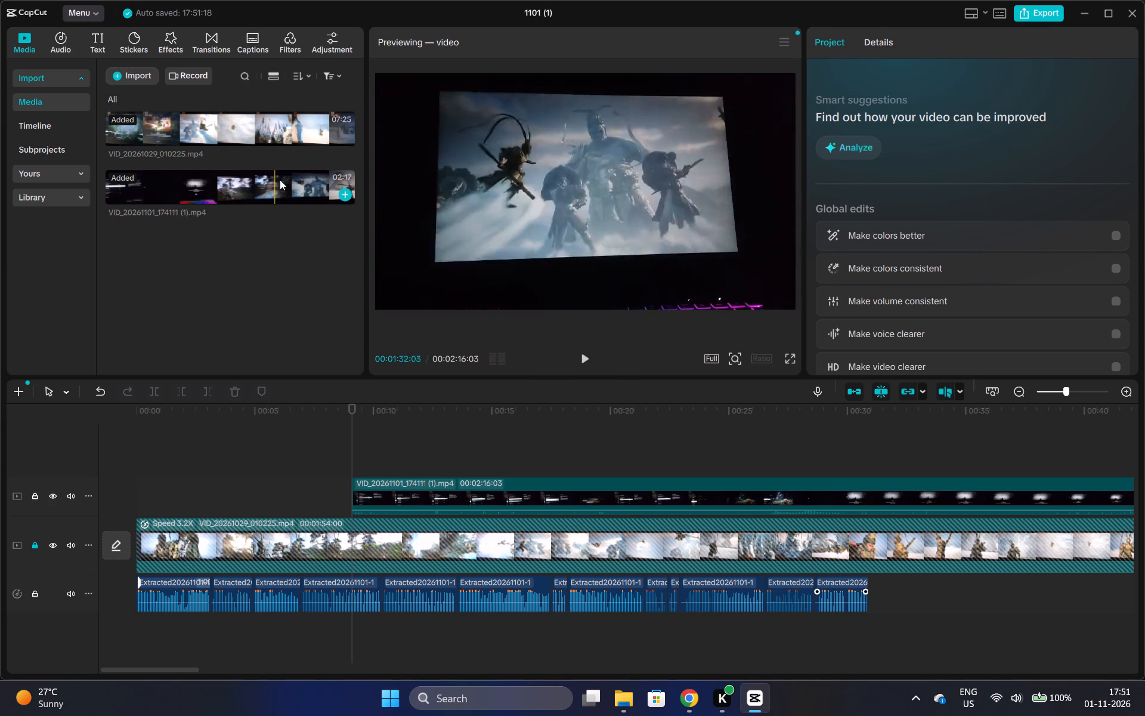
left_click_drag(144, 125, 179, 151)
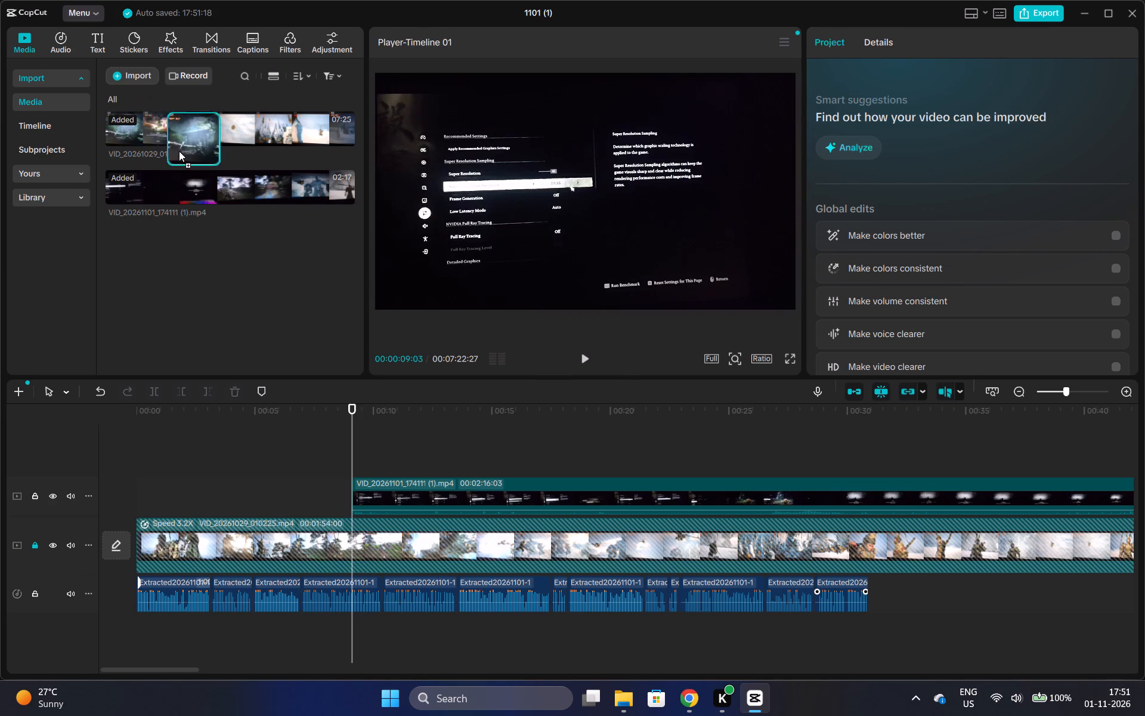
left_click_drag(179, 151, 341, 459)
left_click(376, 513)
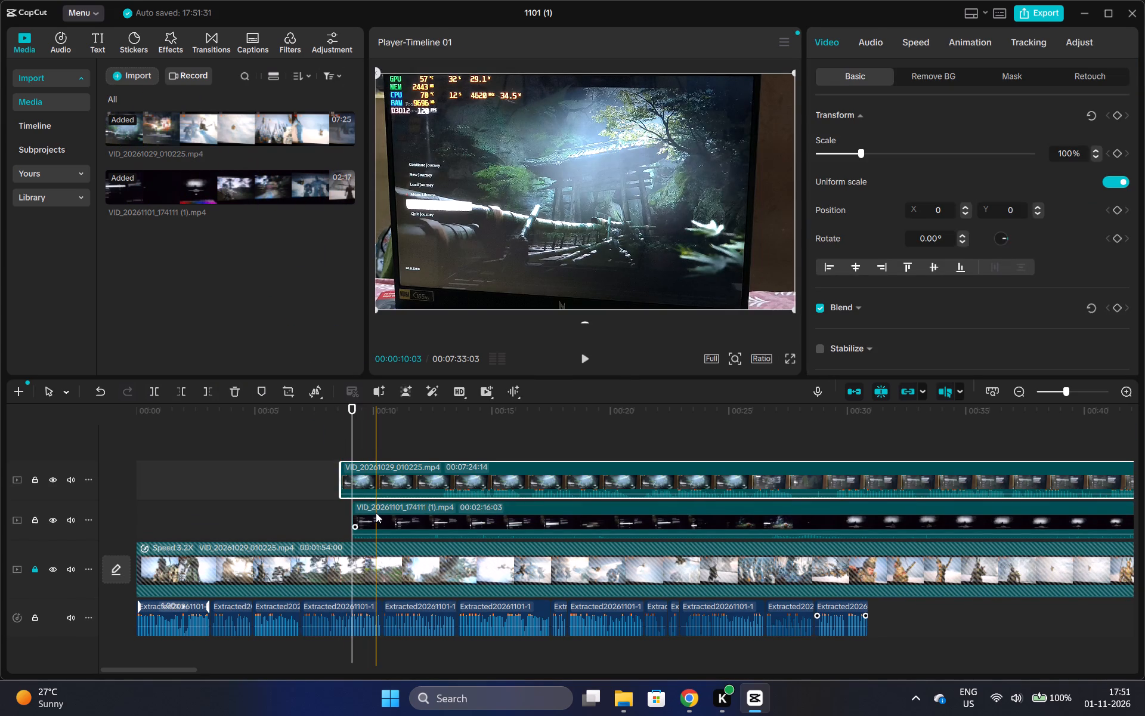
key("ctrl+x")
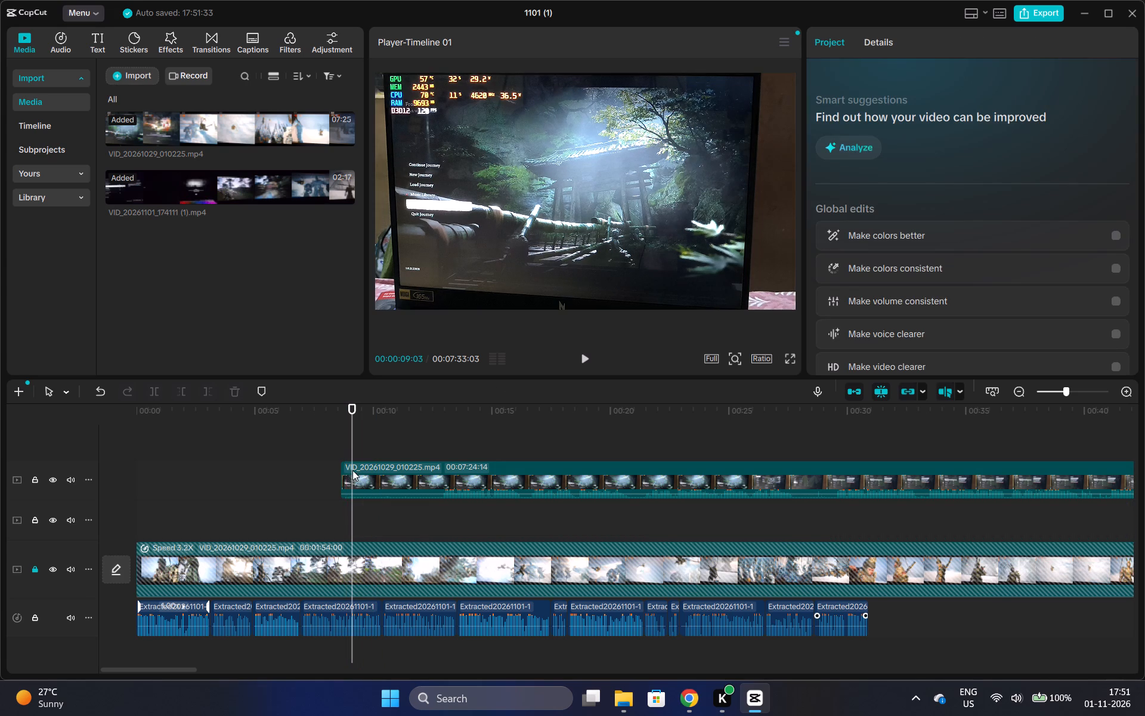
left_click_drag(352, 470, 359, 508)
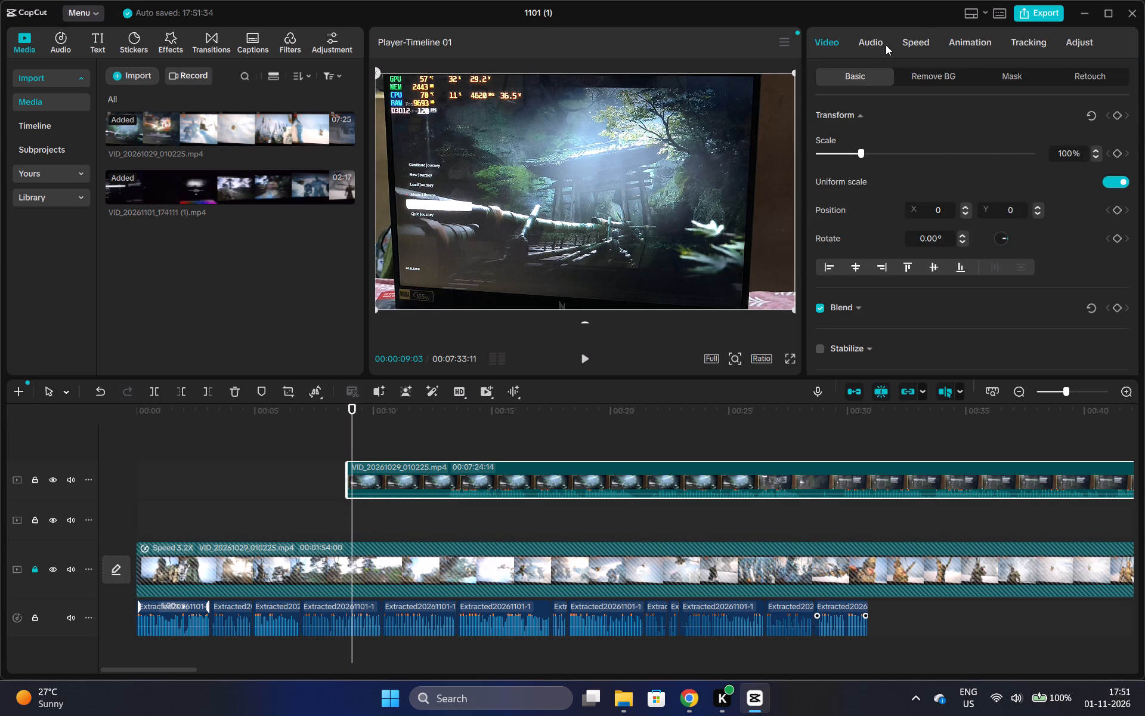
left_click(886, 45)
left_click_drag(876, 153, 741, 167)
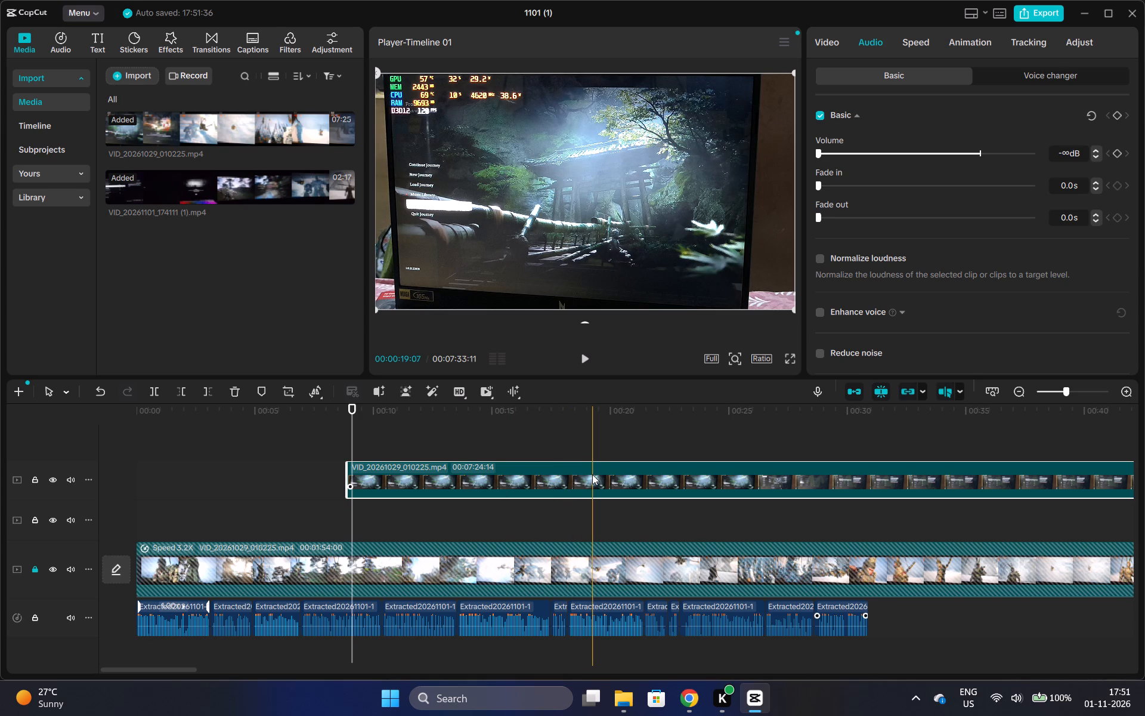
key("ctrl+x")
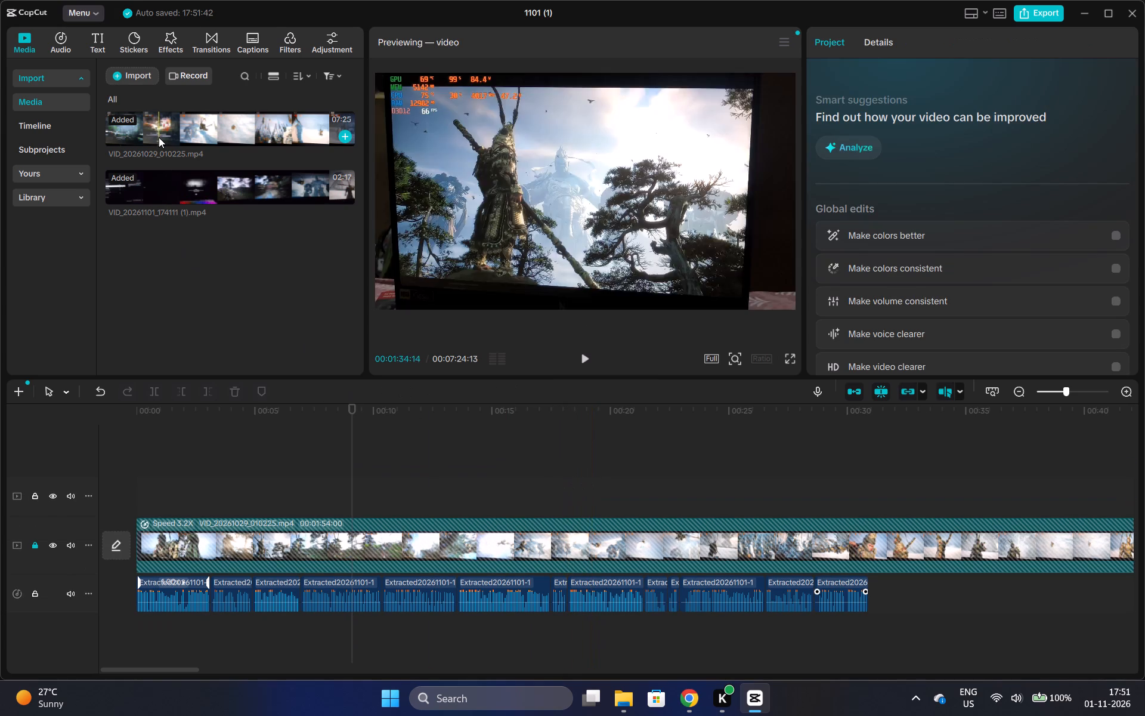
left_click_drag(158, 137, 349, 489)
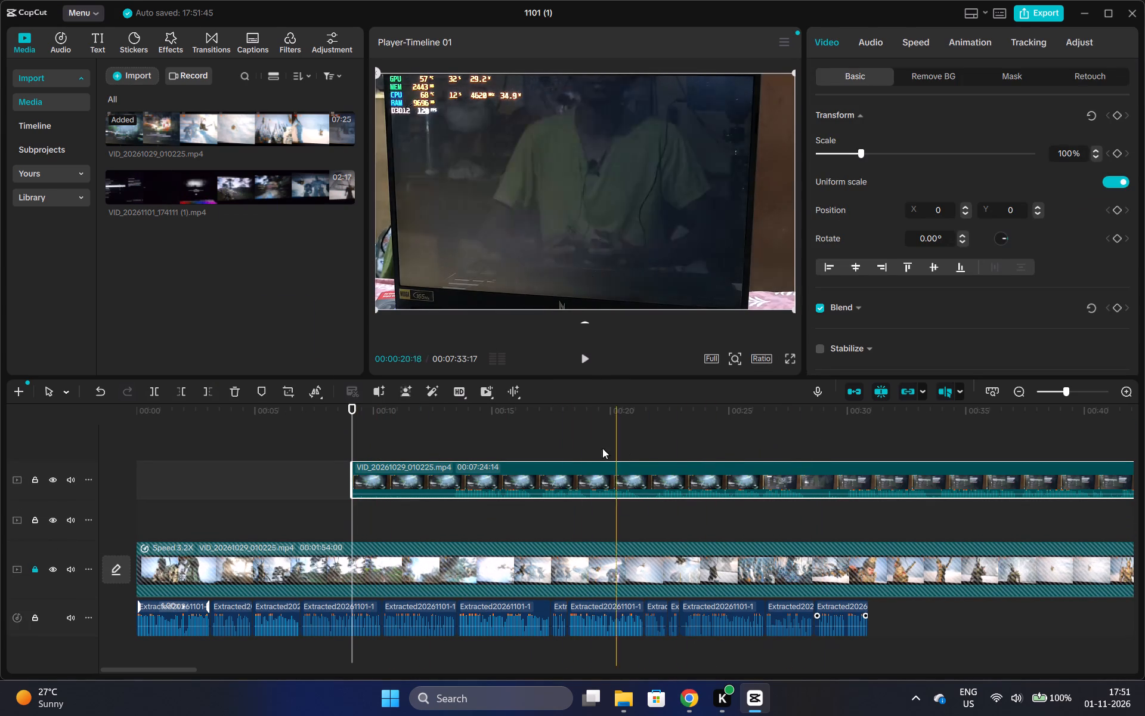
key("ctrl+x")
Place VID_20261101_174111 (1).mp4 on the track above the main video at 00:00:09:03 and enable Stabilize for it.
left_click_drag(176, 192, 352, 446)
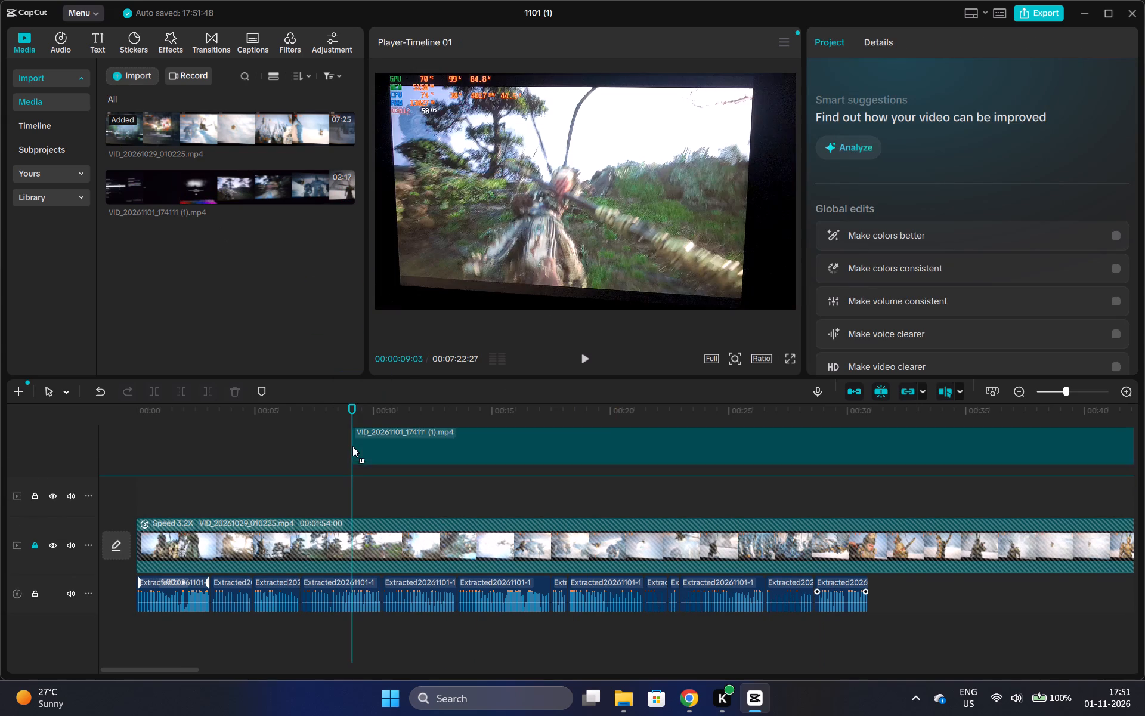
left_click_drag(352, 446, 349, 491)
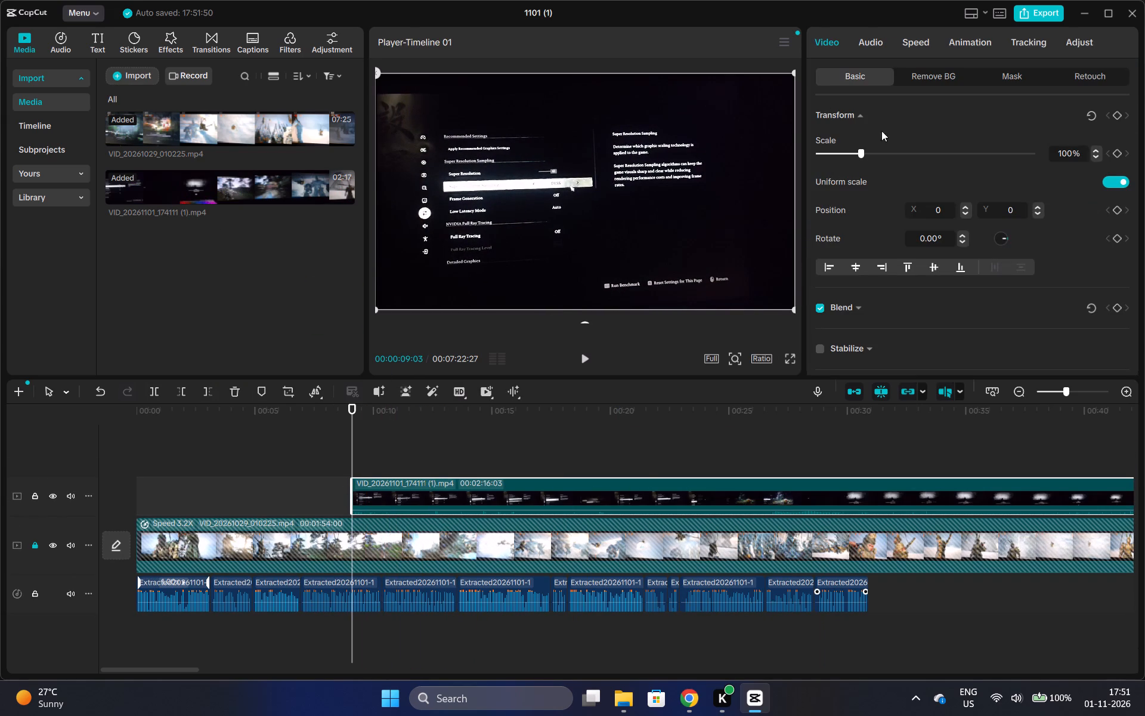
left_click(819, 346)
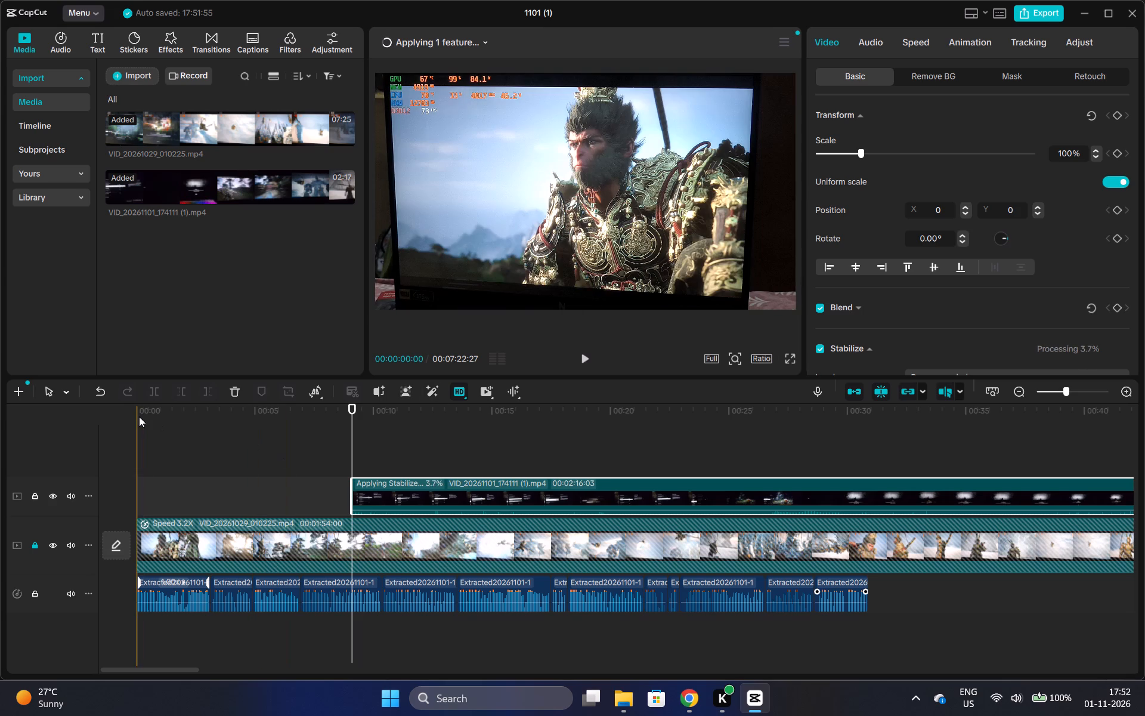
Play from the start into the VID_20261101_174111 (1).mp4 overlay and set that clip's volume to -∞ dB.
left_click(139, 416)
key("space")
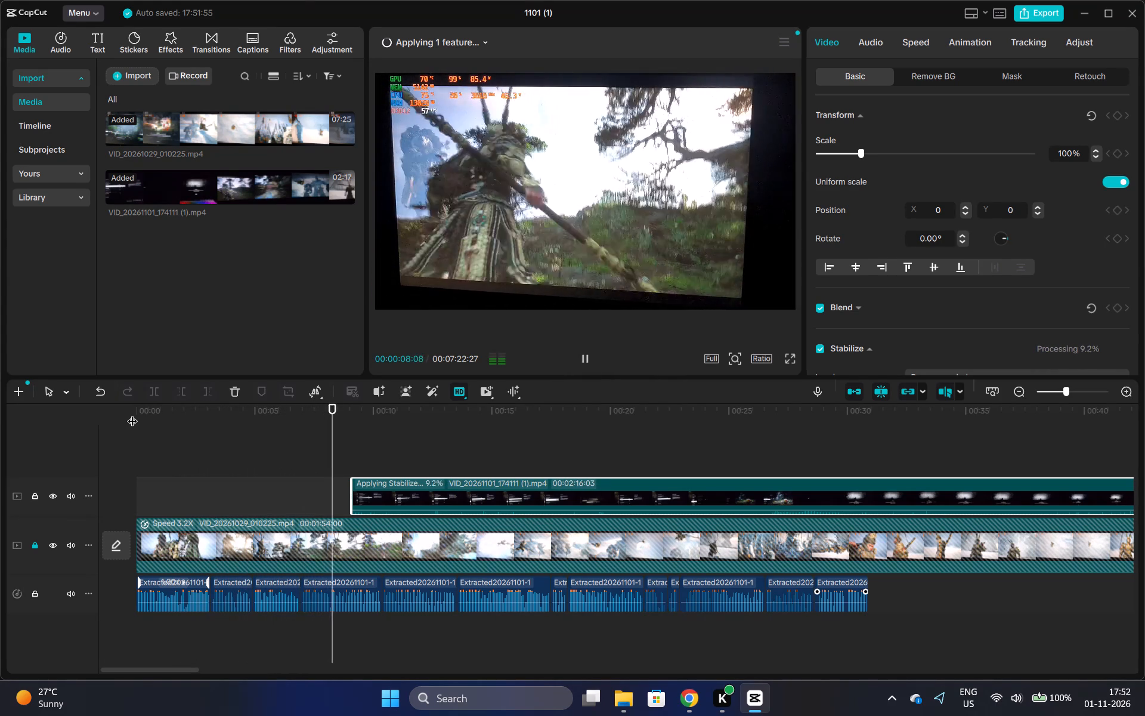
key("space")
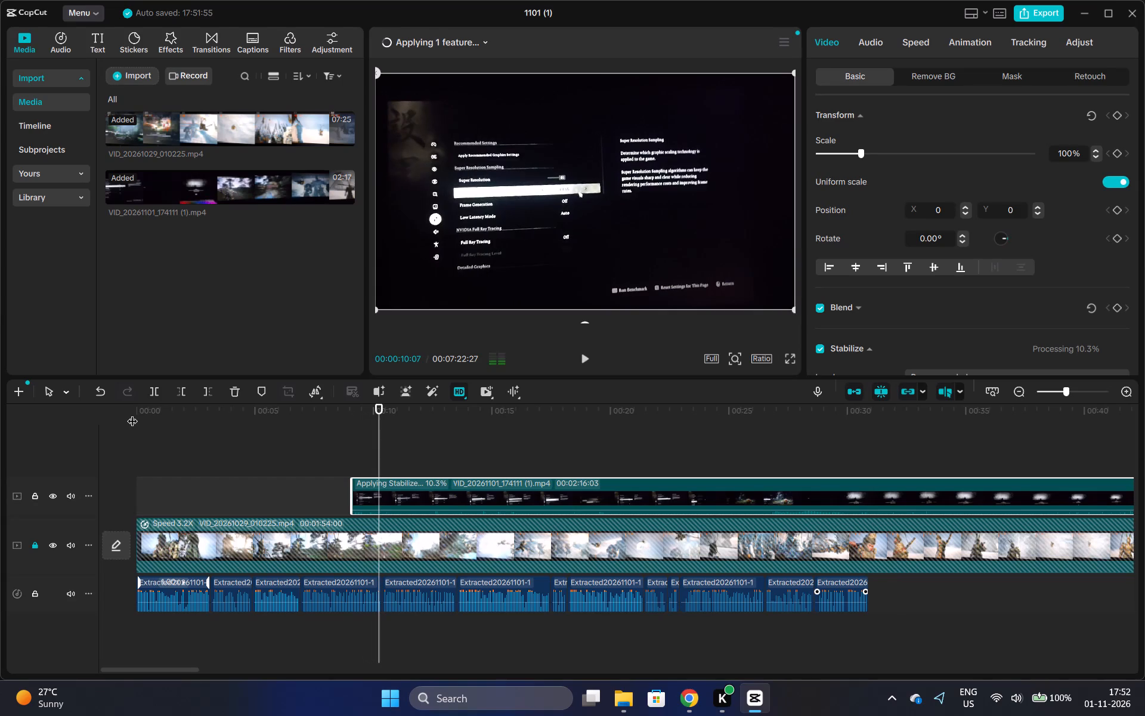
left_click(863, 41)
left_click_drag(824, 153, 788, 149)
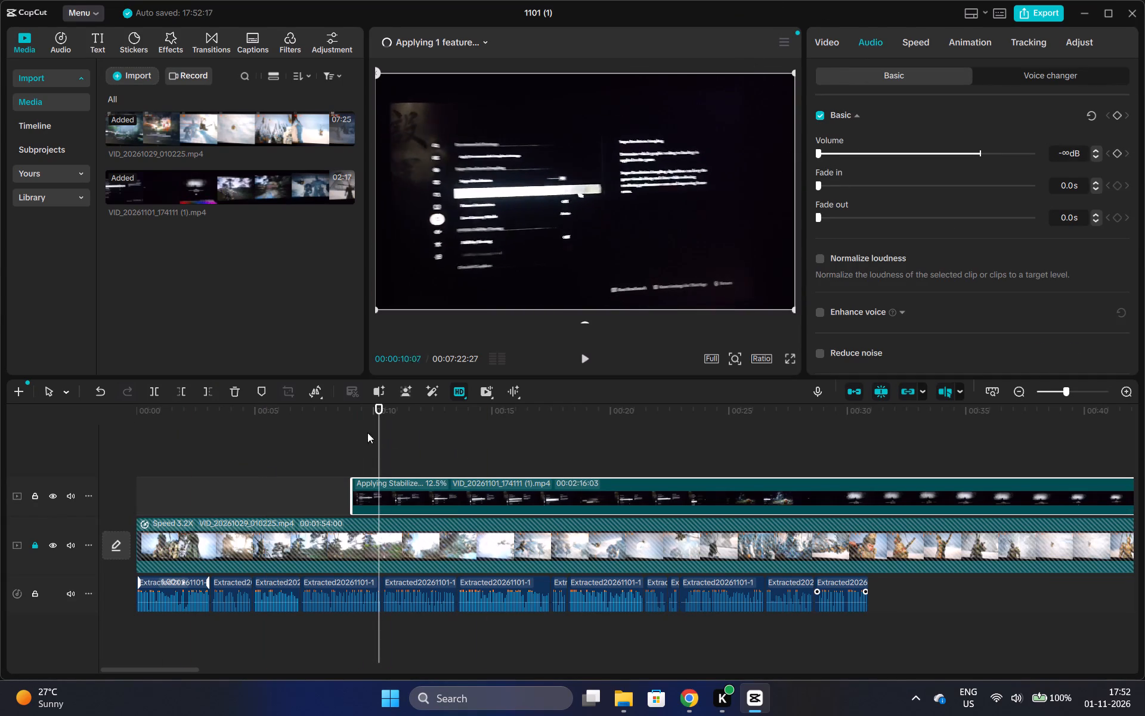
Review playback across the cut into the overlay clip at about 9 seconds, stopping the playhead at 00:00:14:08.
left_click(334, 411)
key("space")
key("space")
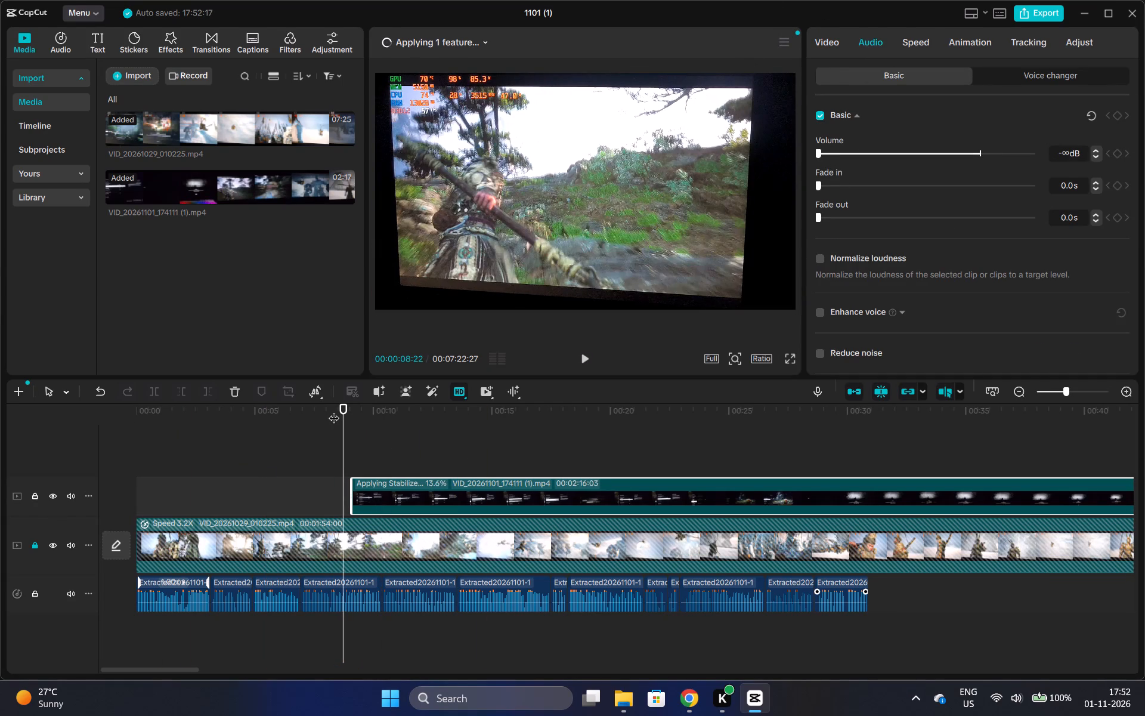
left_click_drag(393, 481, 381, 482)
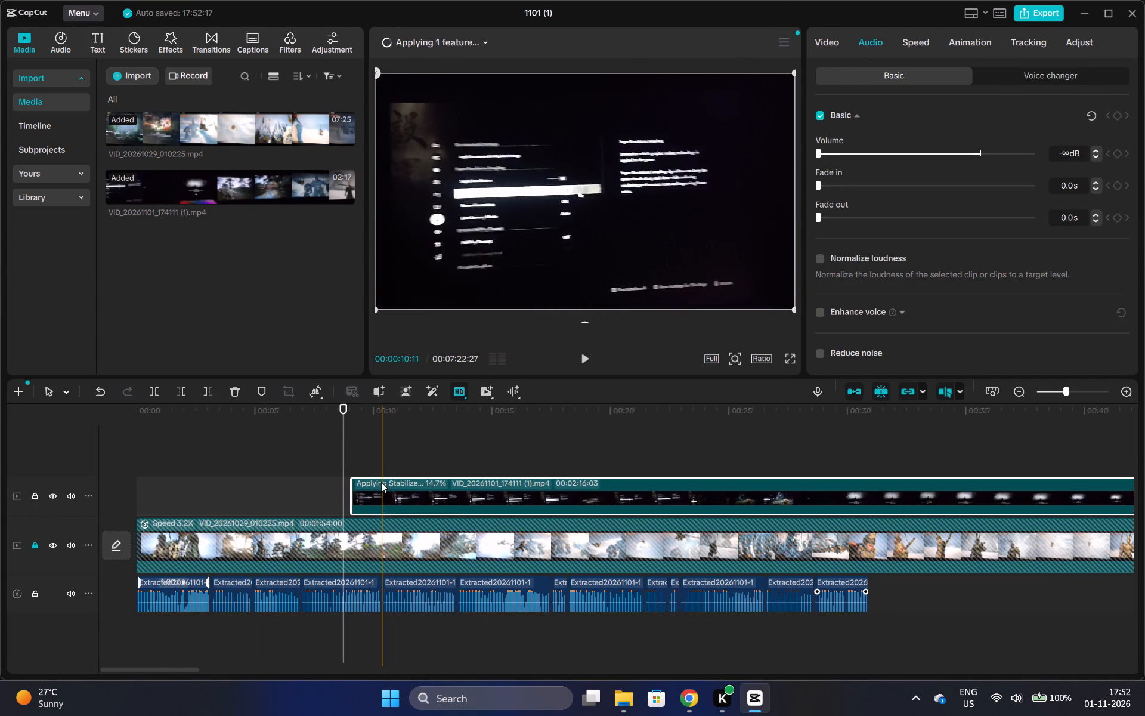
left_click_drag(381, 482, 360, 480)
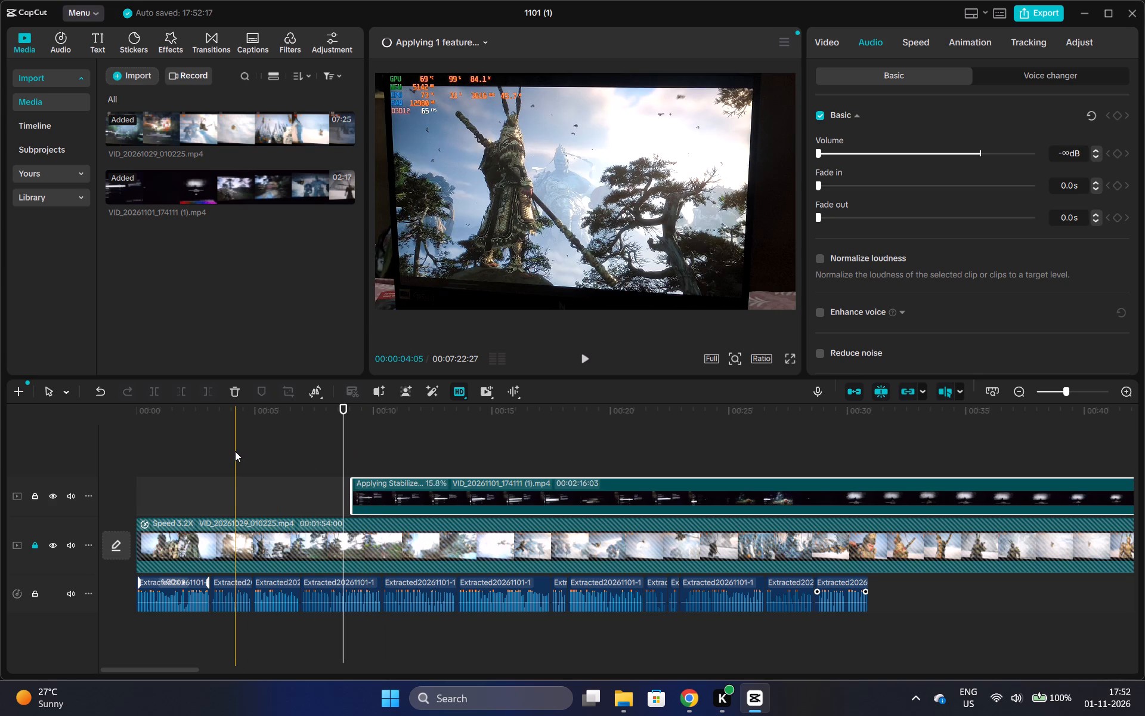
key("space")
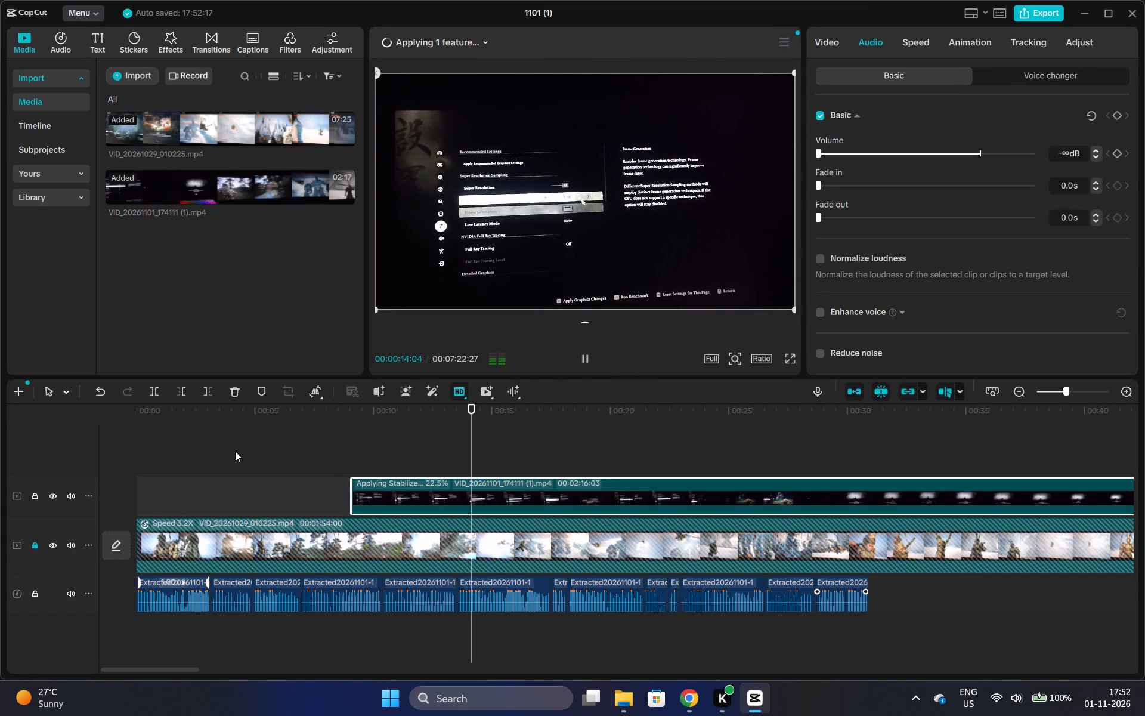
key("space")
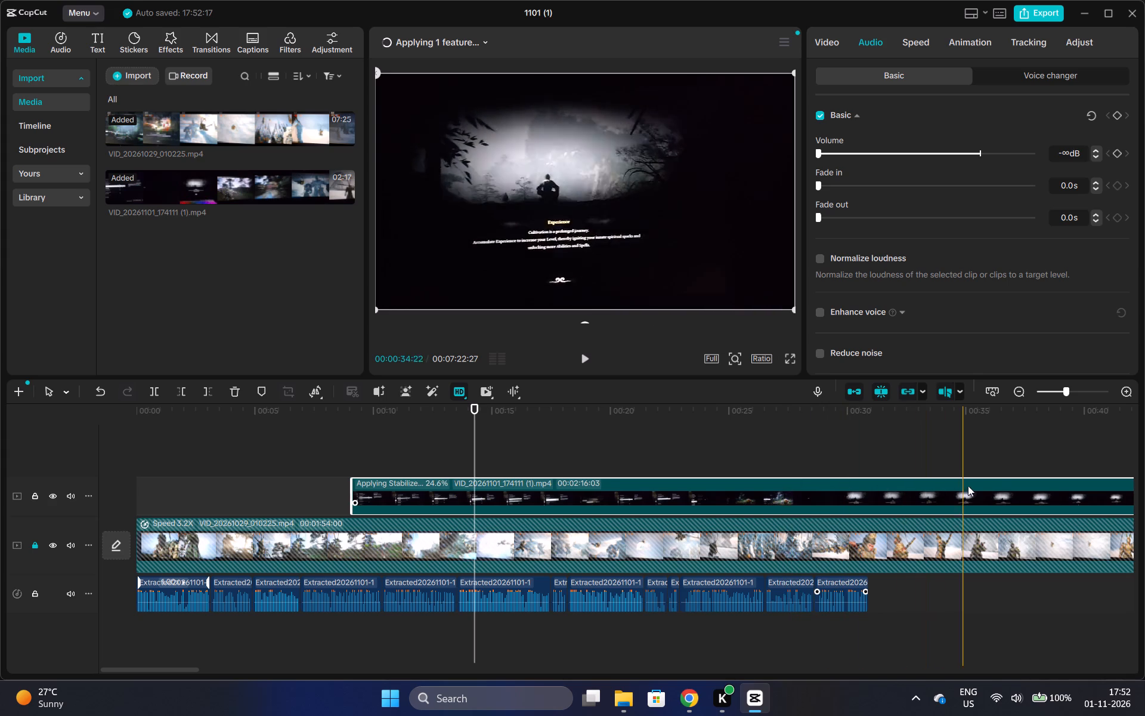
left_click(1020, 397)
left_click(1020, 397)
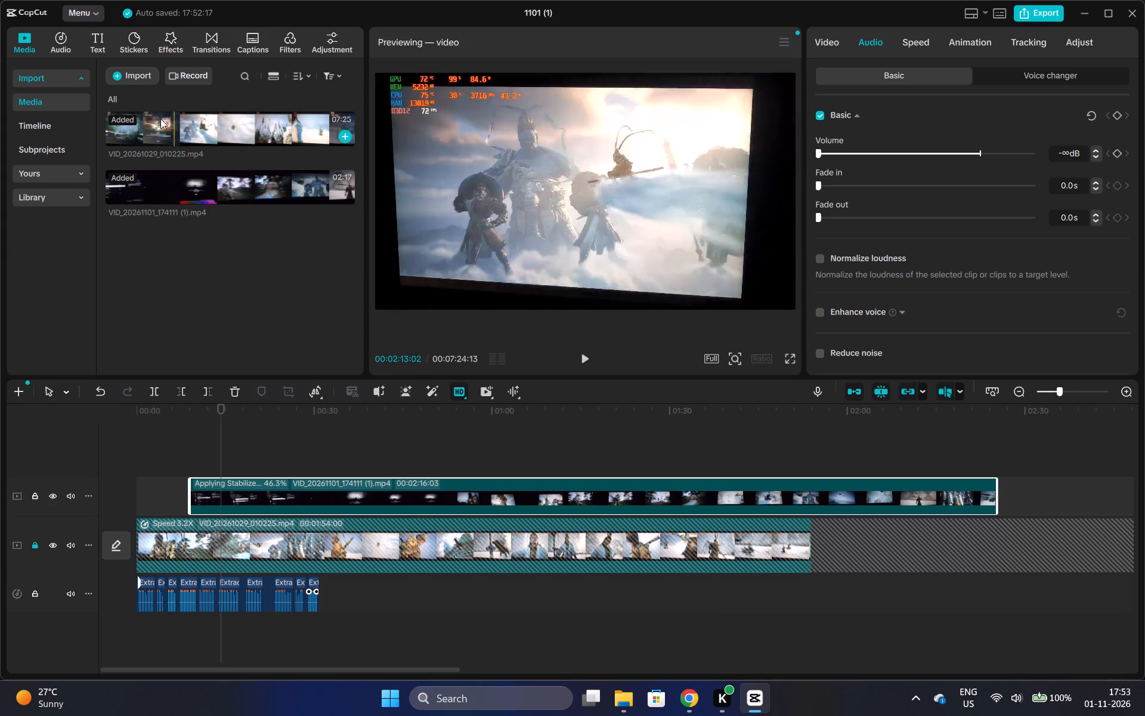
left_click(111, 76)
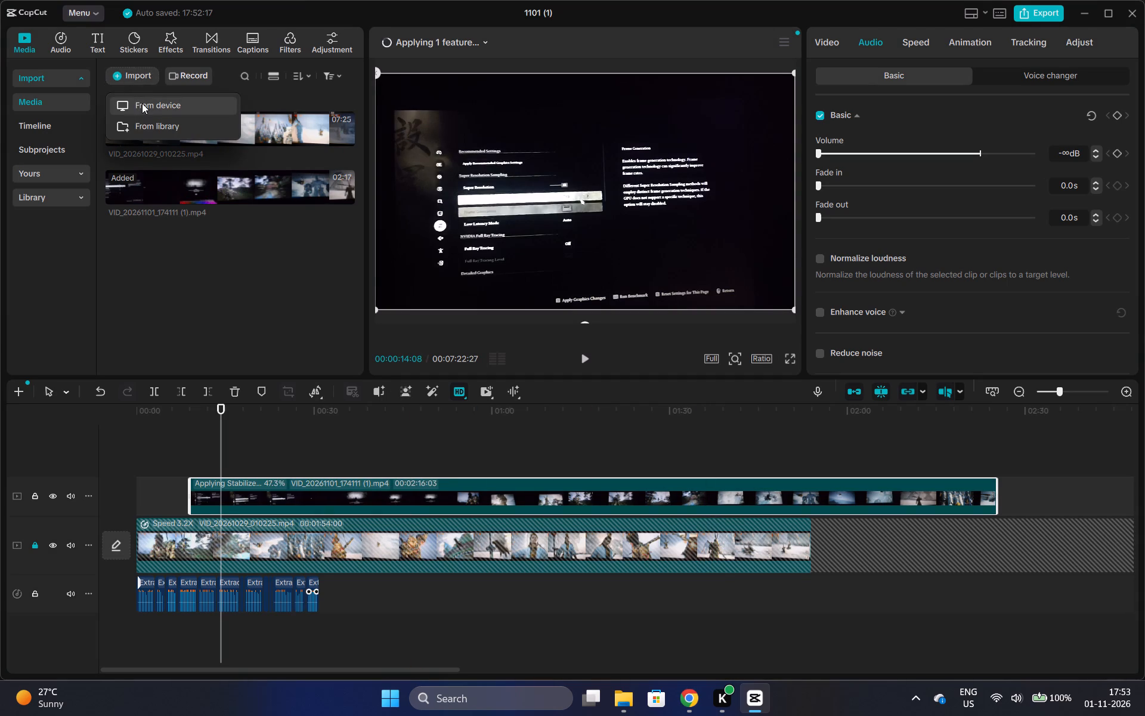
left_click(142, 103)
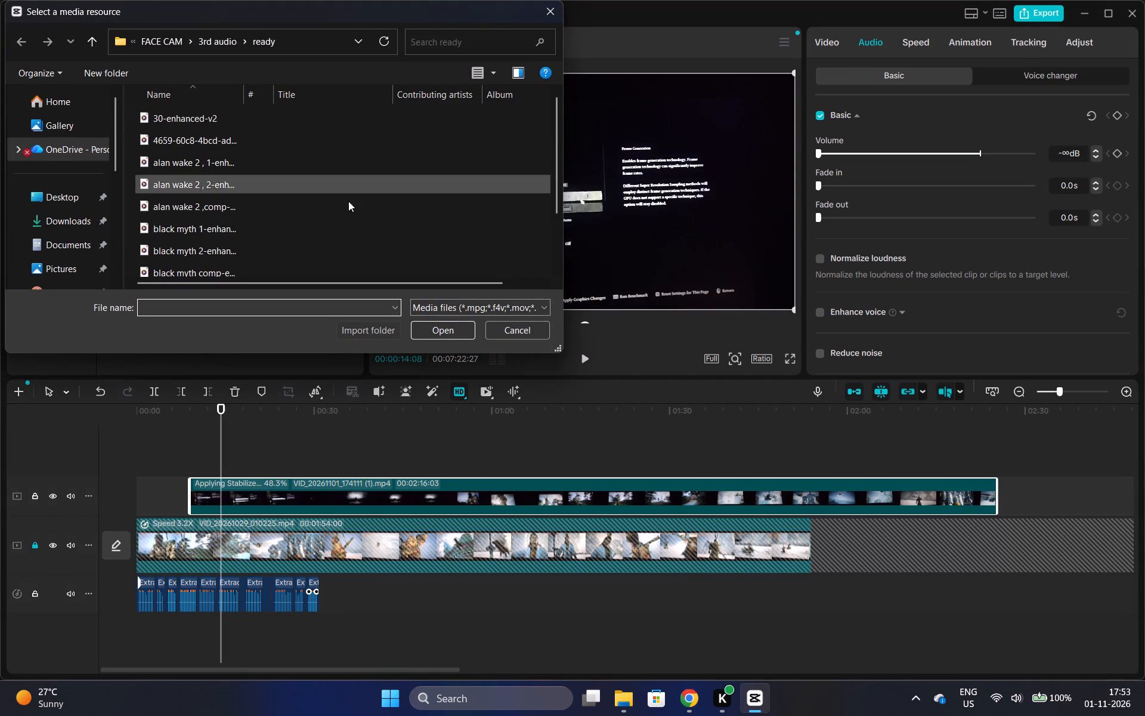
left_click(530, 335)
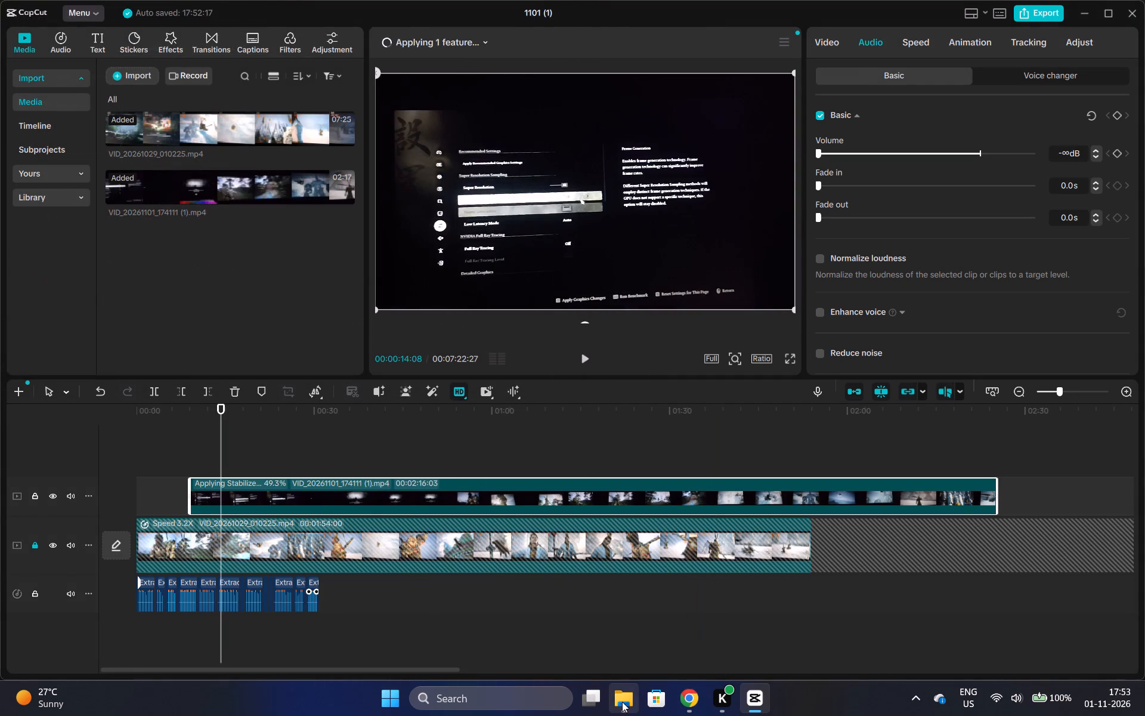
Add VID_20261101_174111 (1) (1) from the IMP folder in File Explorer to a new top track at 00:00:14:08.
left_click(622, 702)
left_click(296, 220)
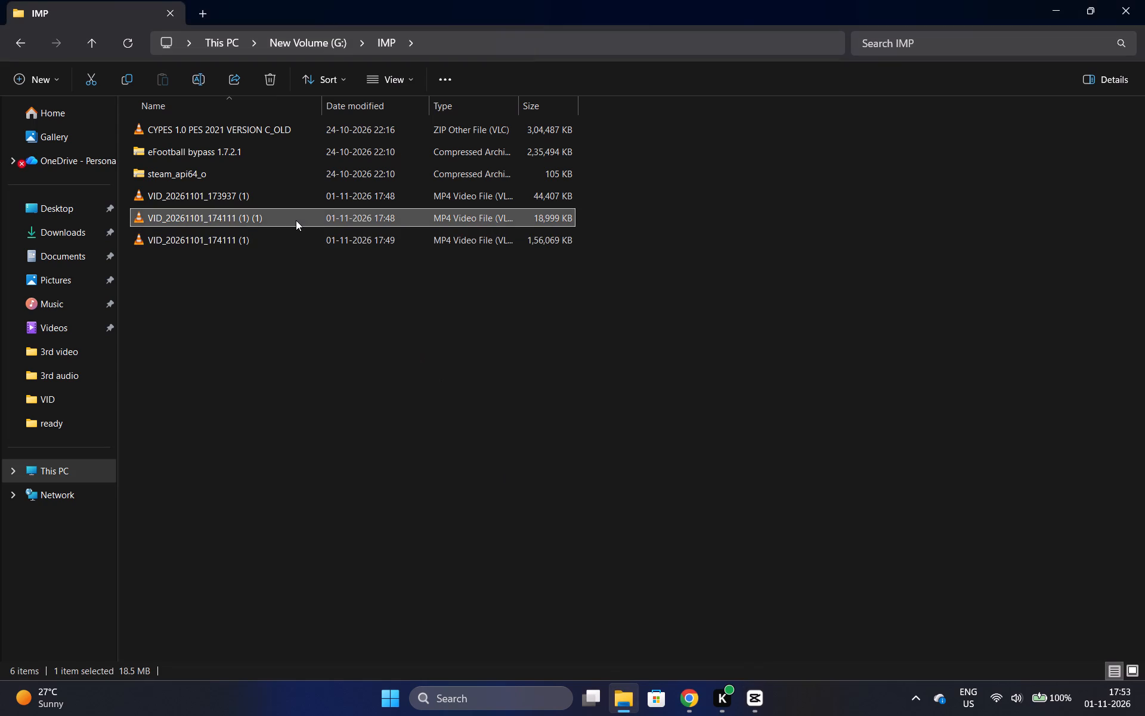
left_click_drag(296, 220, 320, 227)
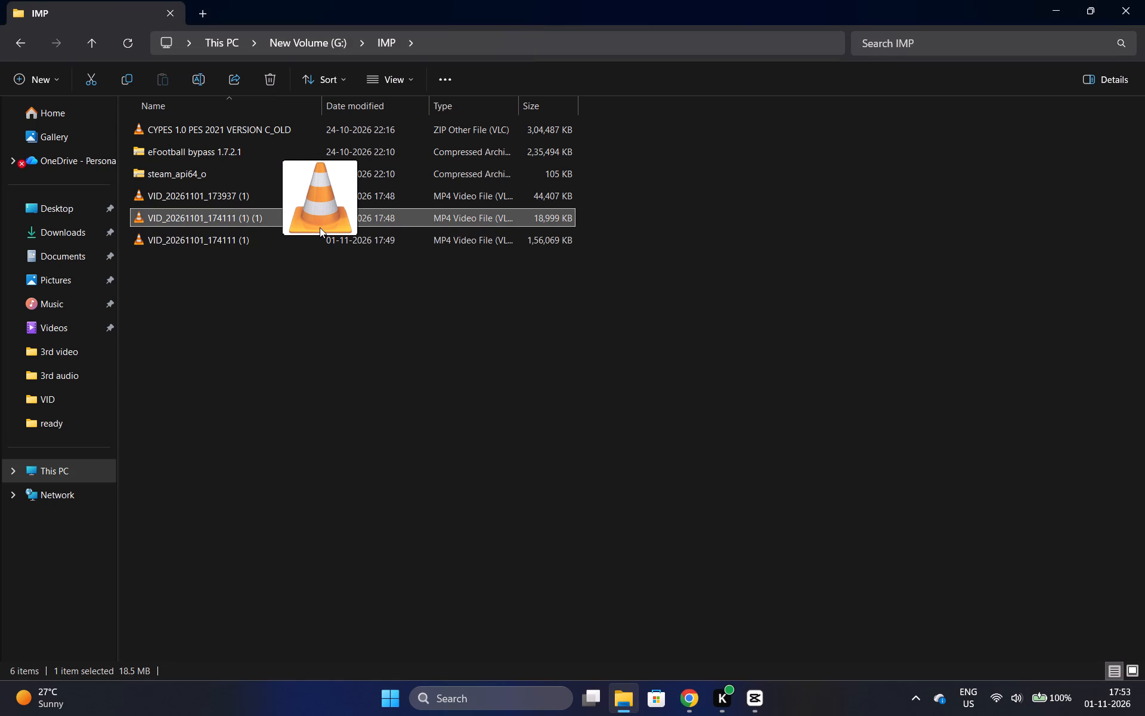
left_click_drag(320, 227, 298, 522)
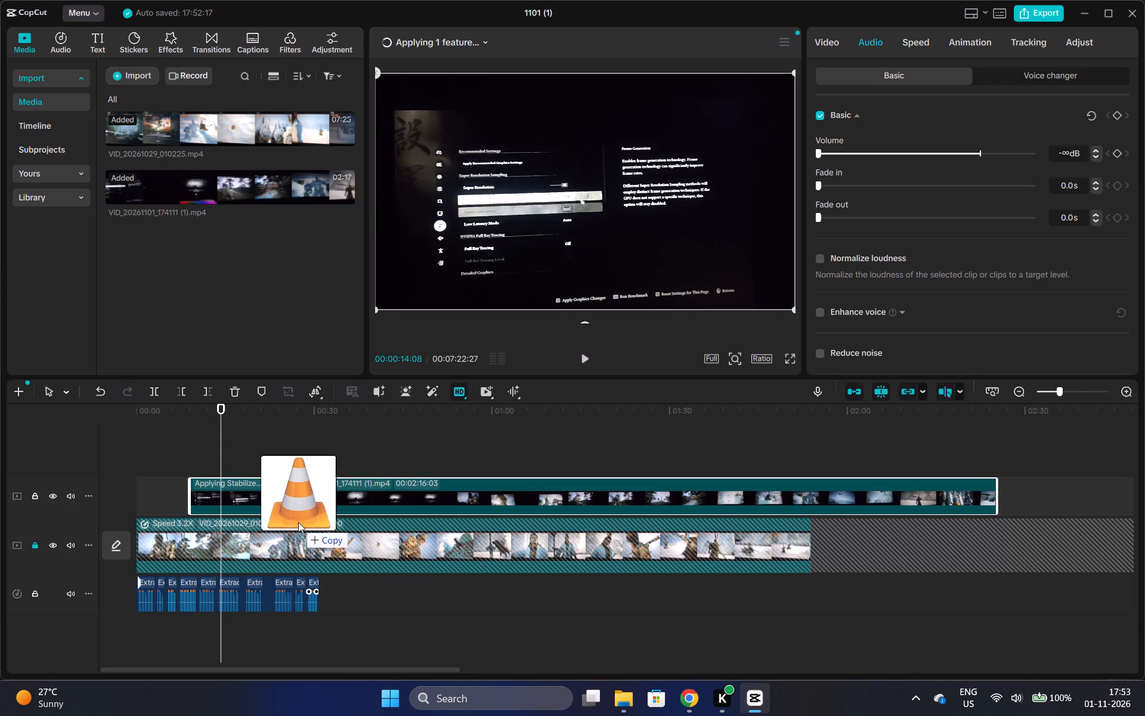
left_click_drag(298, 522, 311, 456)
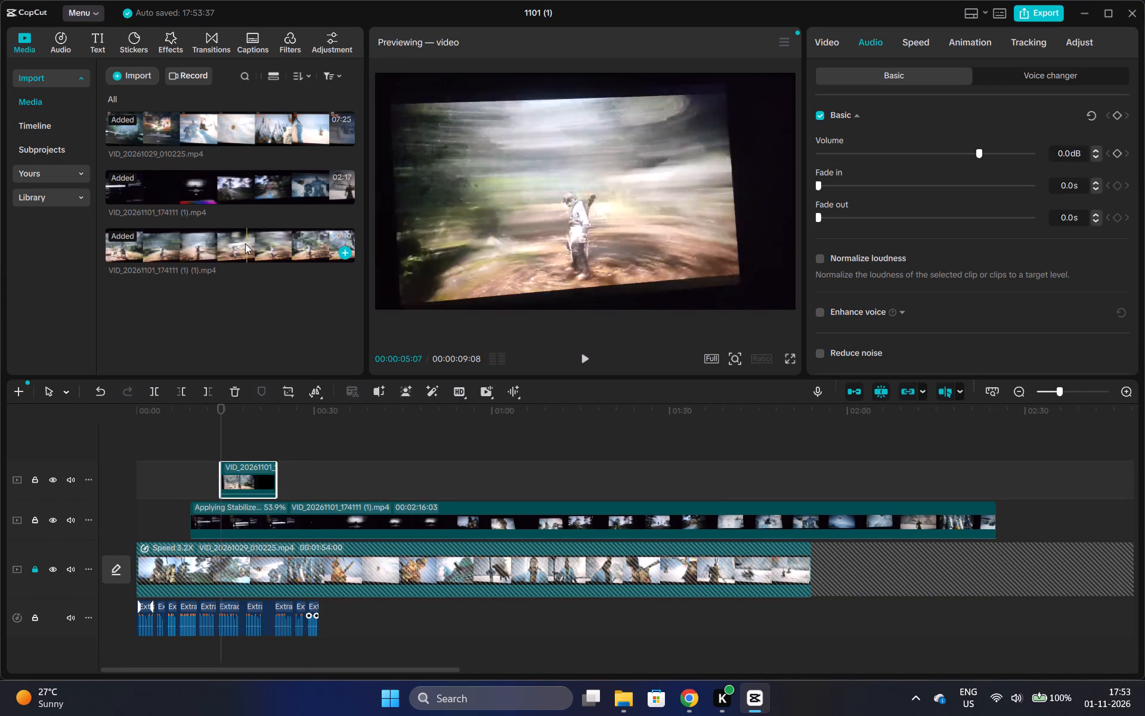
Place a second copy of VID_20261101_174111 (1) (1).mp4 on the top track at about 25 seconds and set its volume to -∞ dB.
left_click_drag(240, 248, 275, 472)
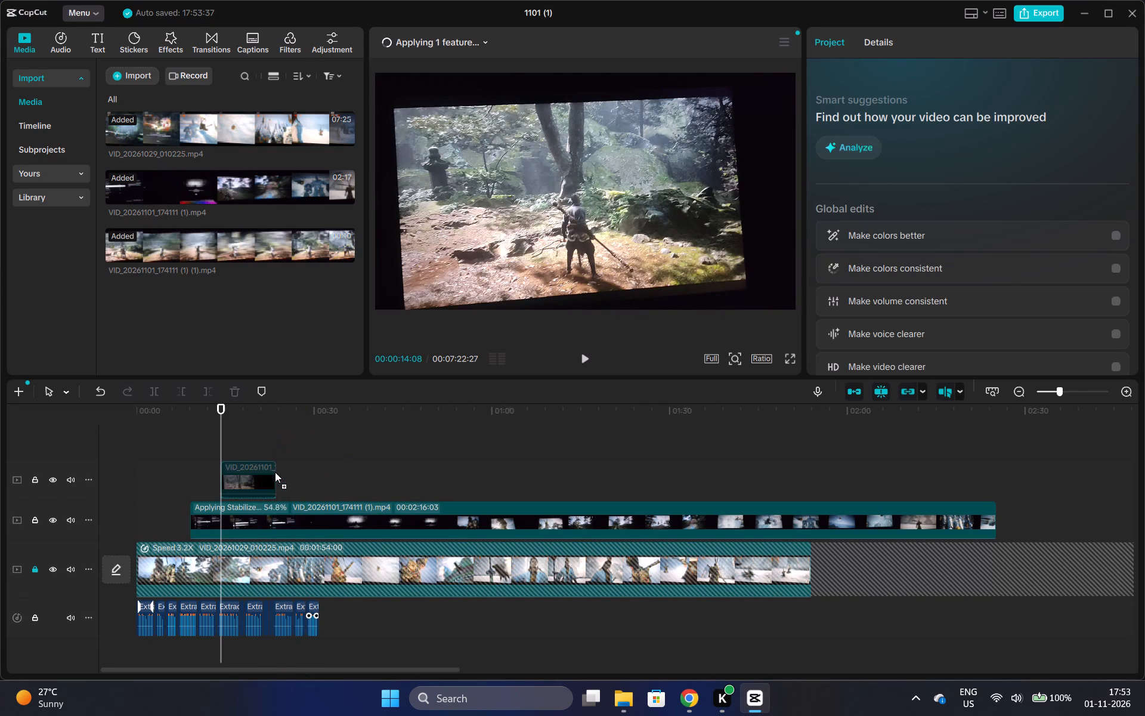
left_click_drag(275, 472, 287, 472)
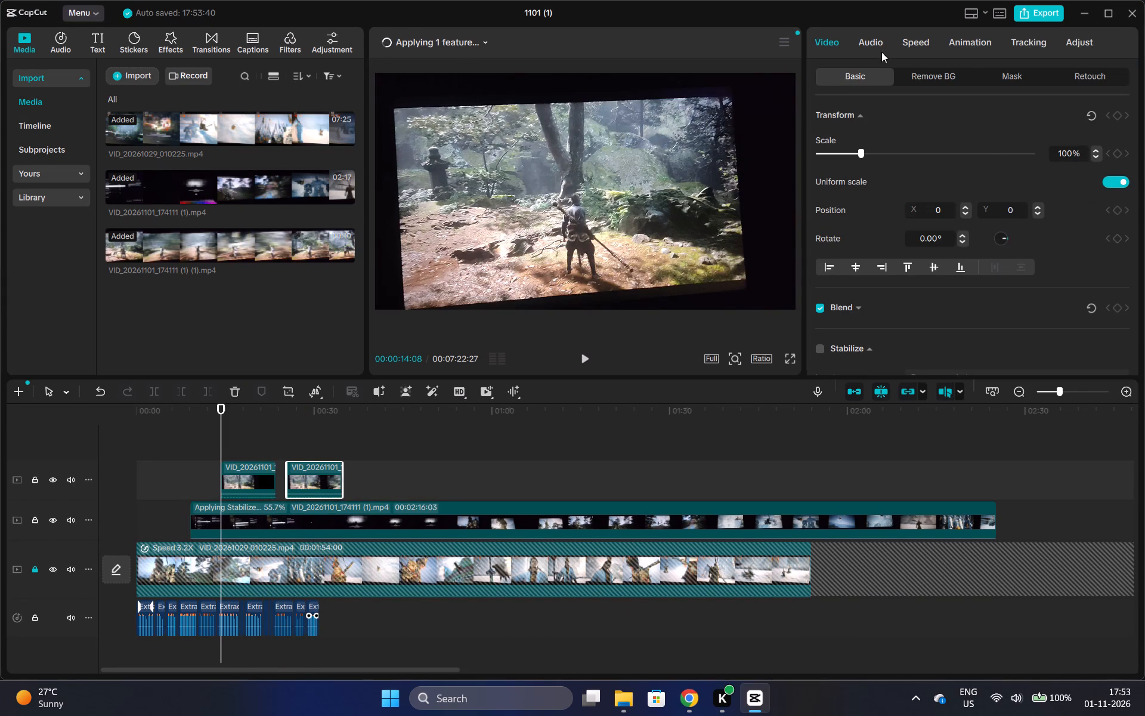
left_click(880, 45)
left_click_drag(888, 149, 755, 187)
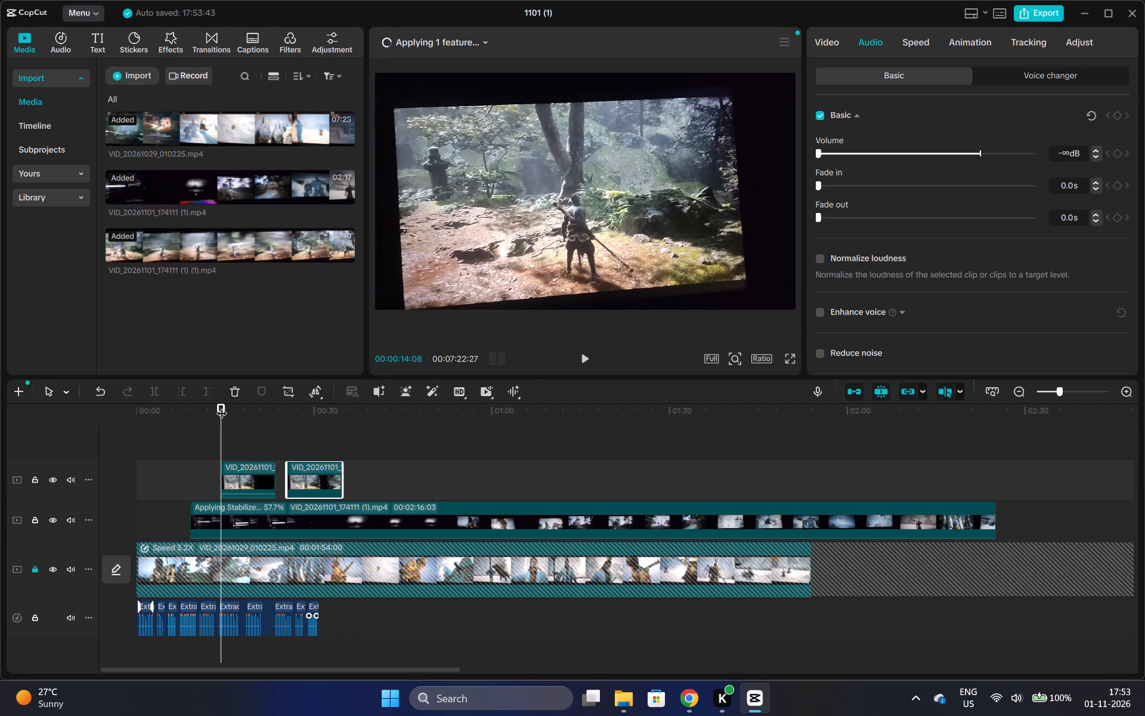
Preview playback from 00:00:14:08 and cut the first VID_20261101_174111 (1) (1).mp4 copy out of the top track.
key("space")
key("space")
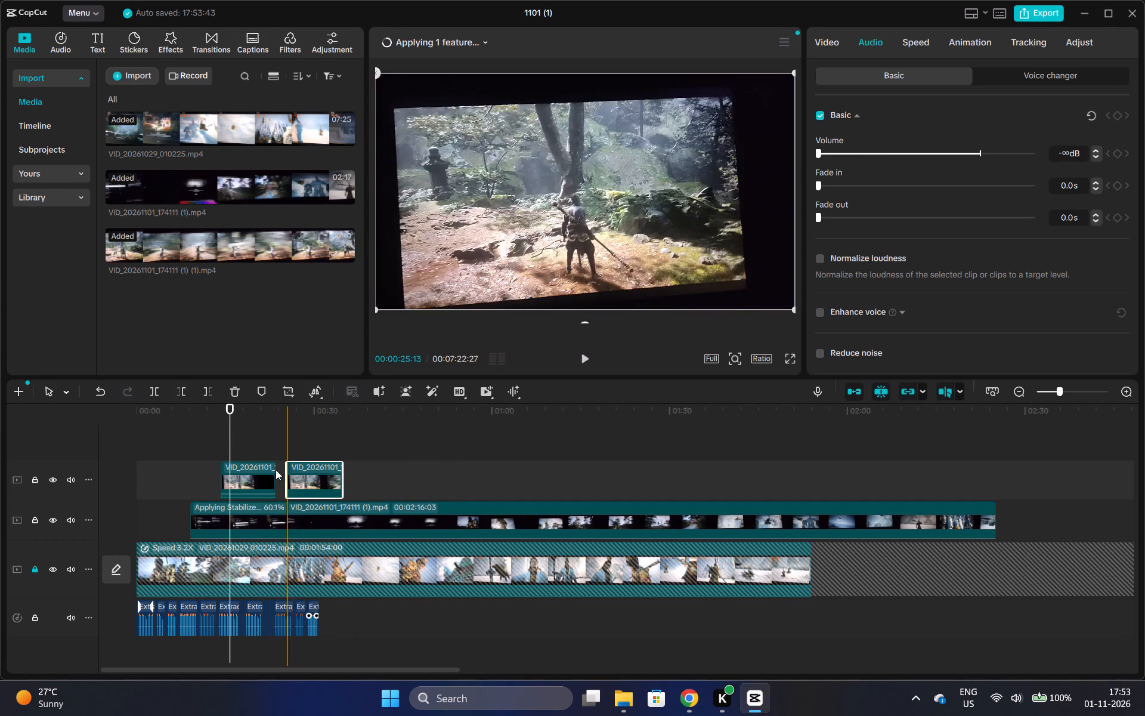
left_click(270, 470)
key("ctrl+x")
Move the remaining VID_20261101_174111 (1) (1).mp4 copy earlier to start at about 10.5 seconds, checking its timing against the voiceover.
left_click_drag(302, 466, 281, 464)
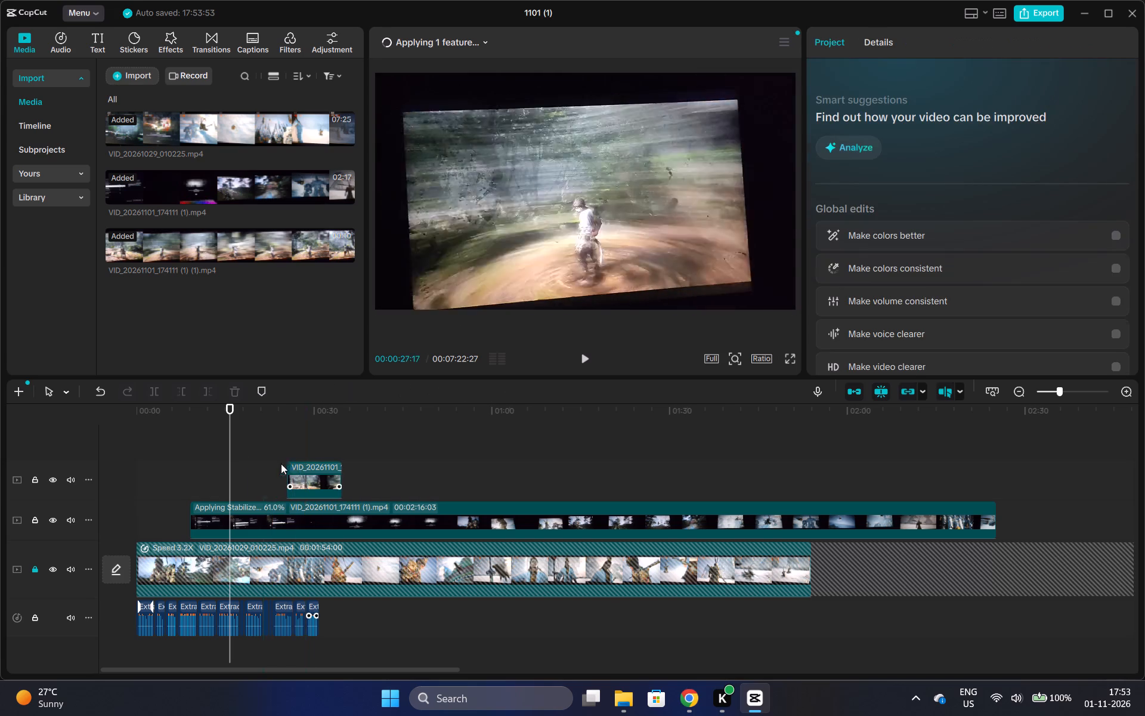
left_click_drag(281, 464, 247, 467)
left_click(211, 435)
key("space")
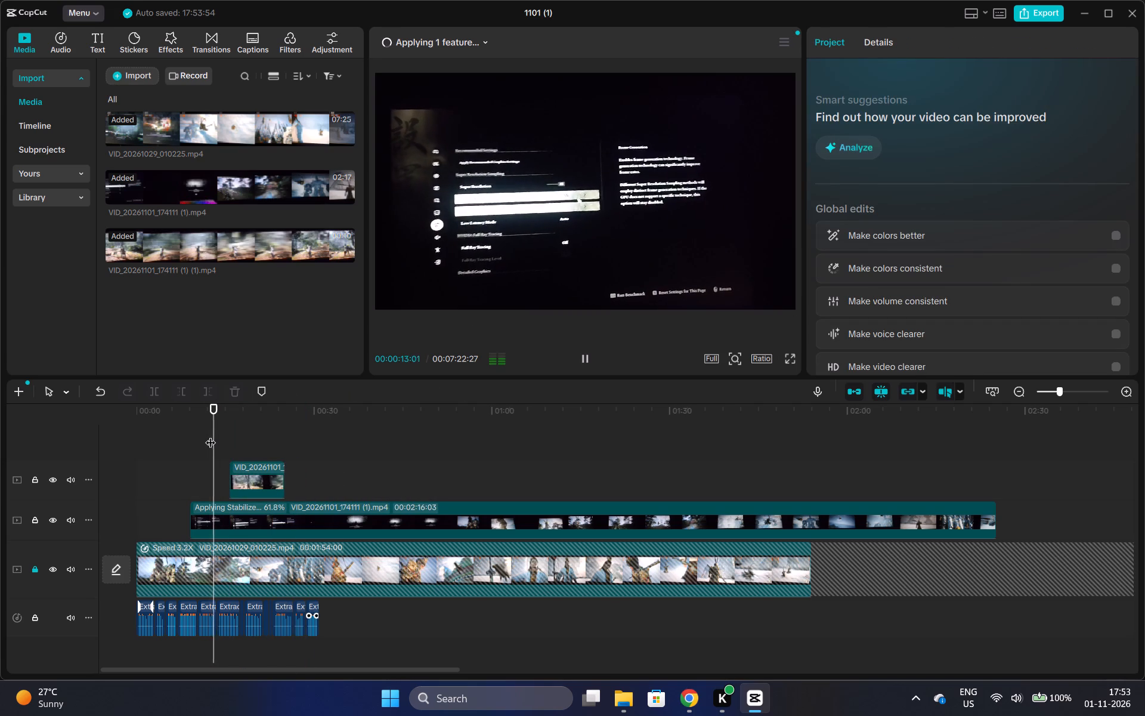
key("space")
left_click_drag(257, 465, 219, 465)
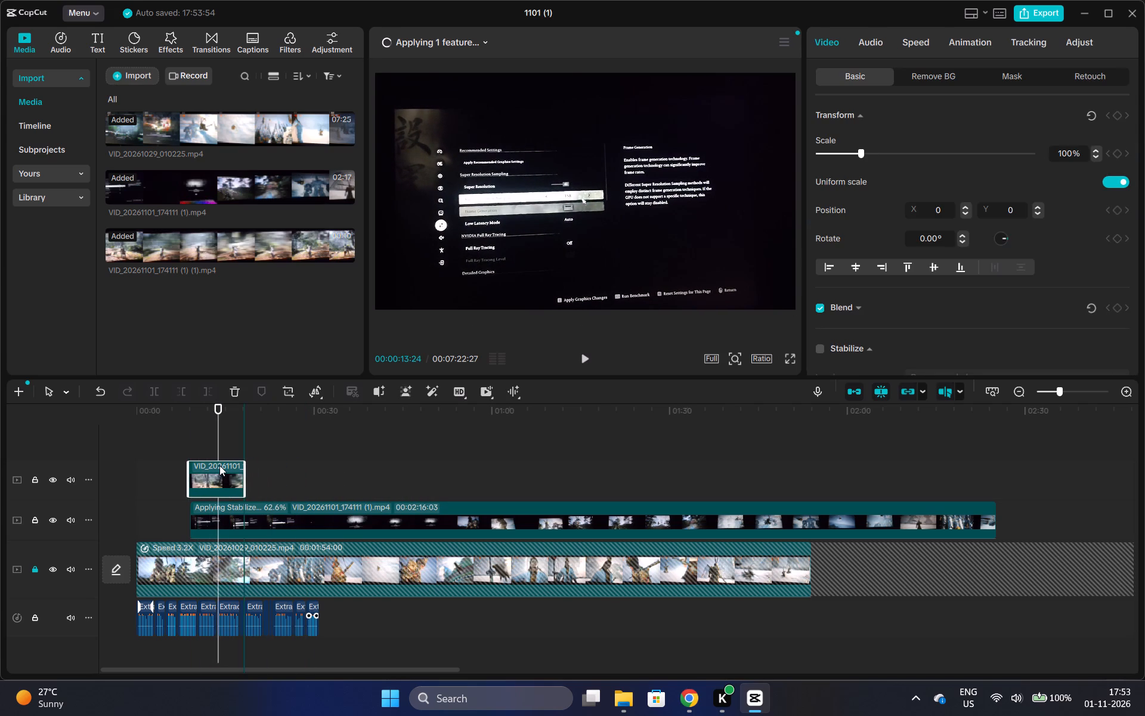
left_click_drag(219, 465, 225, 465)
left_click(168, 443)
key("space")
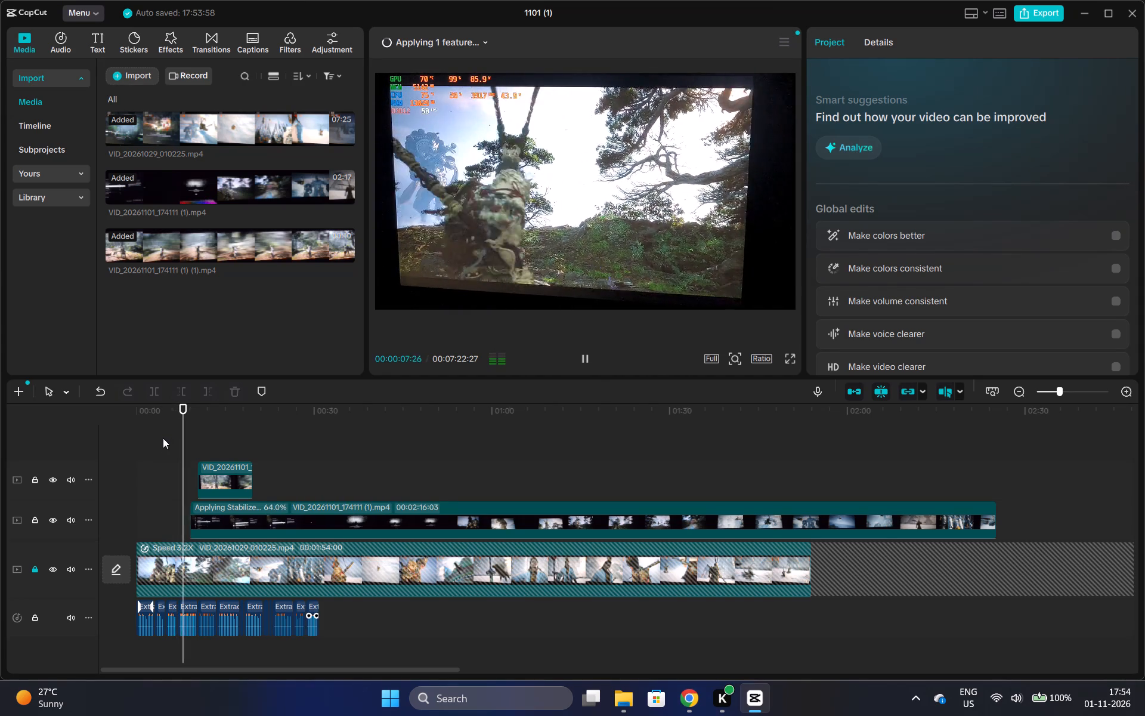
key("space")
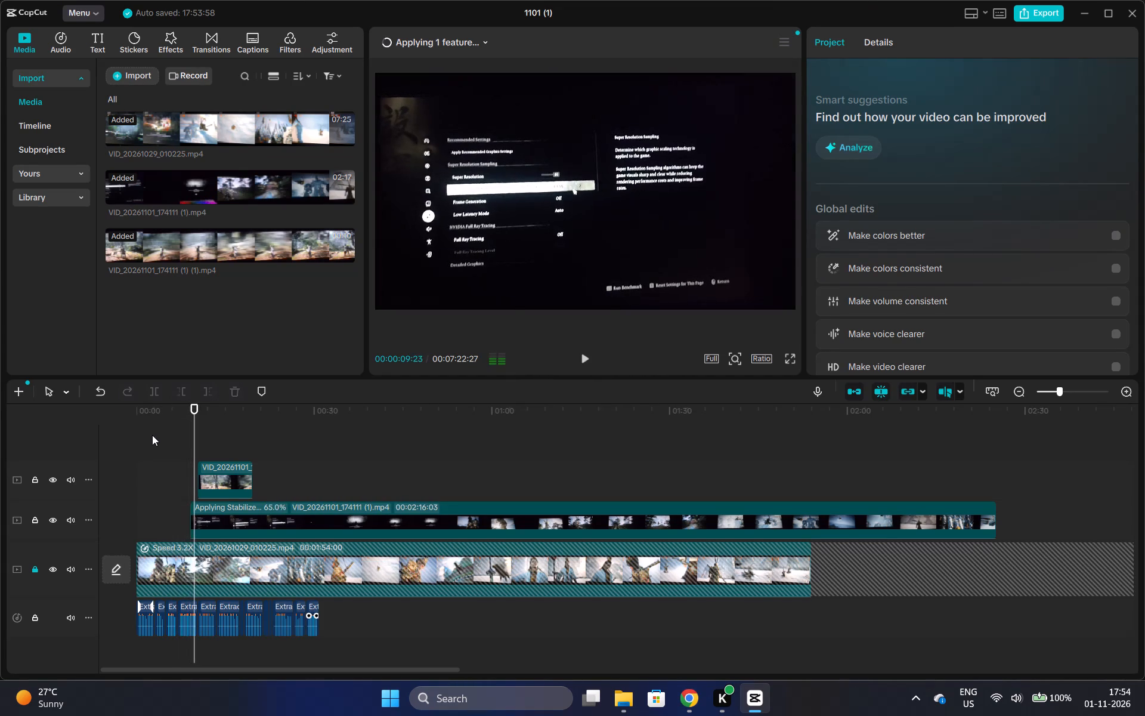
Shift the top-track gameplay clip slightly earlier to start at about 10 seconds and review playback to 00:00:13:18.
left_click_drag(211, 468, 211, 468)
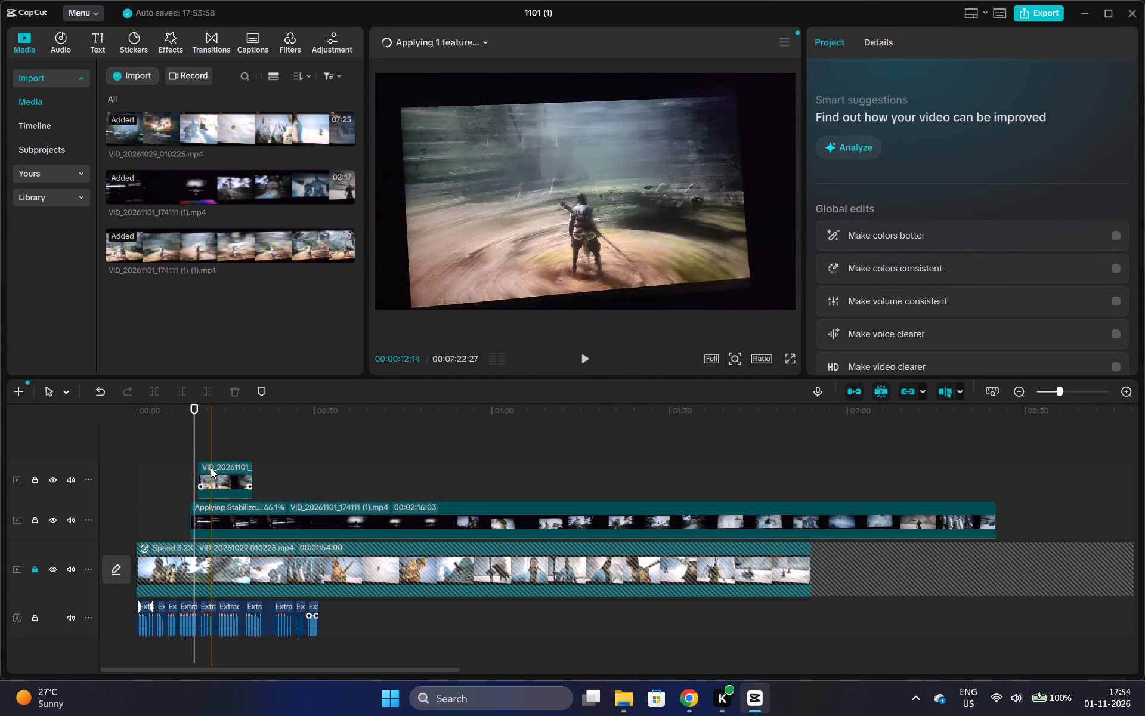
left_click_drag(211, 468, 206, 468)
left_click(185, 462)
key("space")
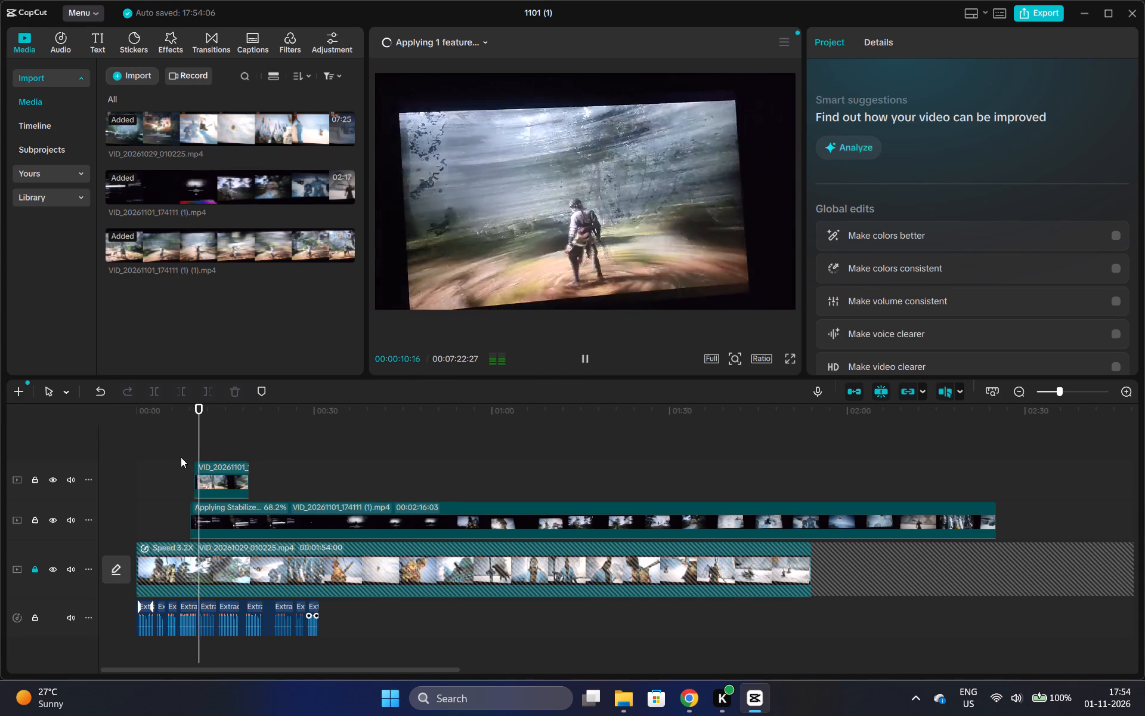
key("space")
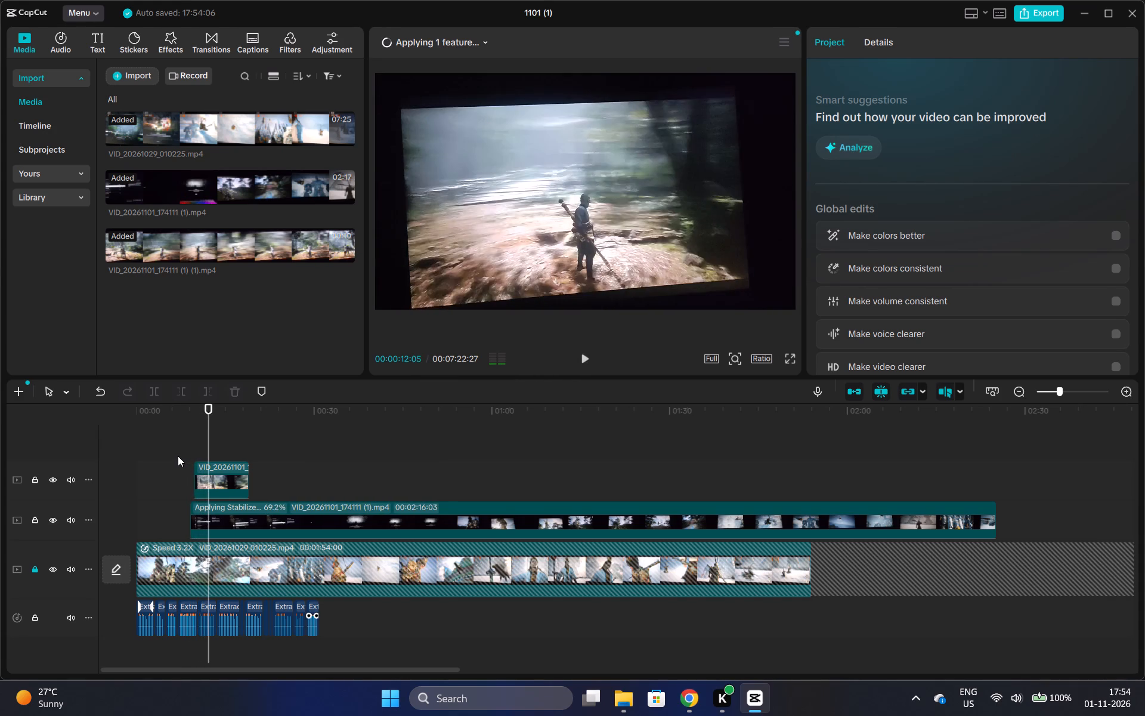
key("space")
key("space")
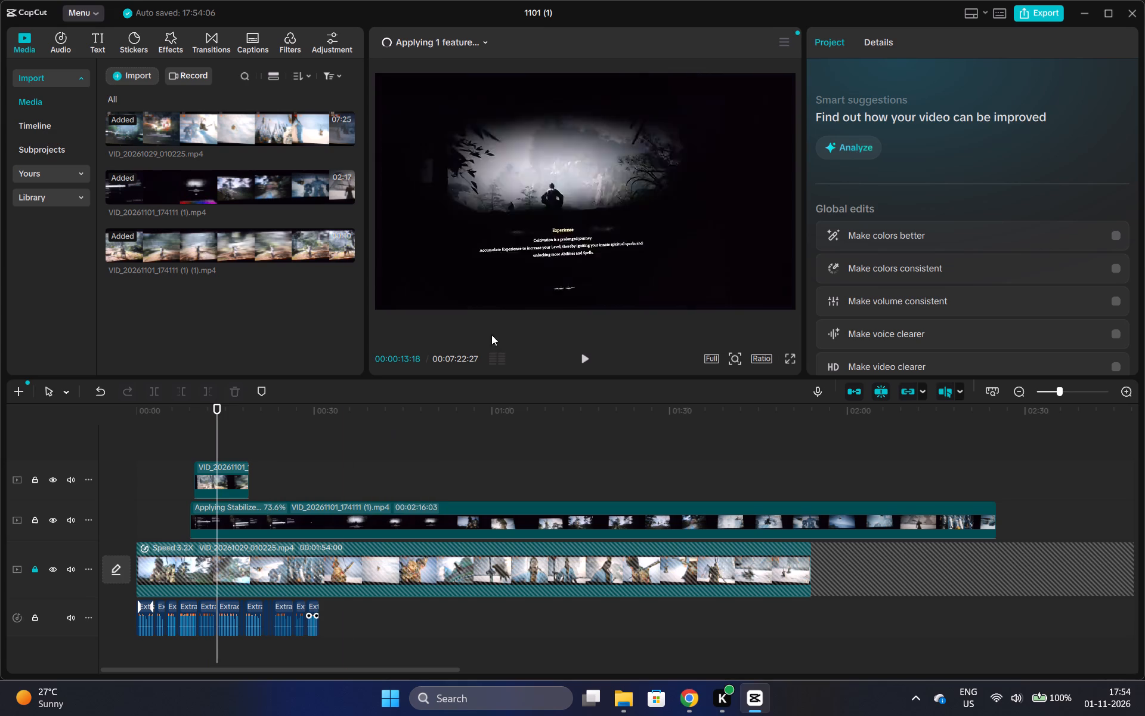
Move the top-track gameplay clip to about 6 seconds, turn off auto snapping, and review playback from the start.
double_click(1018, 394)
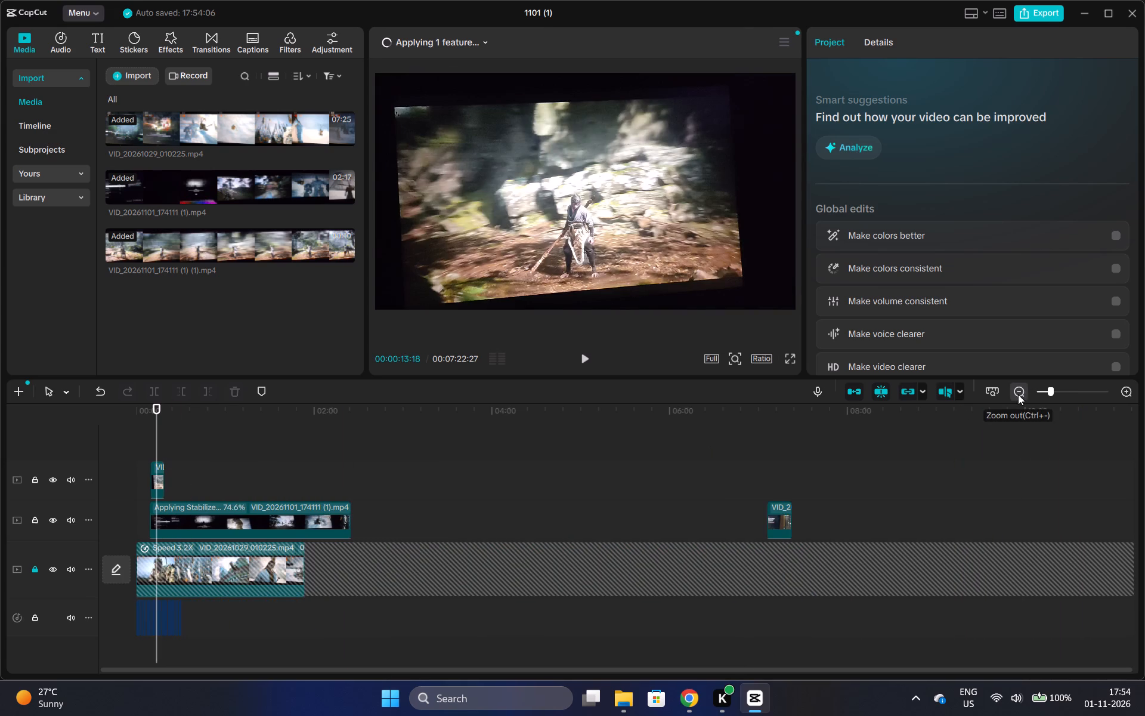
left_click(1122, 395)
left_click(1119, 394)
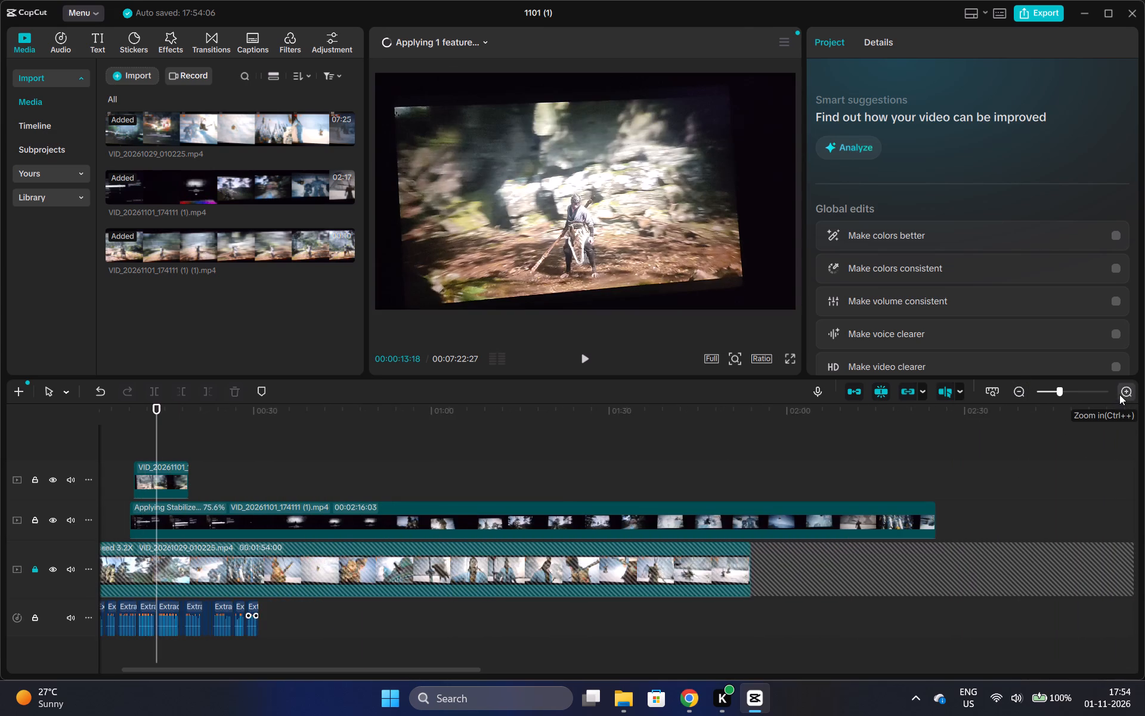
left_click(1119, 394)
left_click_drag(220, 672, 174, 672)
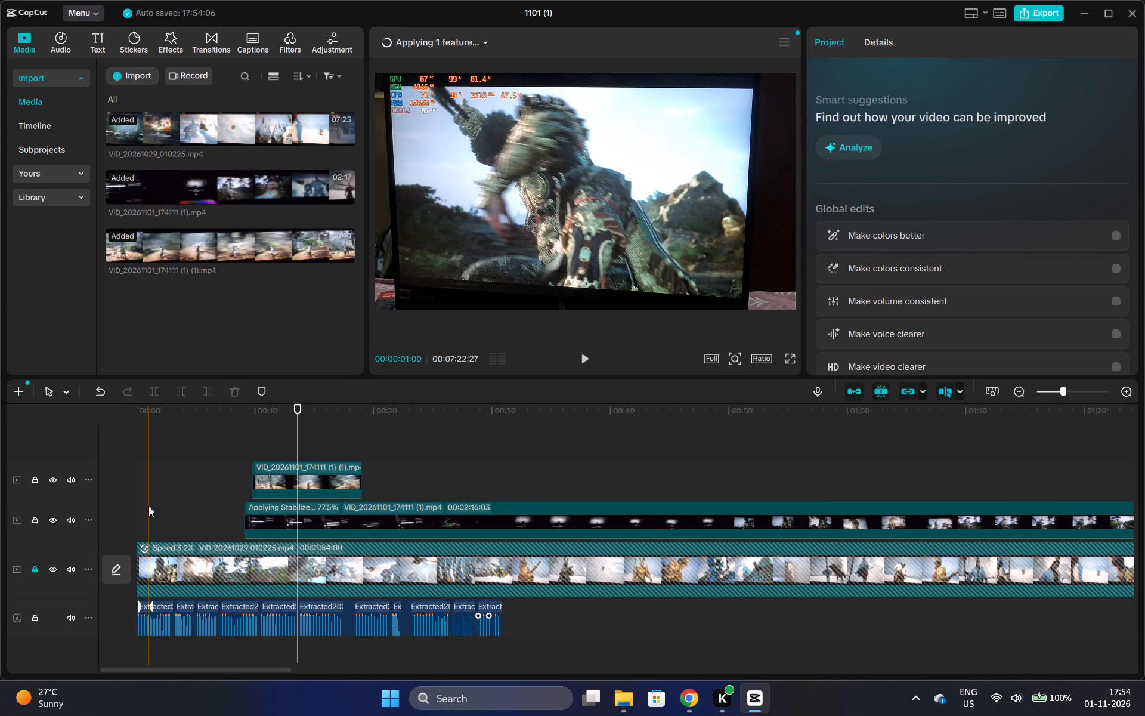
left_click(329, 489)
left_click_drag(325, 483, 283, 484)
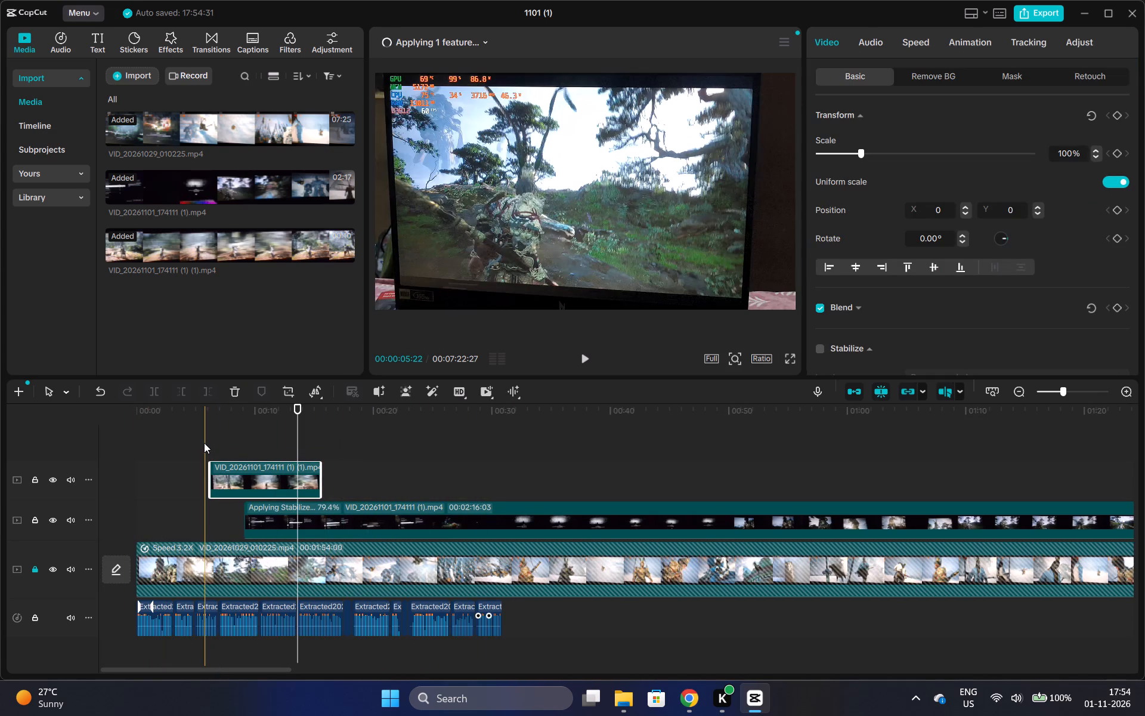
left_click(137, 413)
type("n")
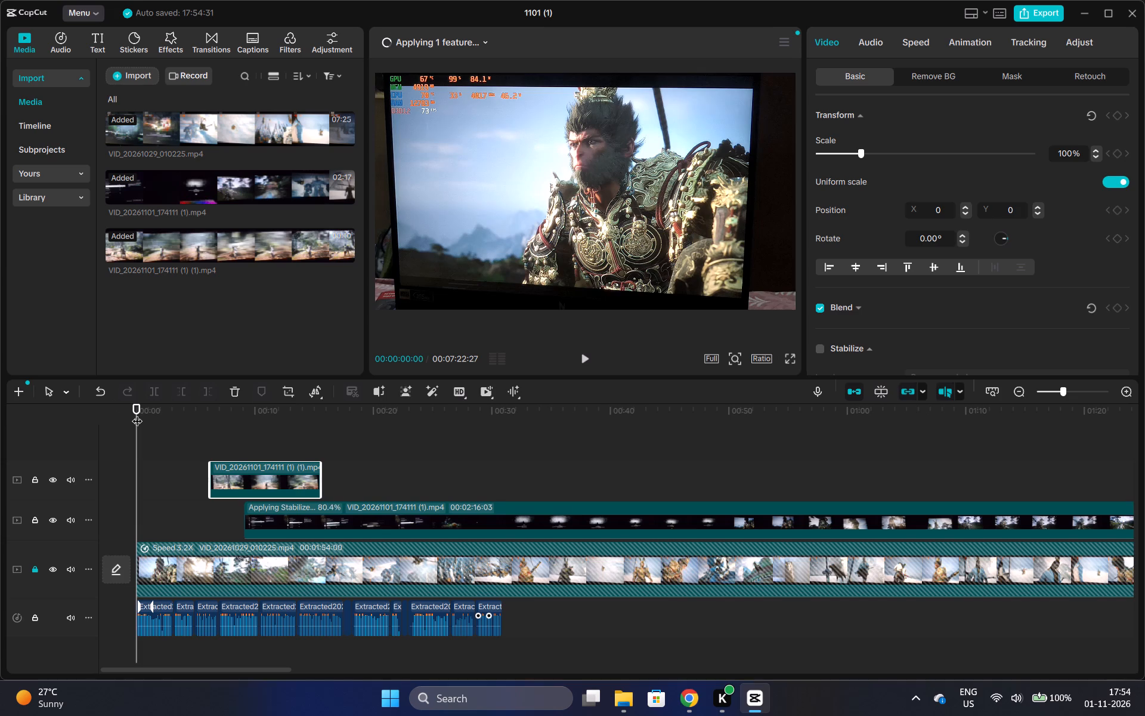
key("space")
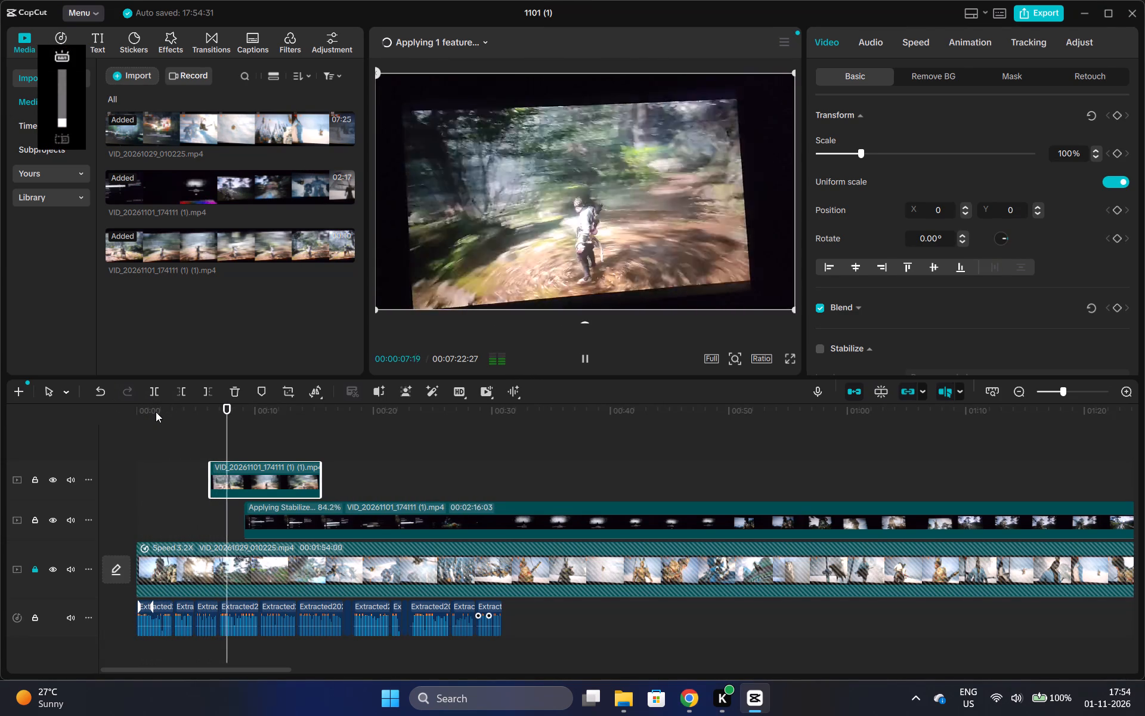
key("space")
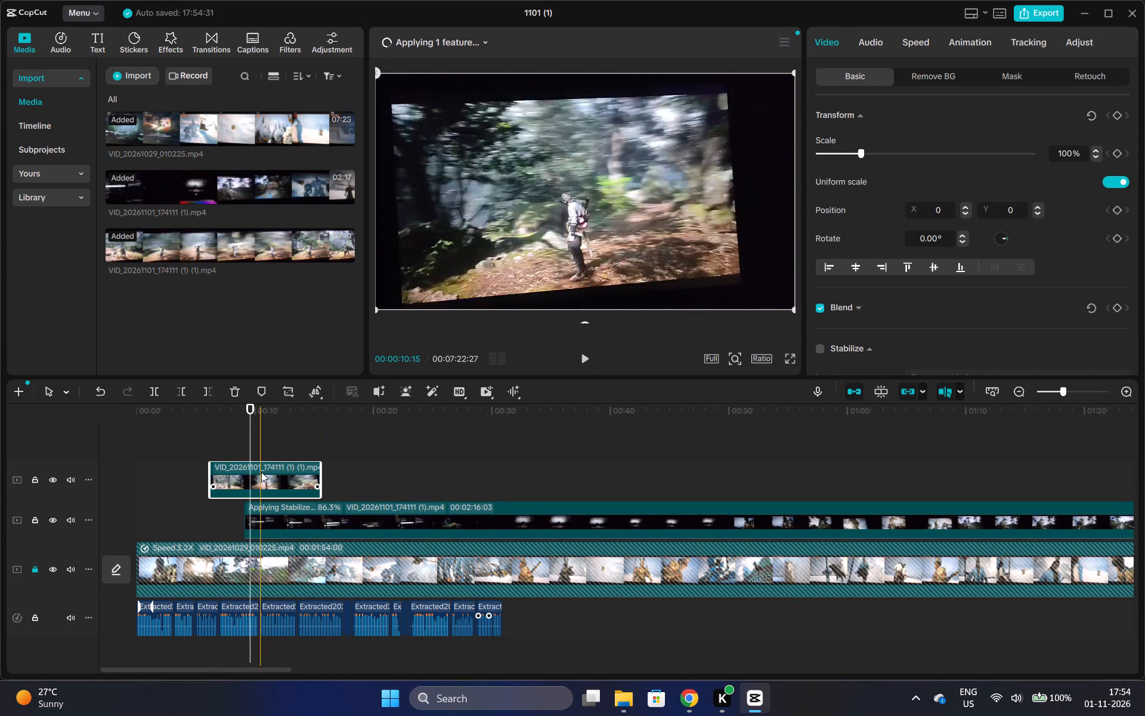
Move the top-track gameplay clip to start at about 9.5 seconds and review playback until 00:00:14:20.
left_click_drag(261, 472, 301, 475)
left_click(245, 447)
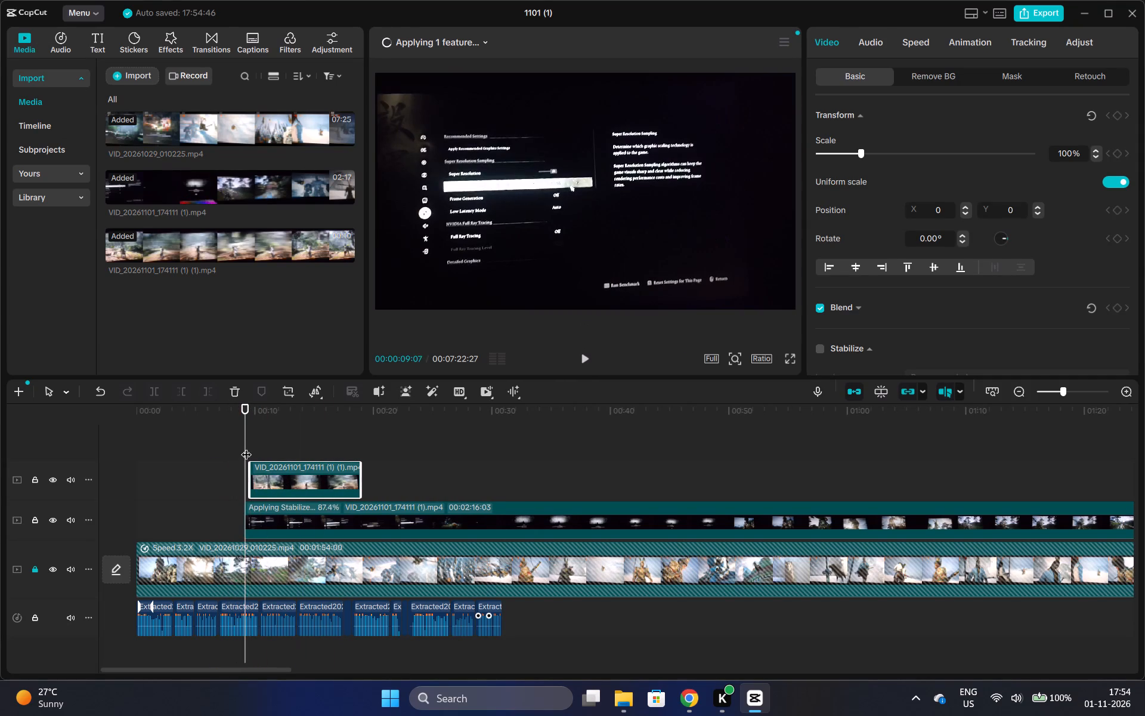
key("space")
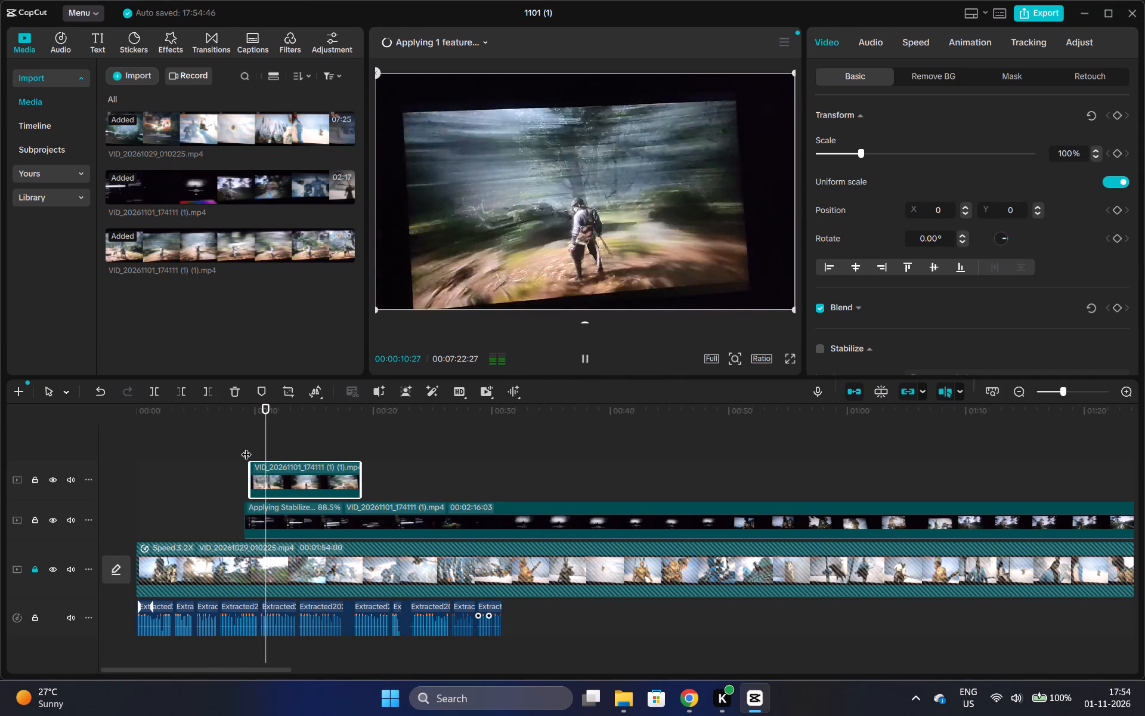
key("space")
key("space")
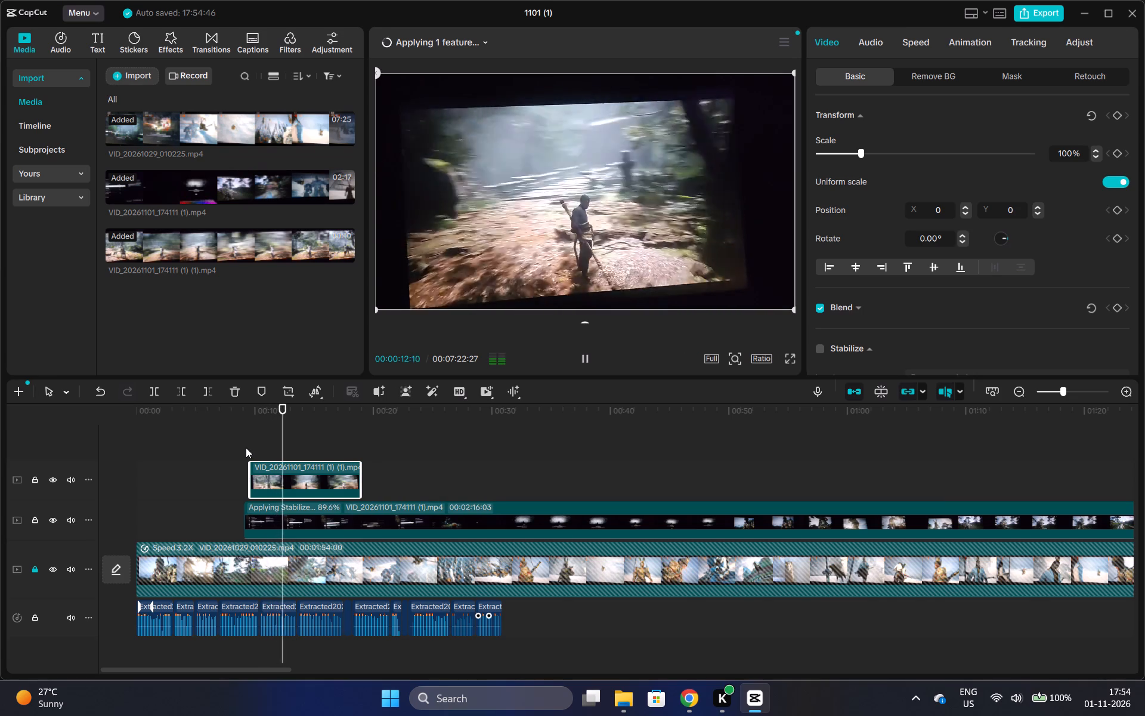
key("space")
key("space")
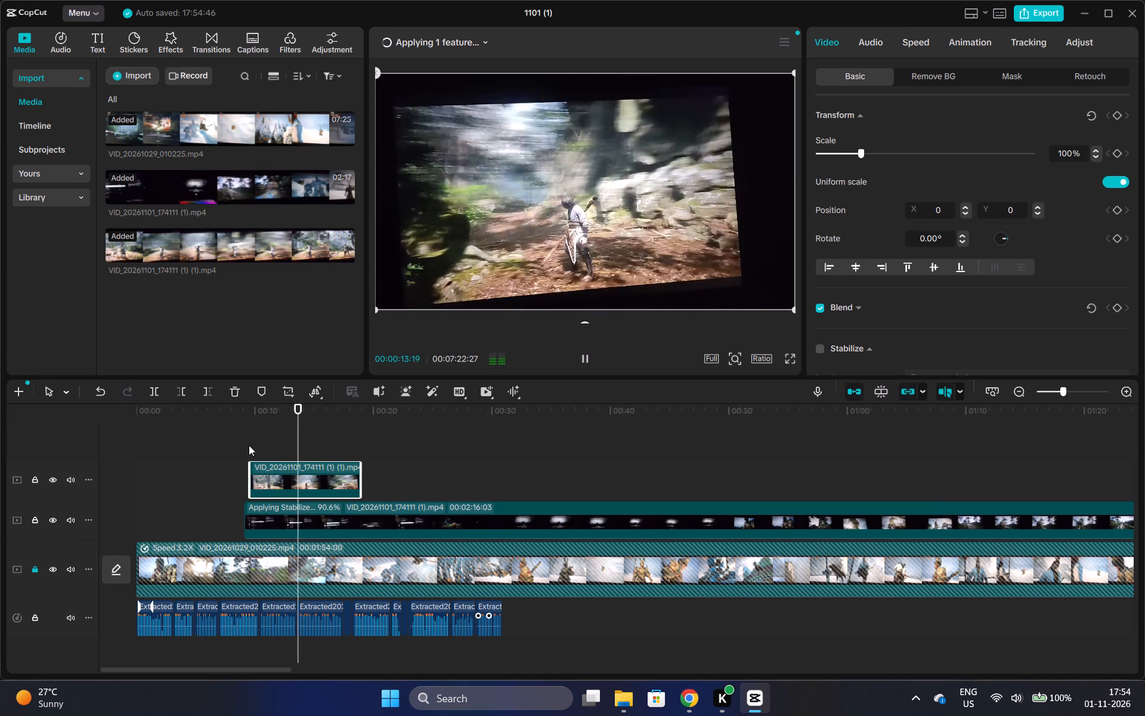
key("space")
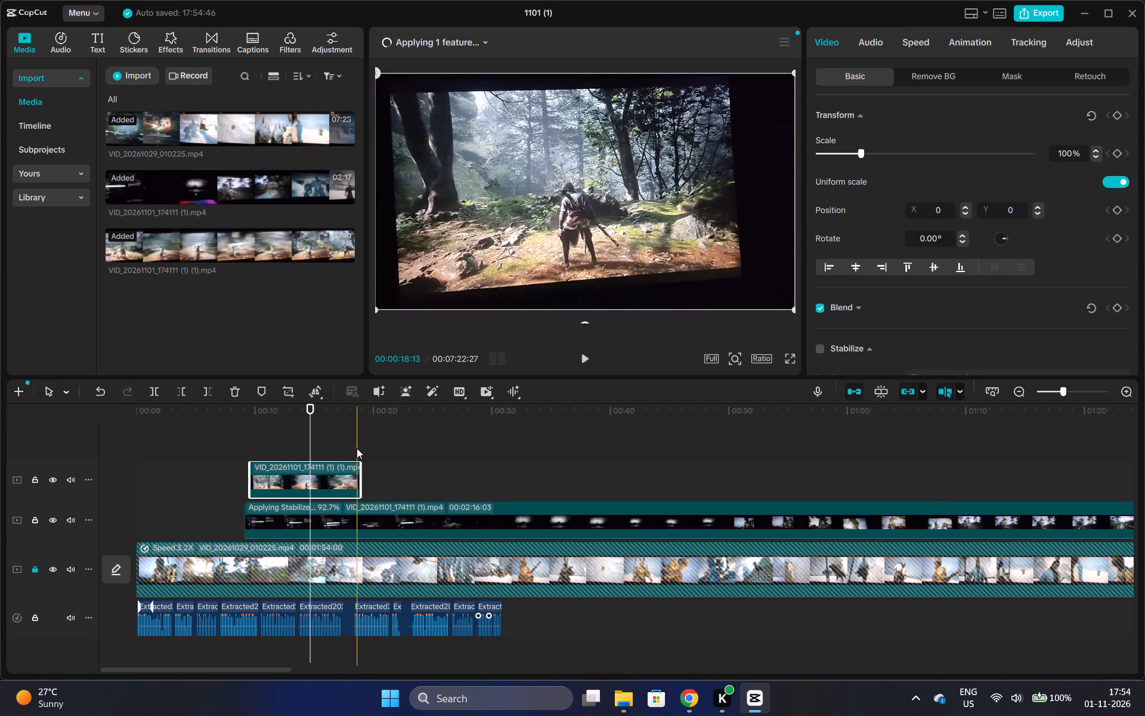
Trim the end of the top-track gameplay clip to the playhead at 00:00:14:20.
left_click_drag(360, 477, 313, 443)
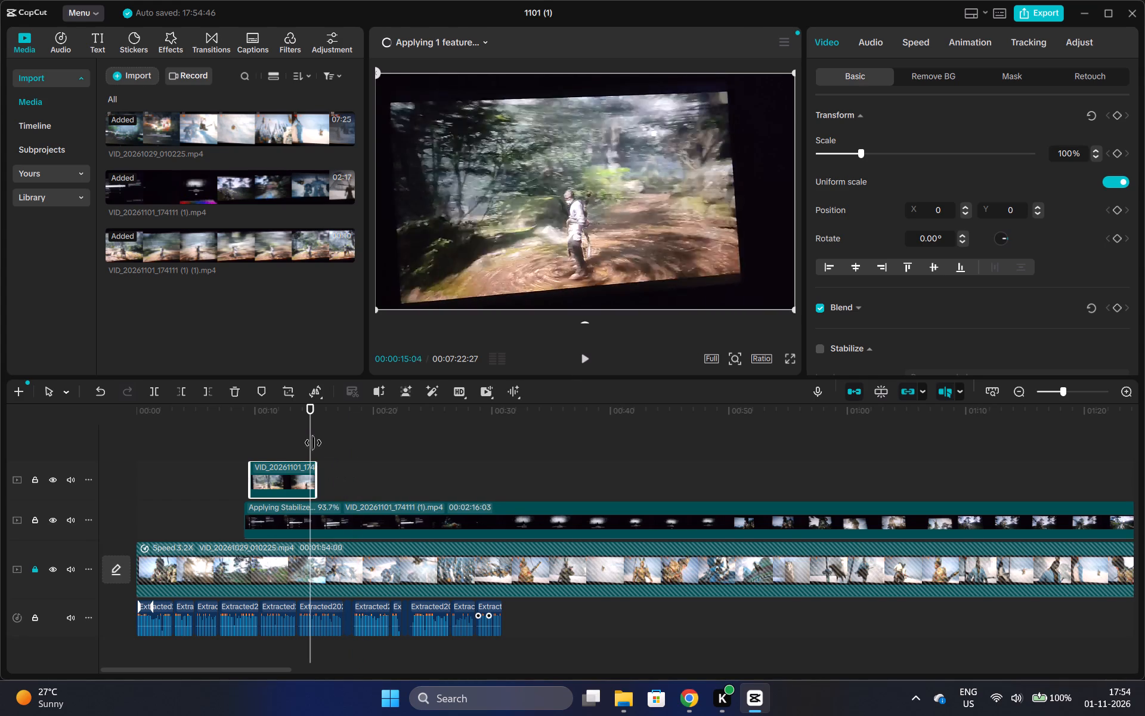
left_click_drag(313, 443, 309, 428)
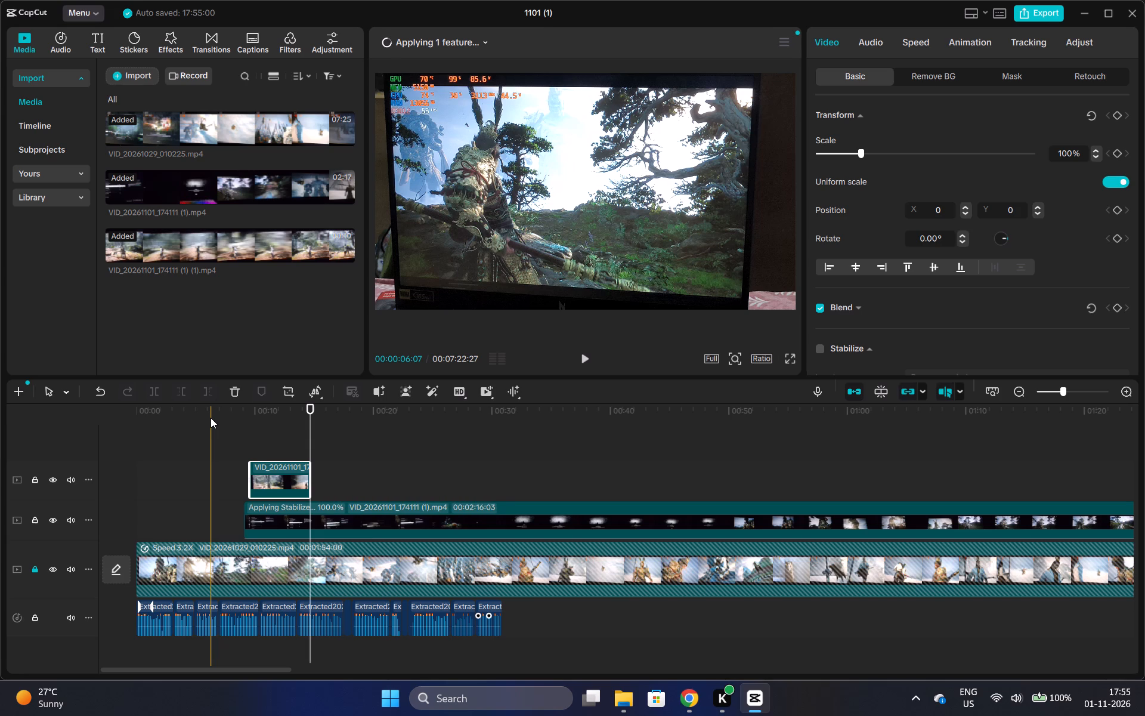
Move VID_20261101_174111 (1).mp4 onto the top track at about 17 seconds and trim about 6 seconds off its start.
left_click(271, 511)
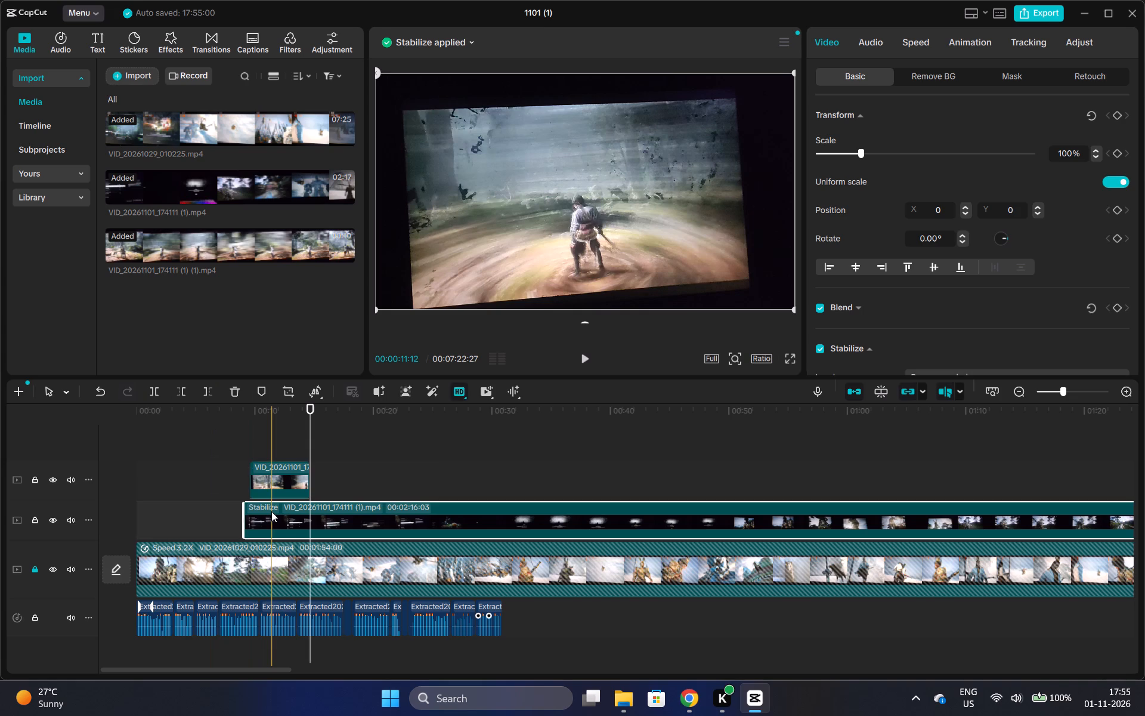
left_click_drag(250, 505, 343, 499)
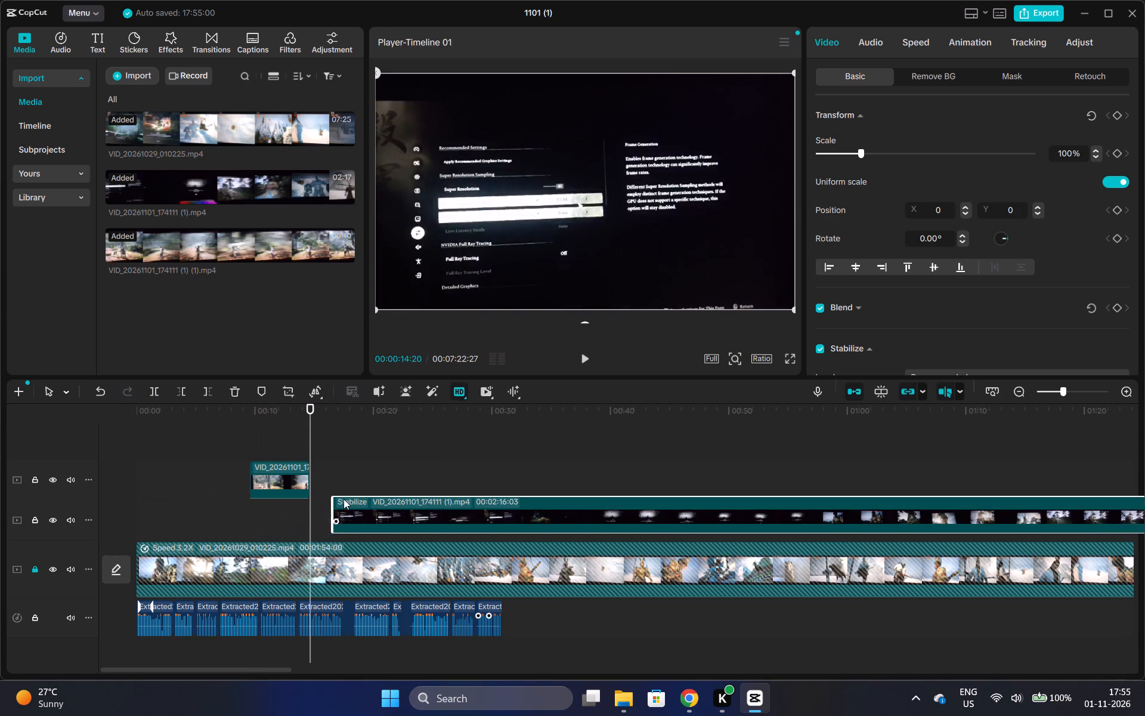
left_click_drag(343, 499, 346, 473)
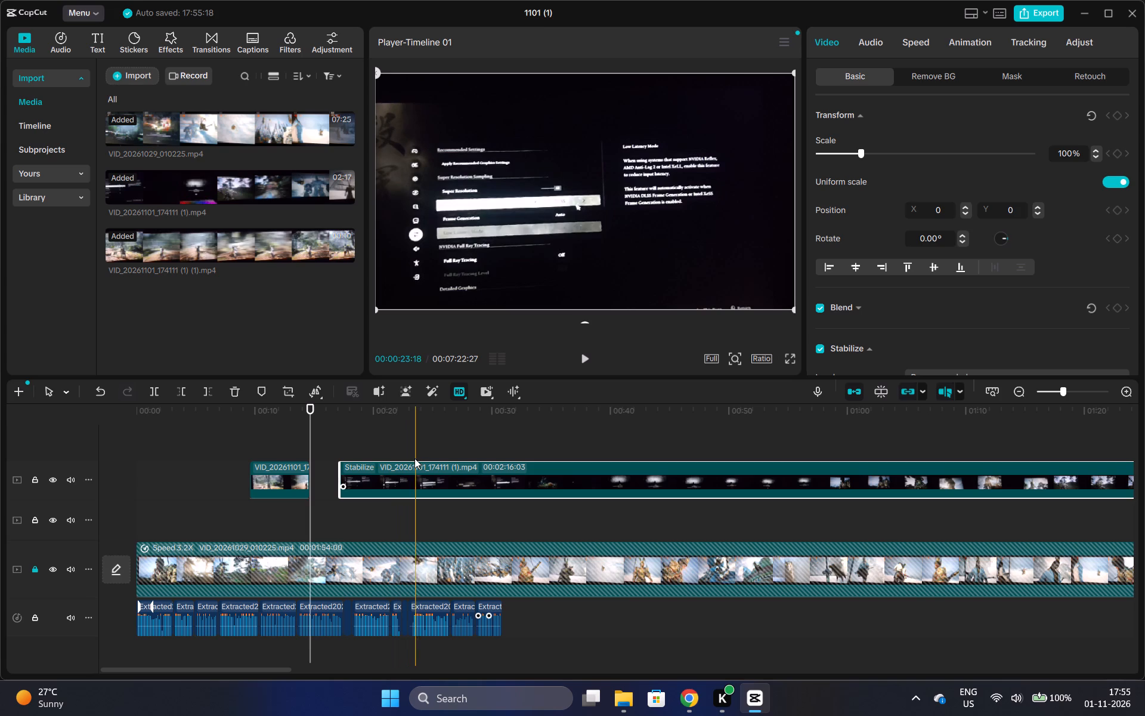
key("q")
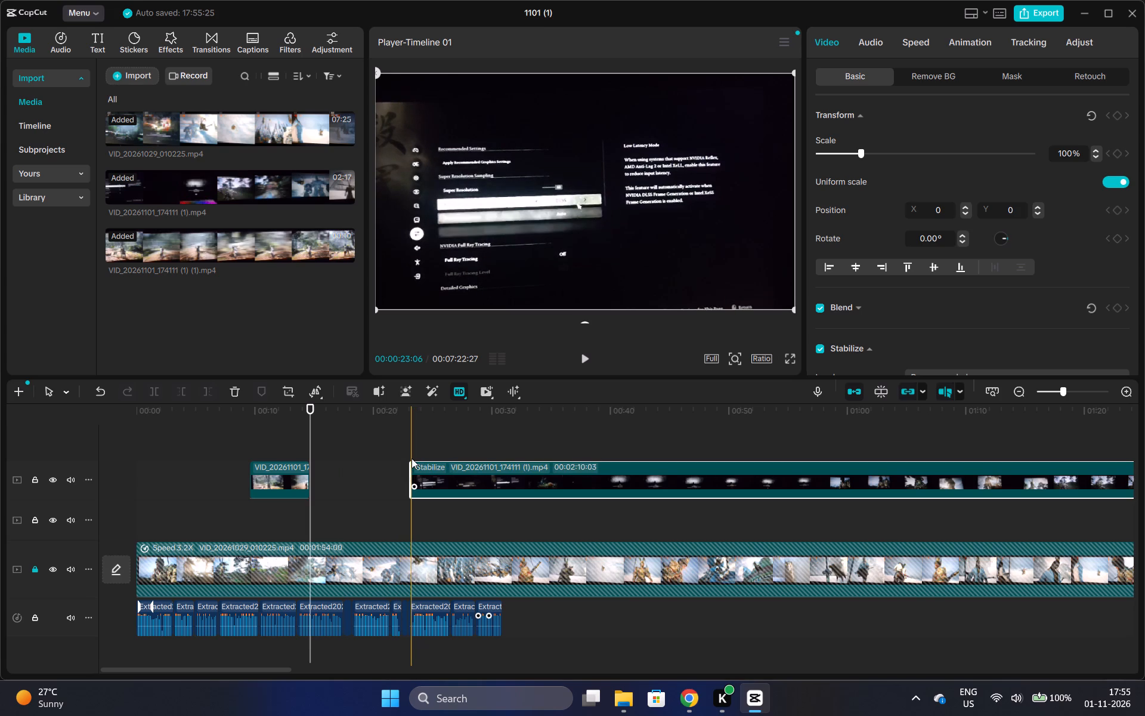
Place the trimmed settings clip on a new track above the gameplay clip at about 6.5 seconds and play into it.
left_click_drag(423, 466, 225, 438)
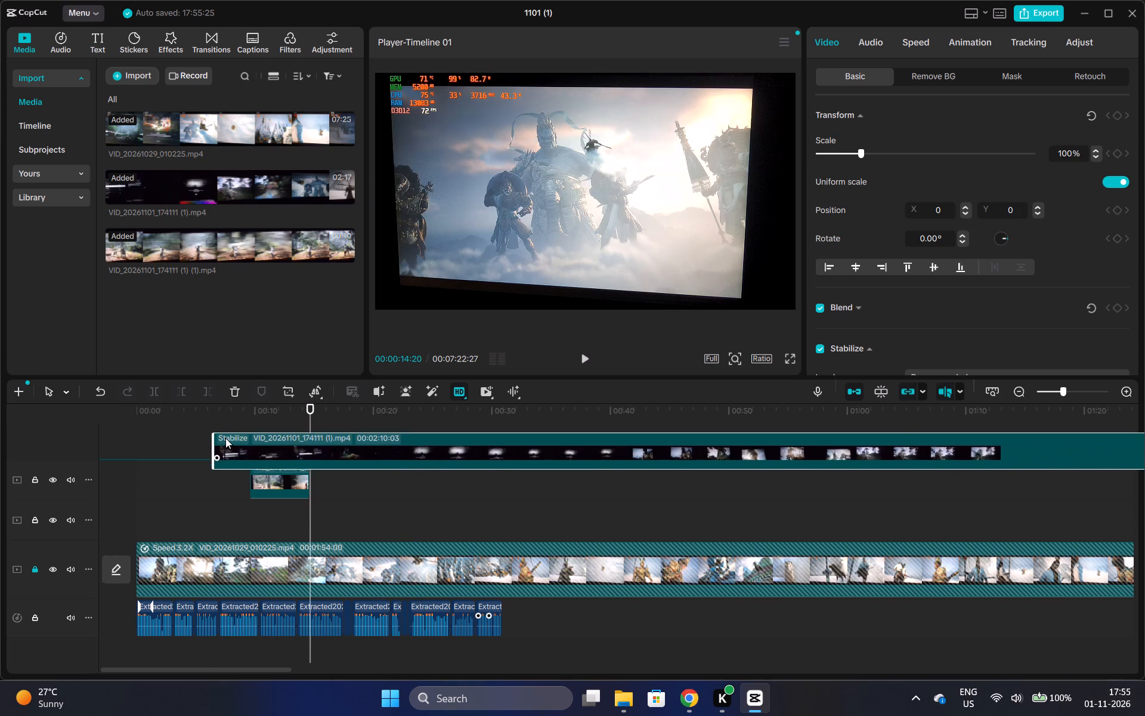
left_click(133, 432)
left_click(169, 416)
key("space")
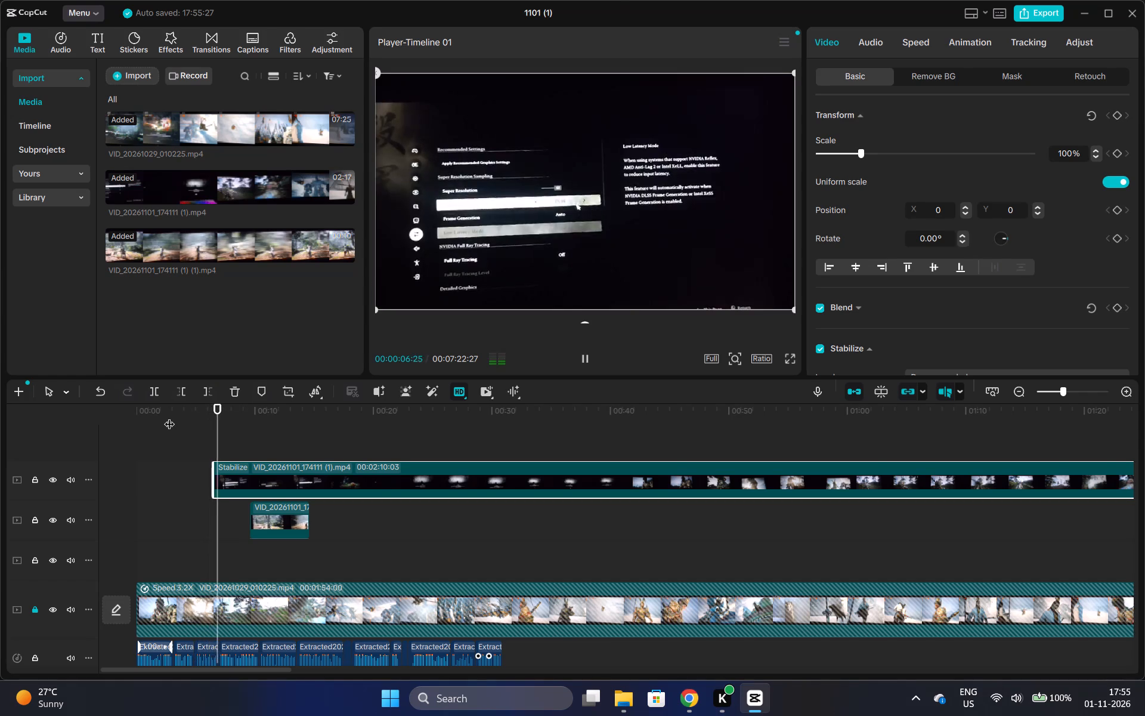
key("space")
Move the settings clip to start at about 8.7 seconds and check the voiceover timing by playing from about 7 seconds.
left_click_drag(232, 467, 253, 467)
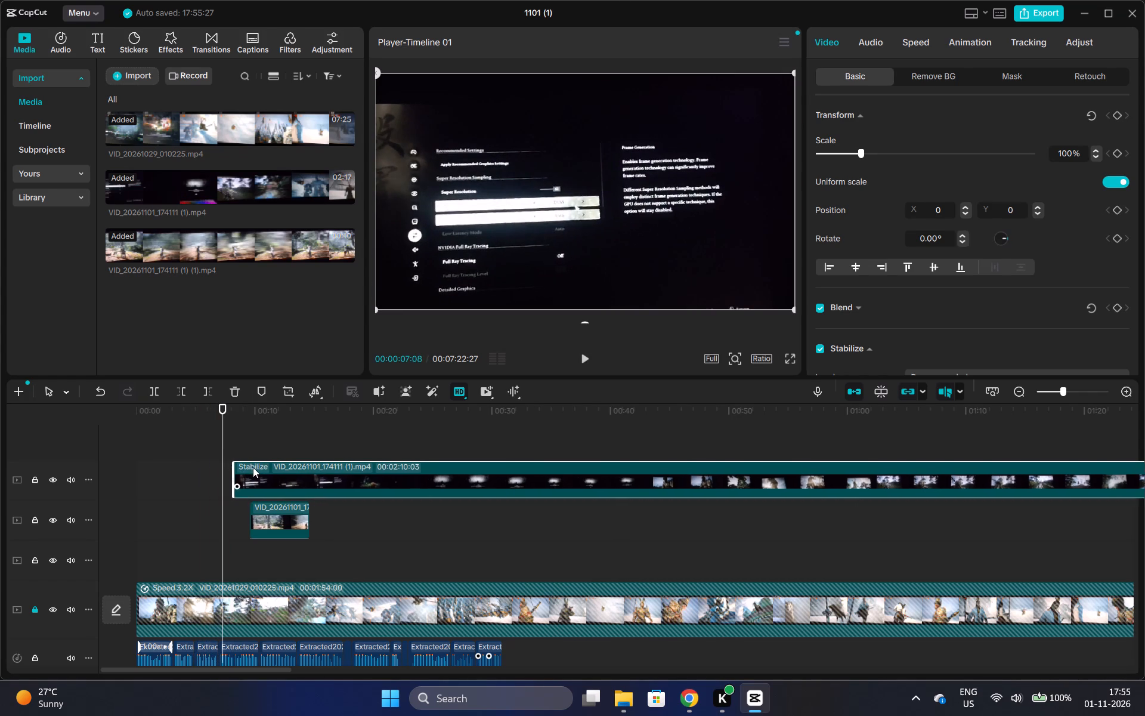
left_click_drag(253, 467, 259, 468)
key("space")
left_click(228, 410)
left_click(218, 410)
key("space")
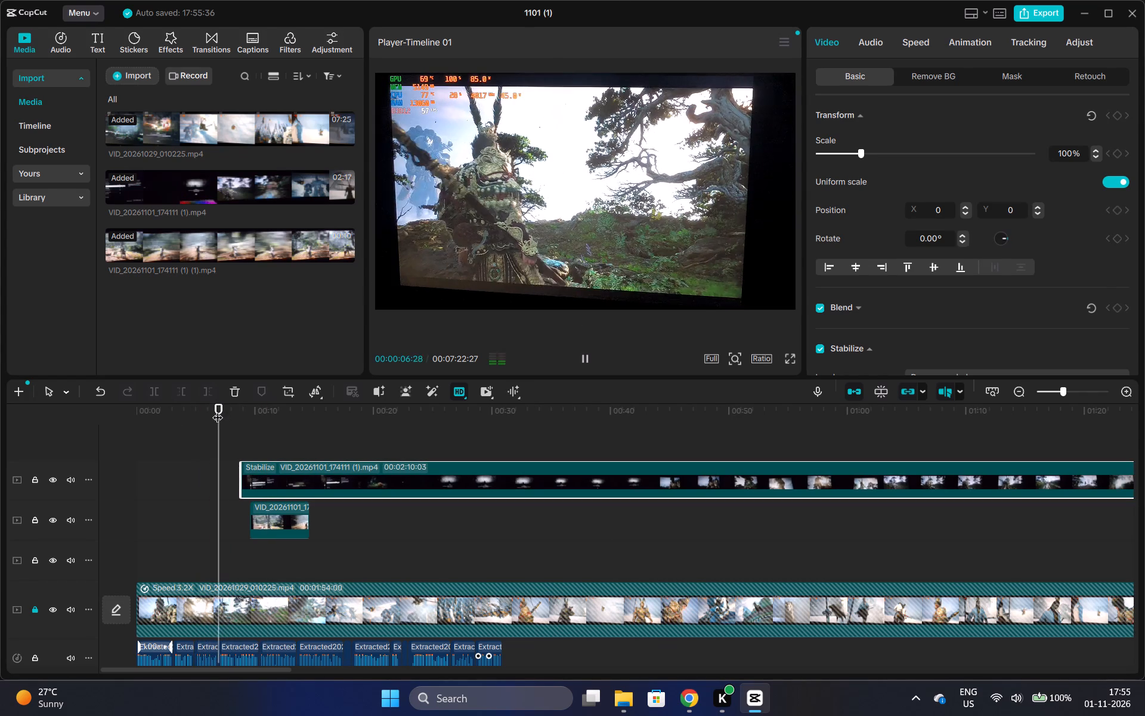
key("space")
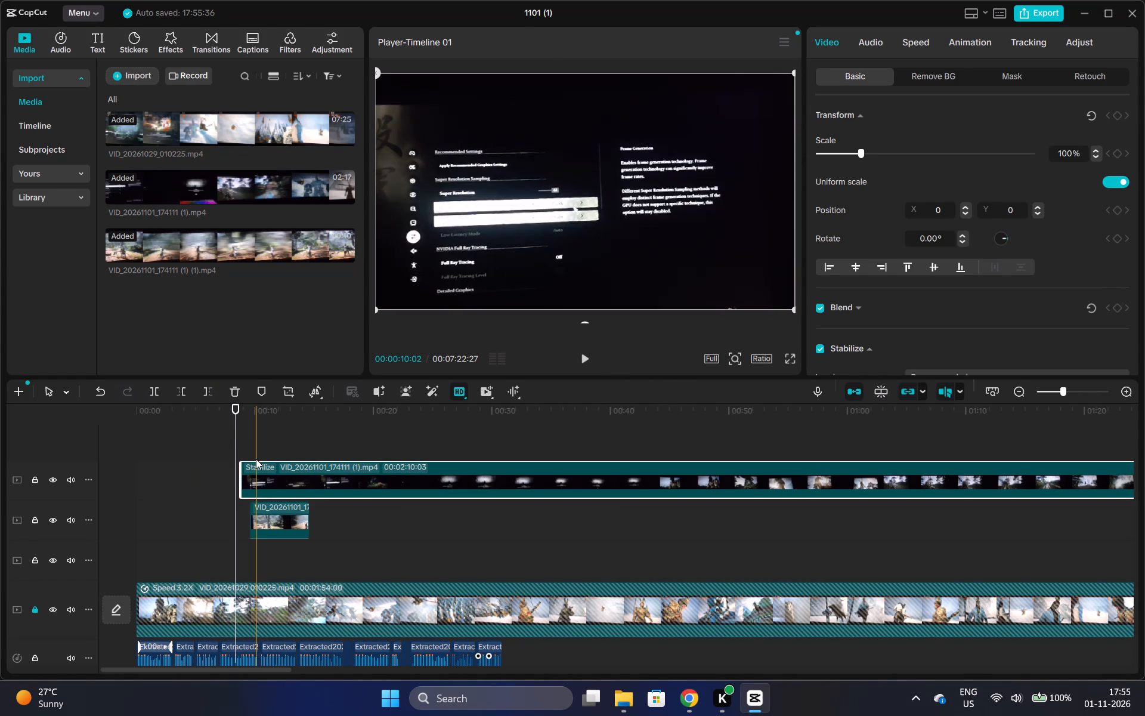
Move the top-track settings clip to start at about 7.9 seconds and play through it to check the voiceover timing.
left_click_drag(256, 465, 245, 464)
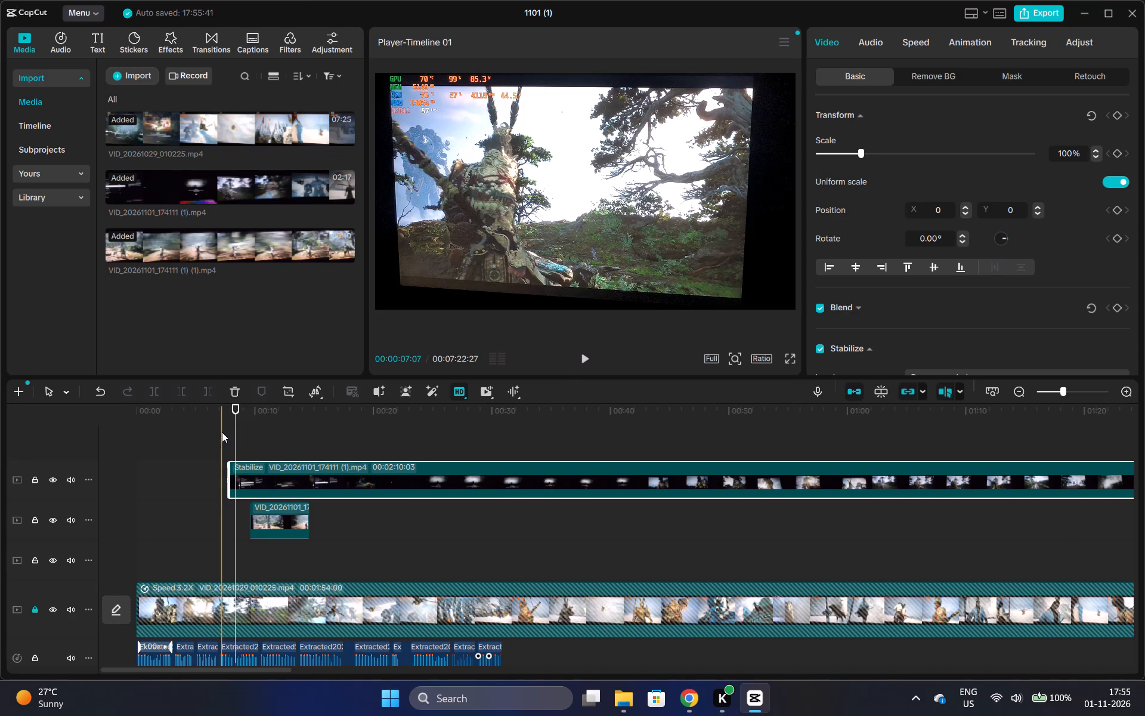
left_click(222, 432)
key("space")
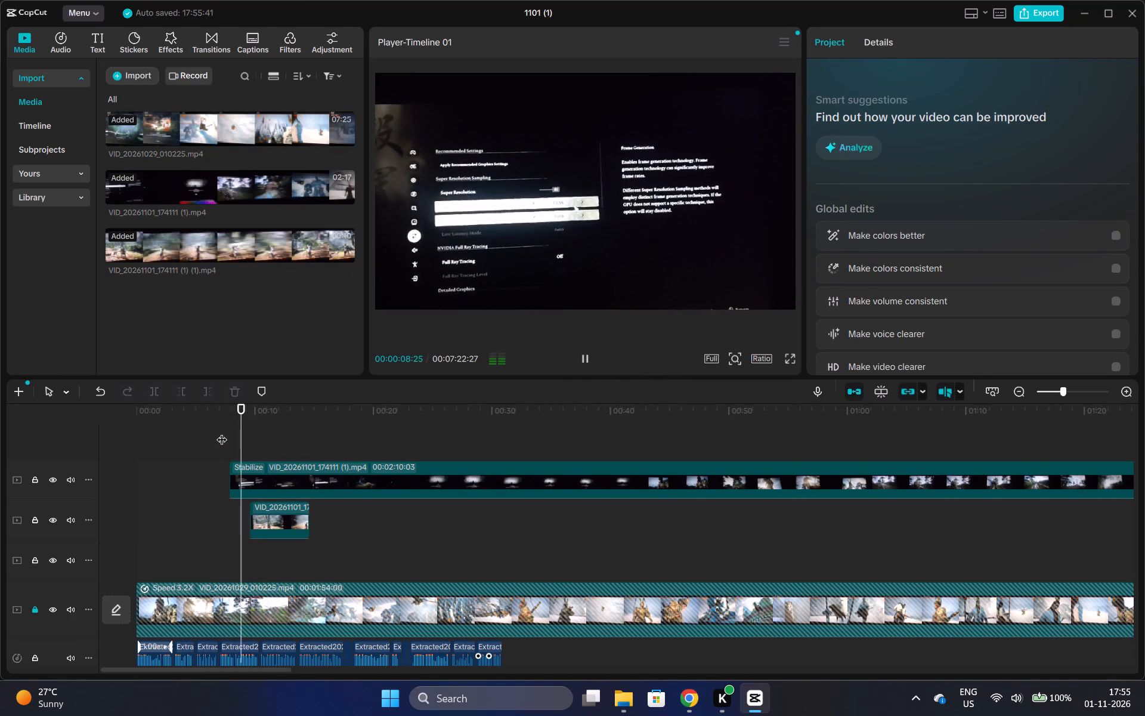
key("space")
key("space")
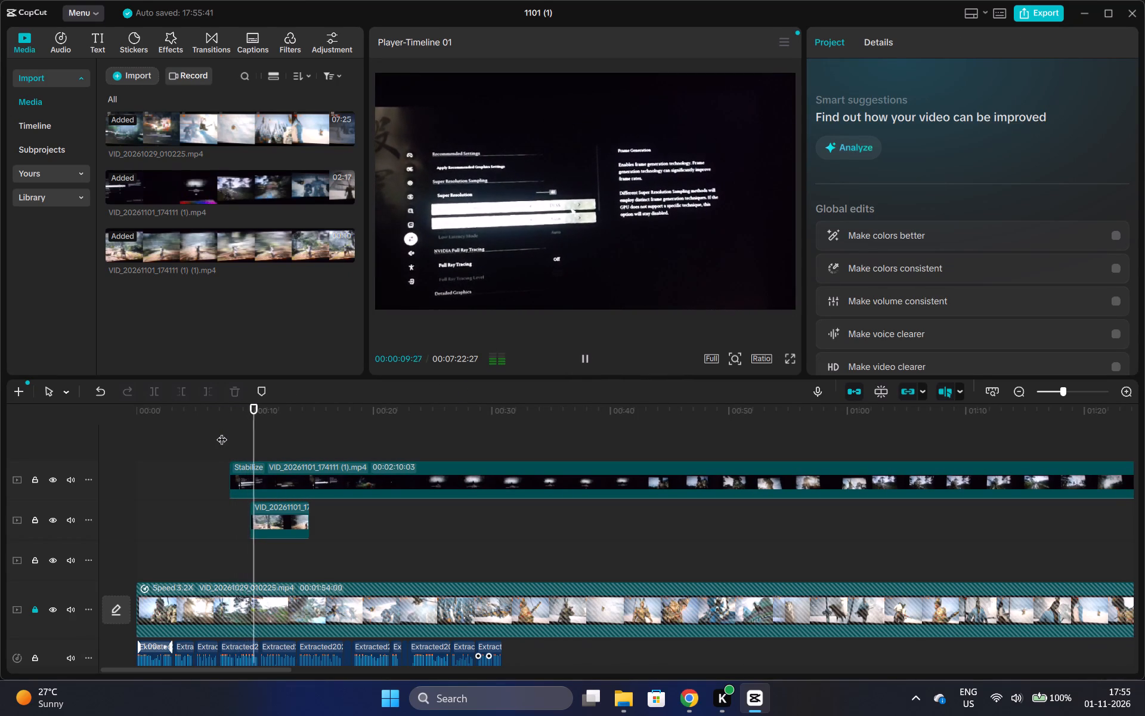
key("space")
key("space")
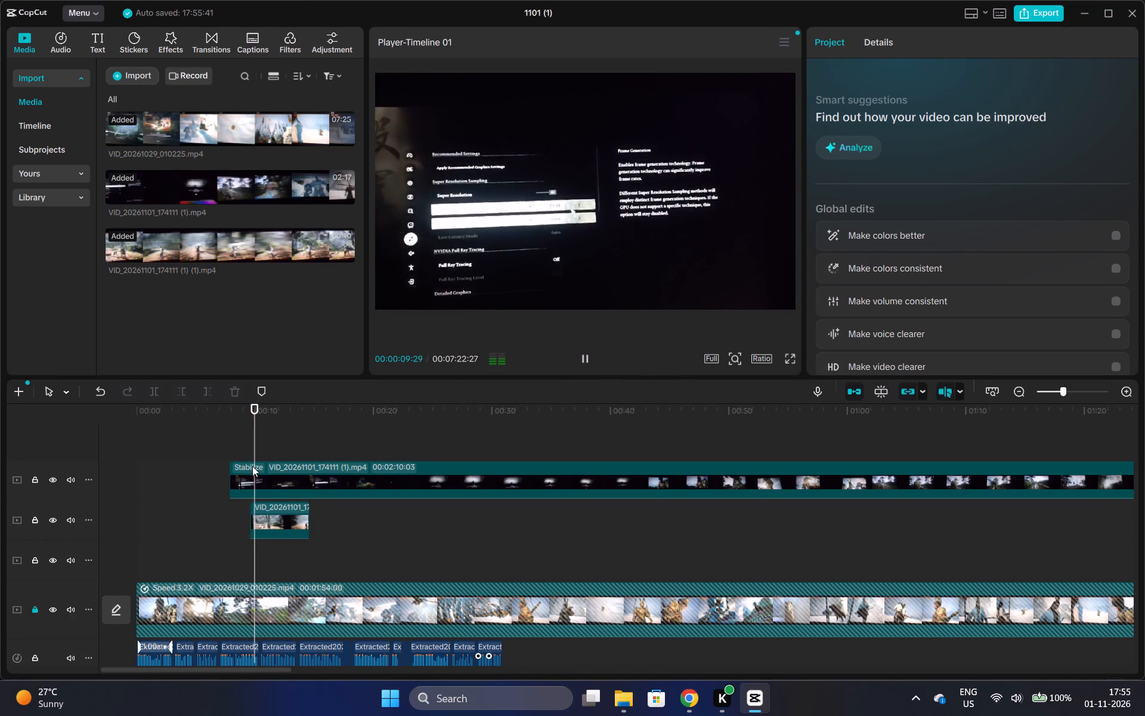
key("space")
Split the top-track settings clip at 00:00:10:15, remove the part after the cut, and play on to 00:00:14:18 to check it.
left_click(259, 468)
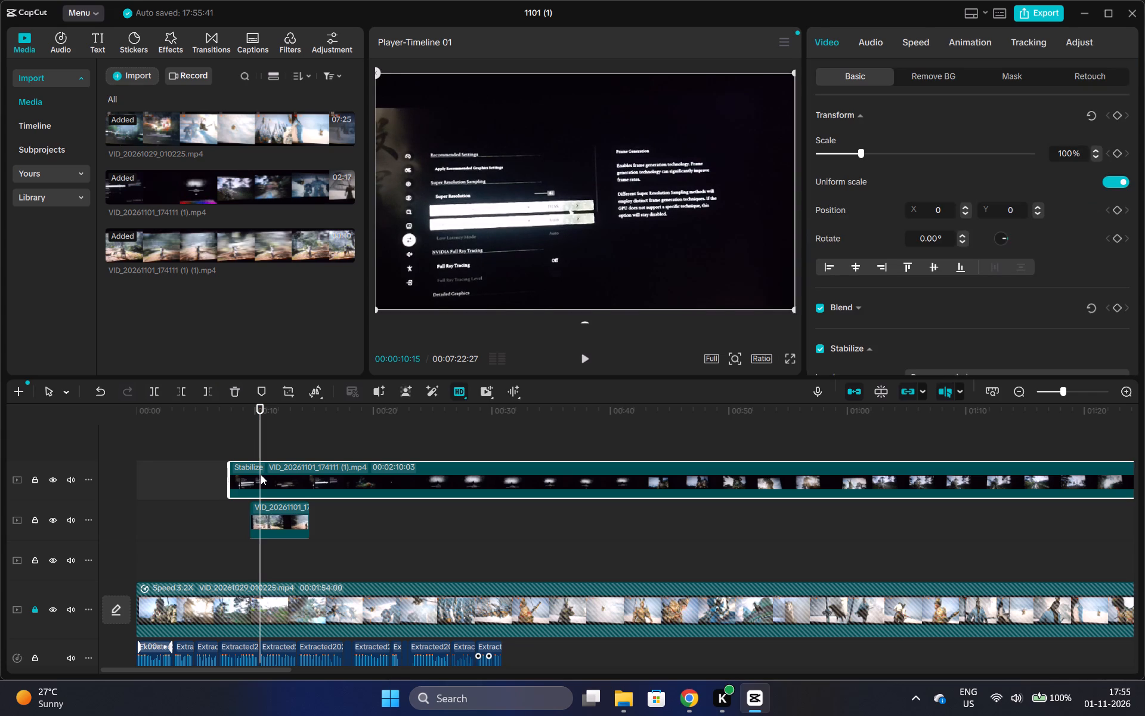
key("ctrl+b")
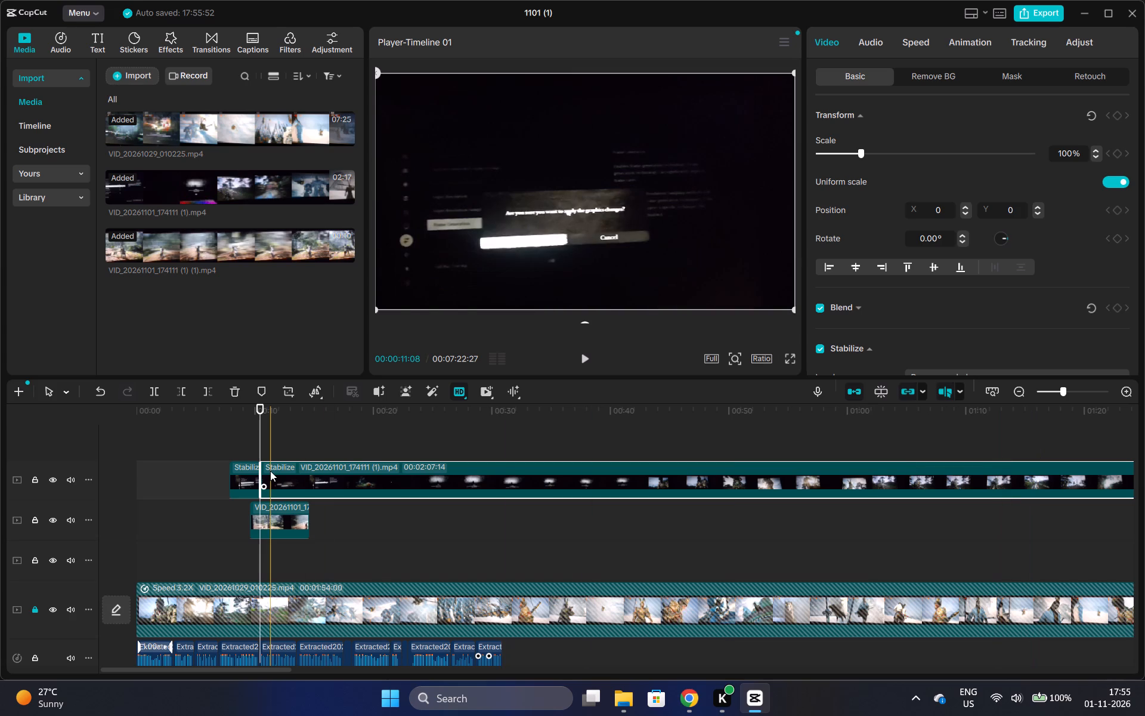
key("ctrl+x")
left_click(213, 425)
key("space")
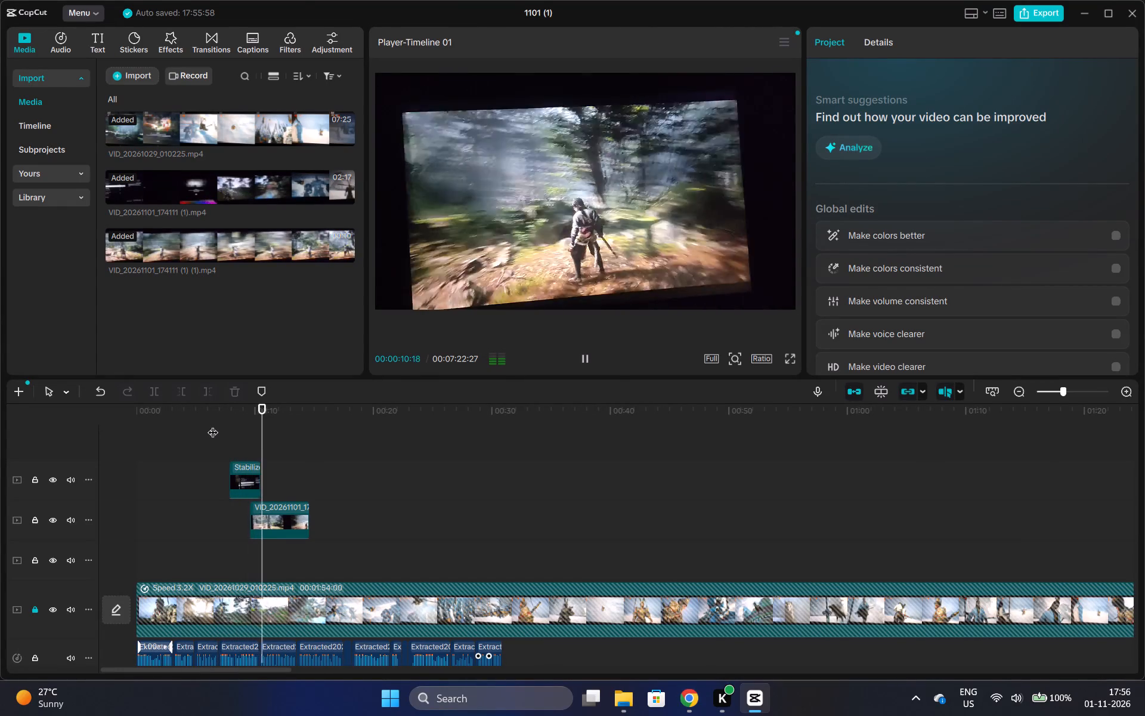
key("space")
key("space")
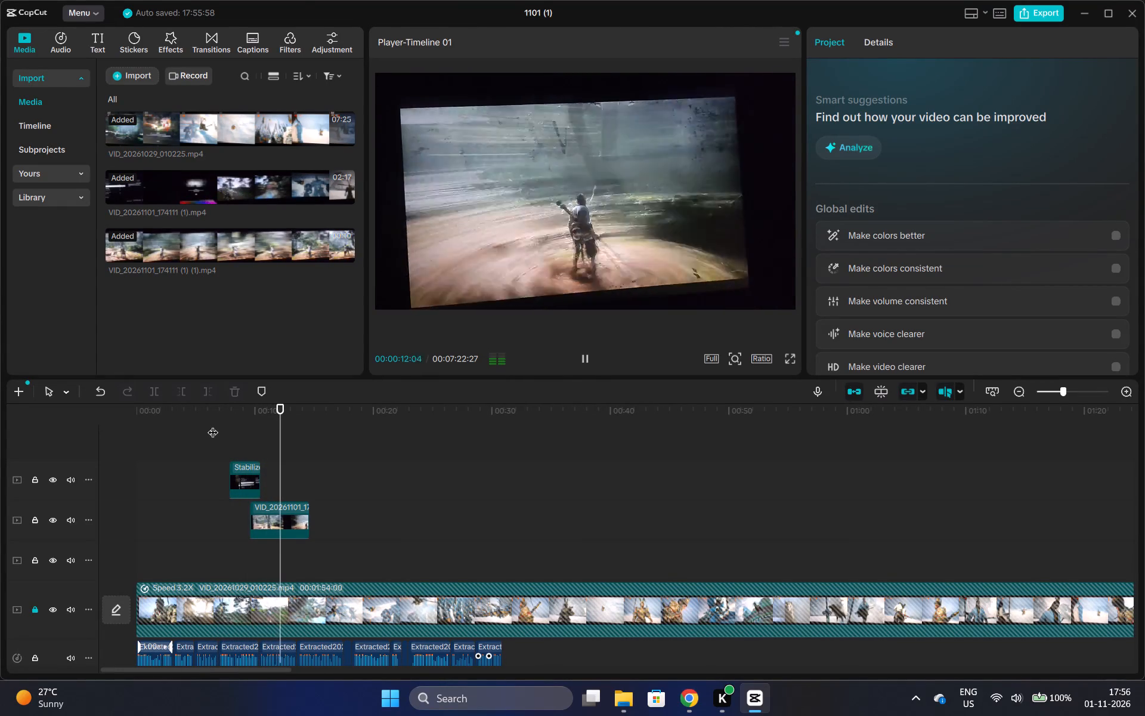
key("space")
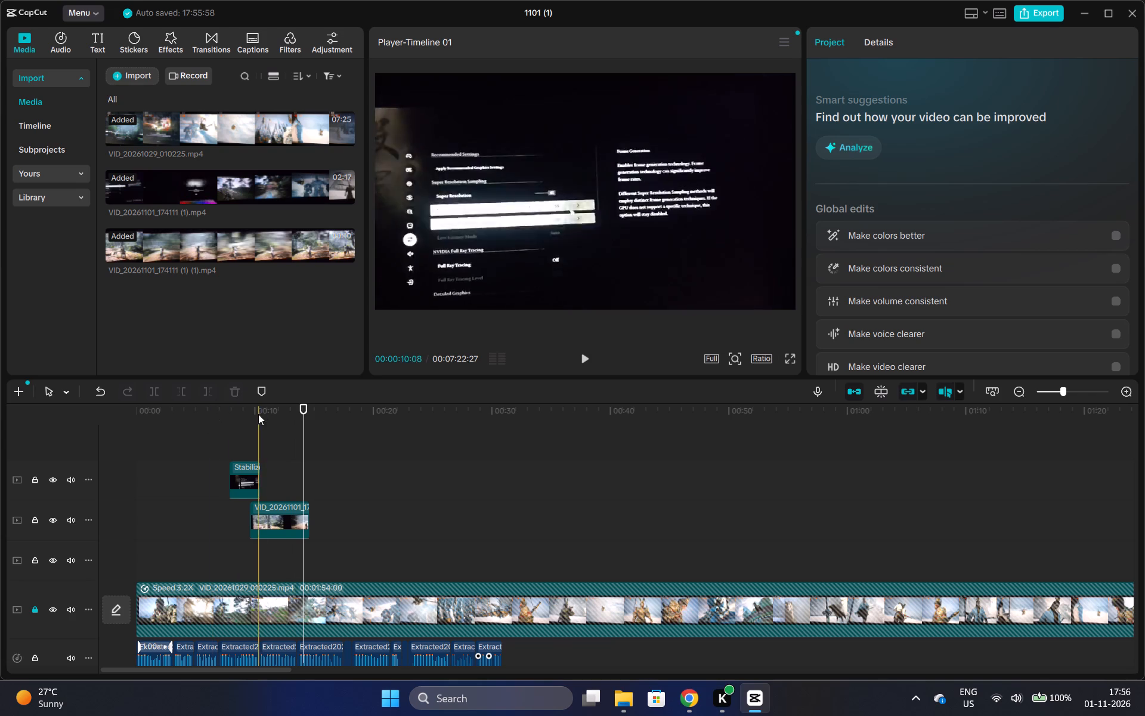
key("space")
key("space")
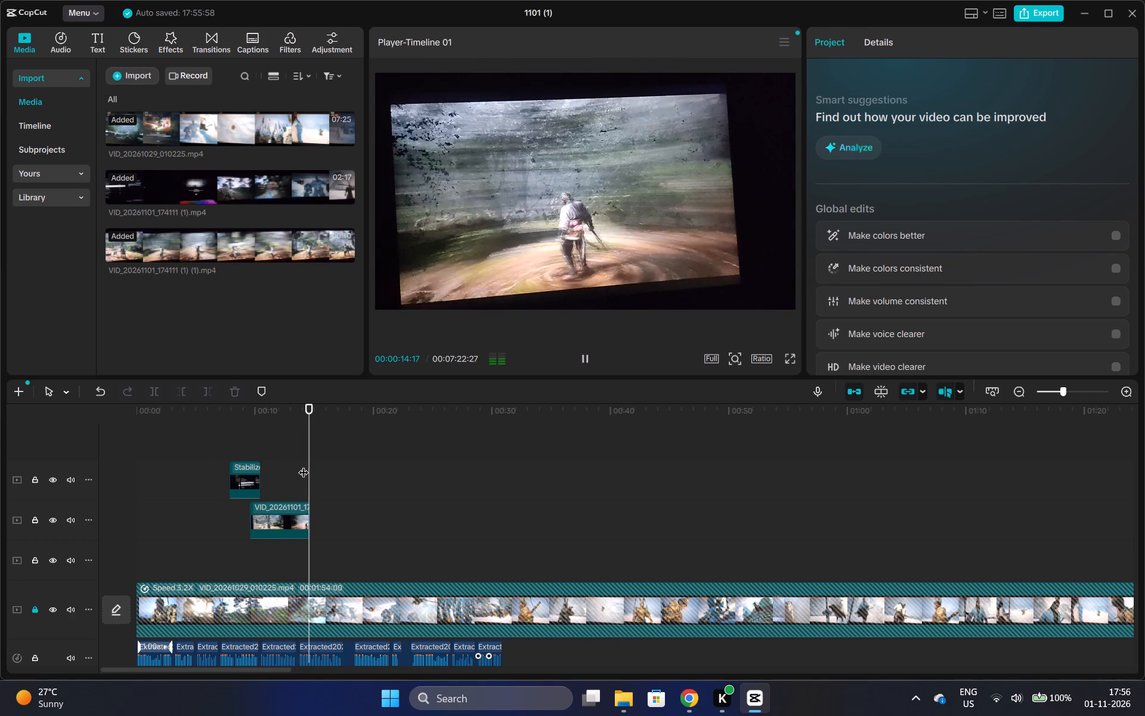
Move the distant VID_20261029_010225.mp4 settings clip directly after the gameplay clip at about 14.6 seconds and play across the join.
double_click(1019, 388)
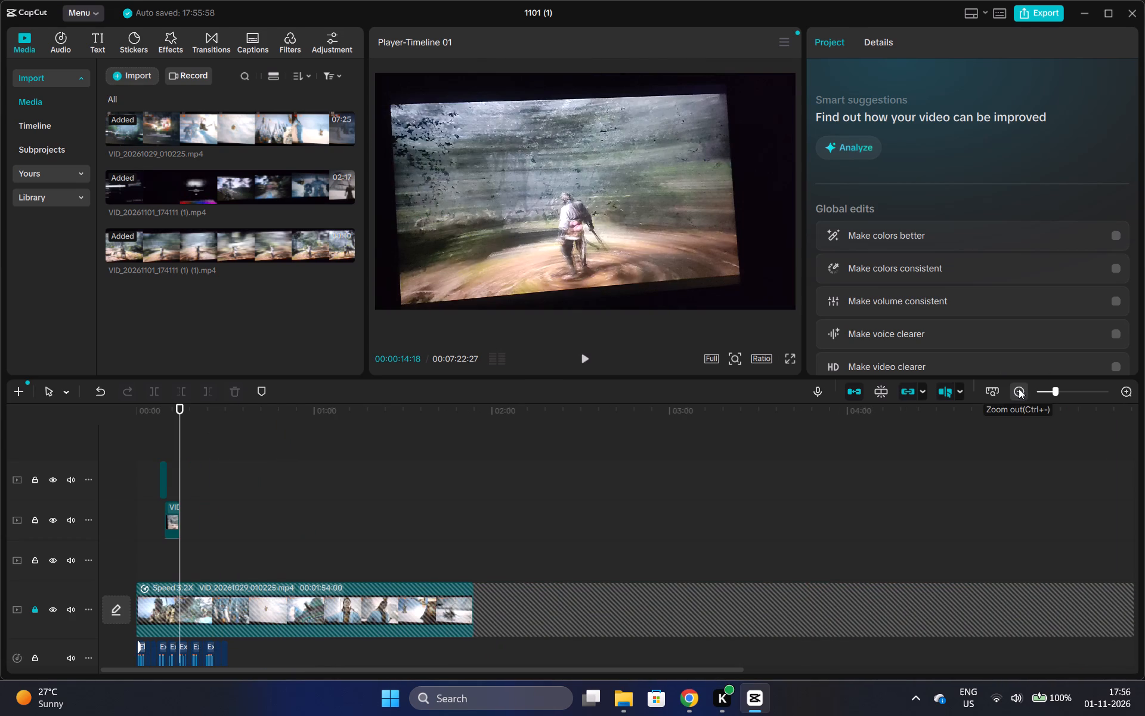
left_click(1120, 389)
left_click(1120, 389)
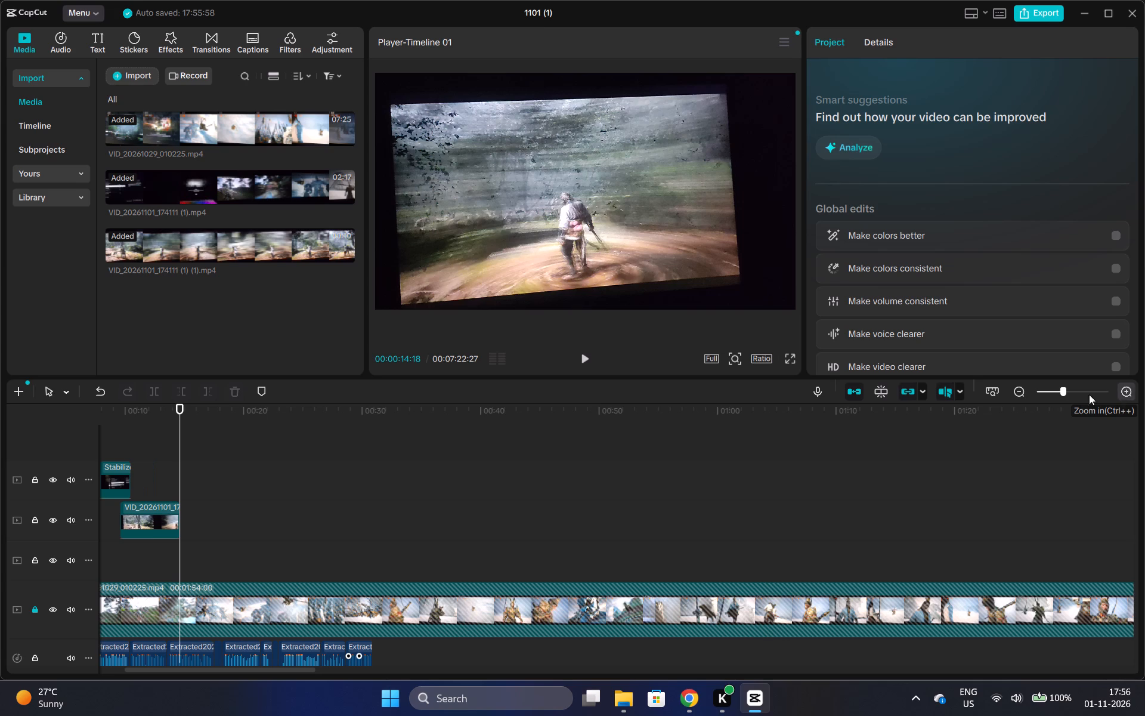
triple_click(1017, 390)
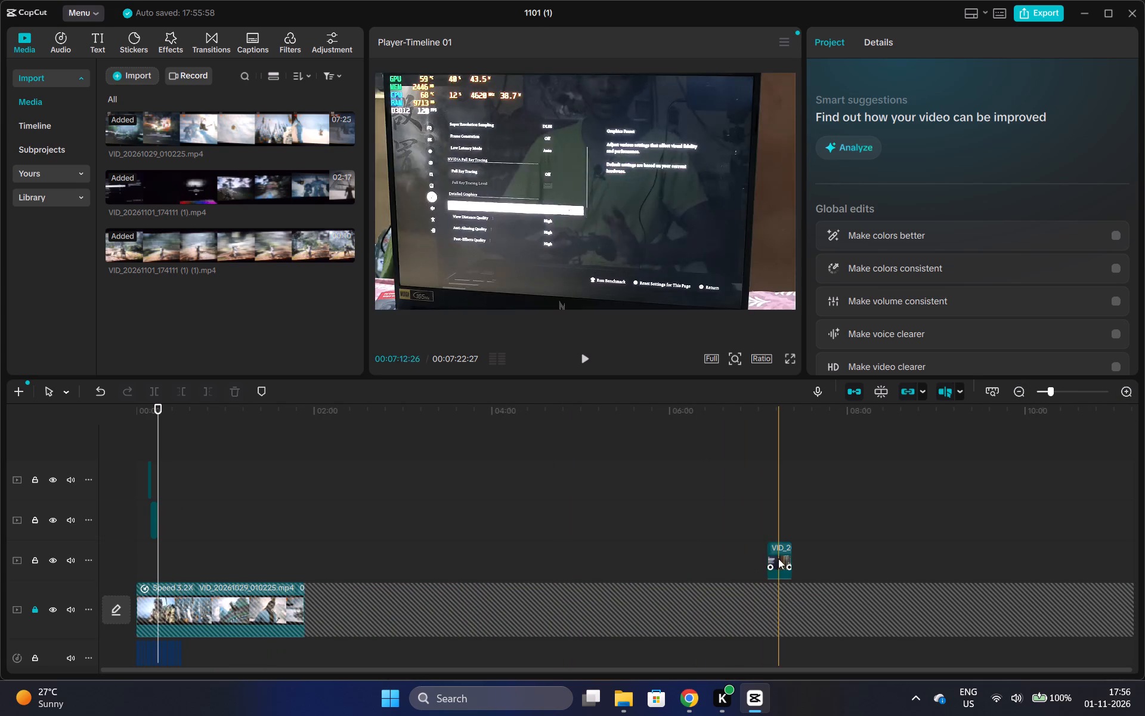
left_click_drag(778, 558, 184, 514)
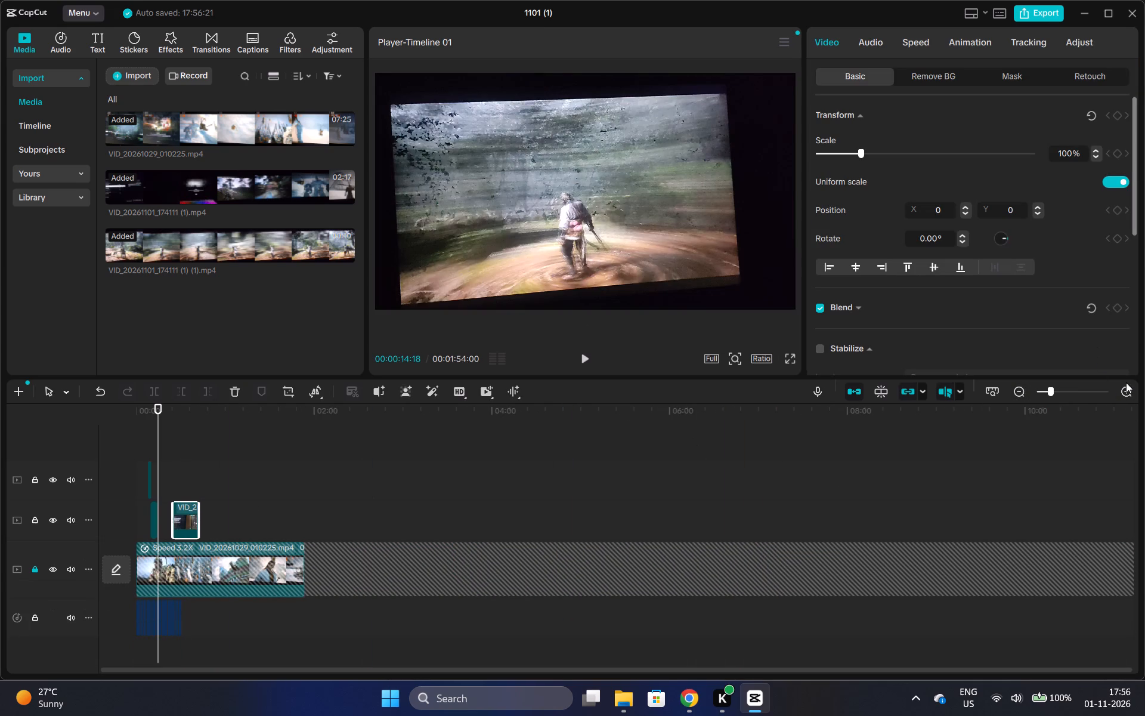
triple_click(1128, 388)
left_click(1128, 388)
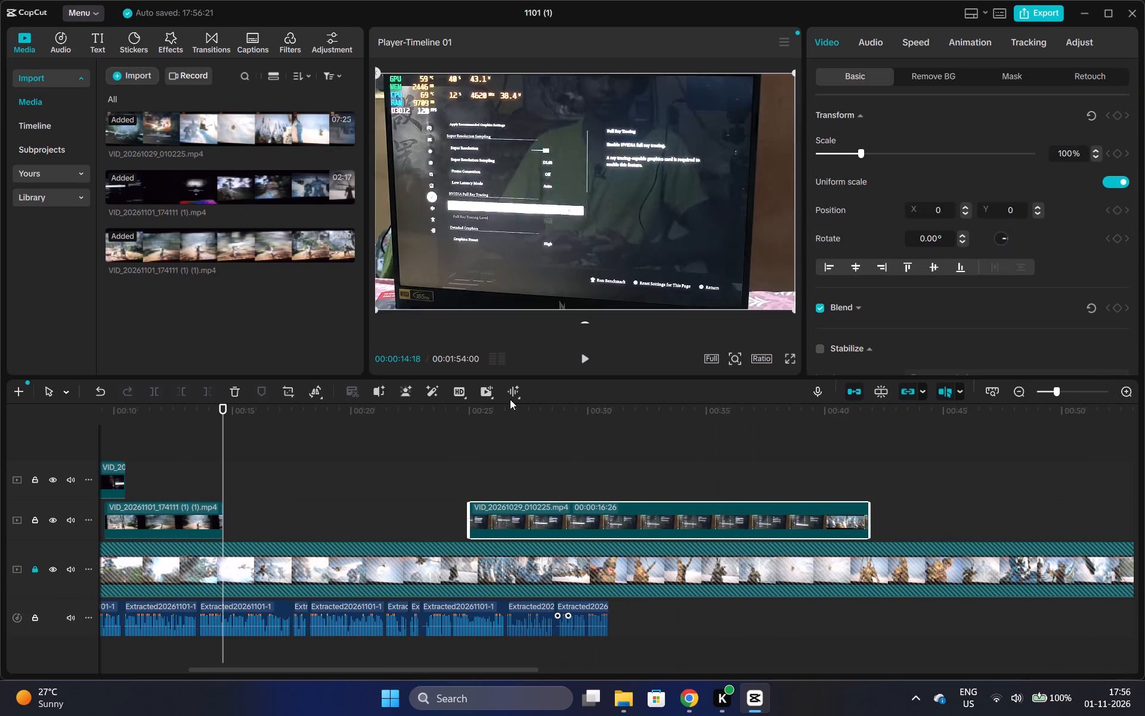
left_click_drag(513, 511, 268, 508)
left_click(190, 461)
key("space")
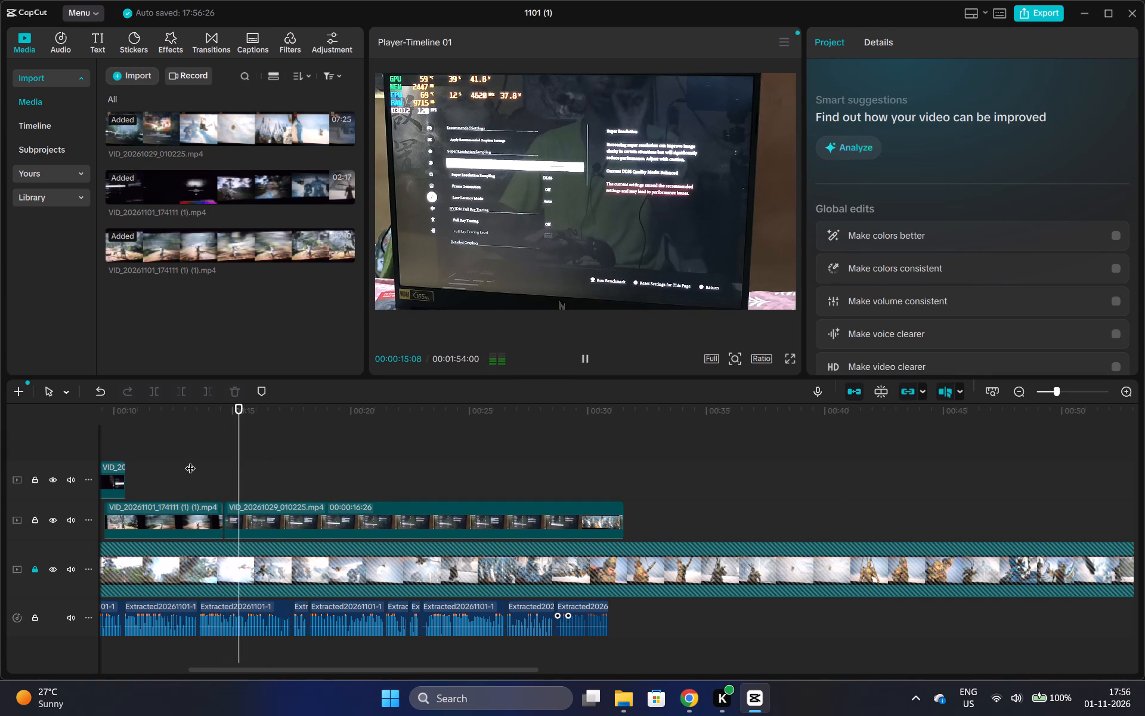
key("space")
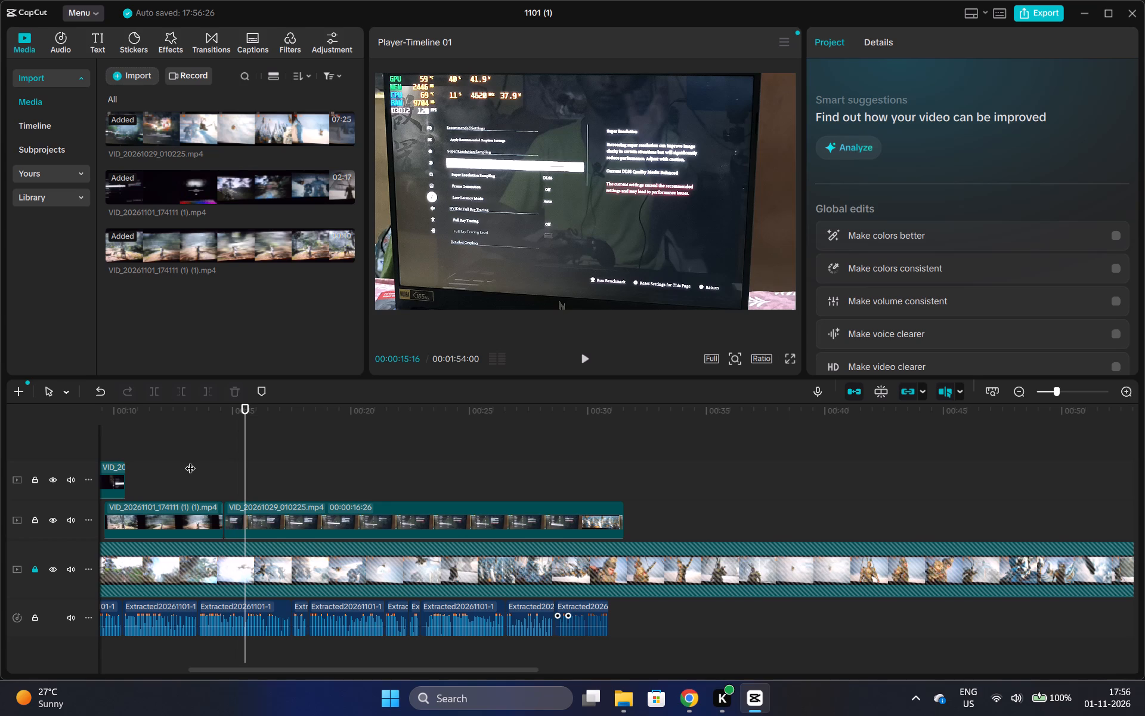
key("space")
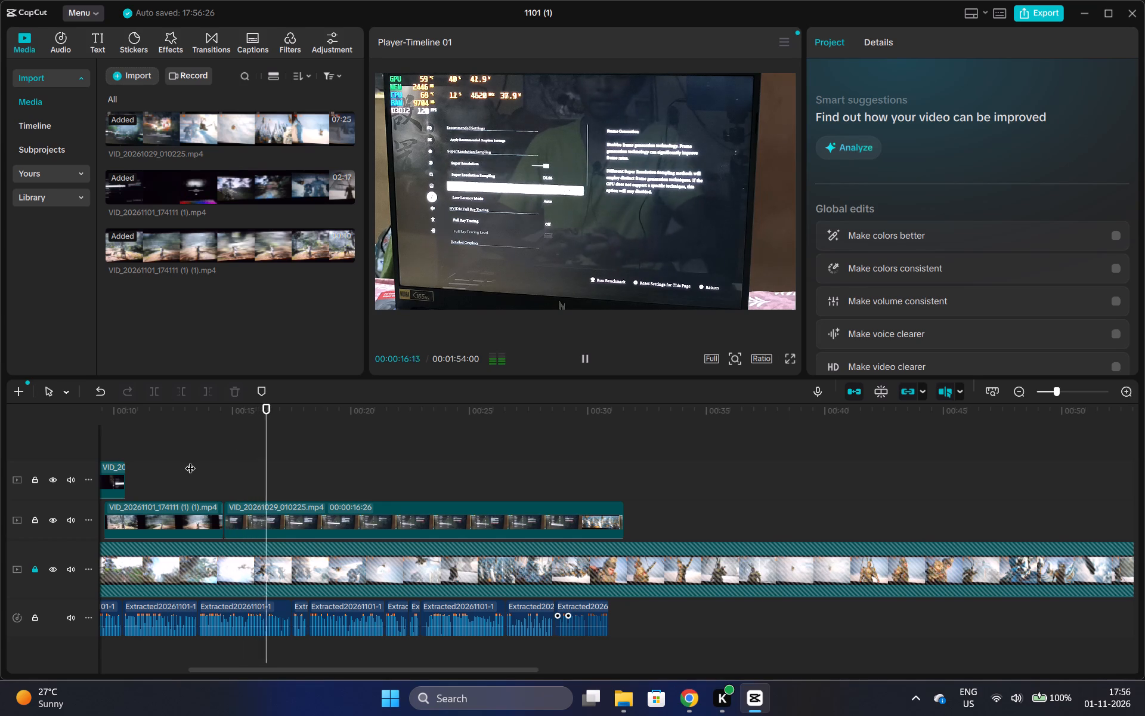
key("space")
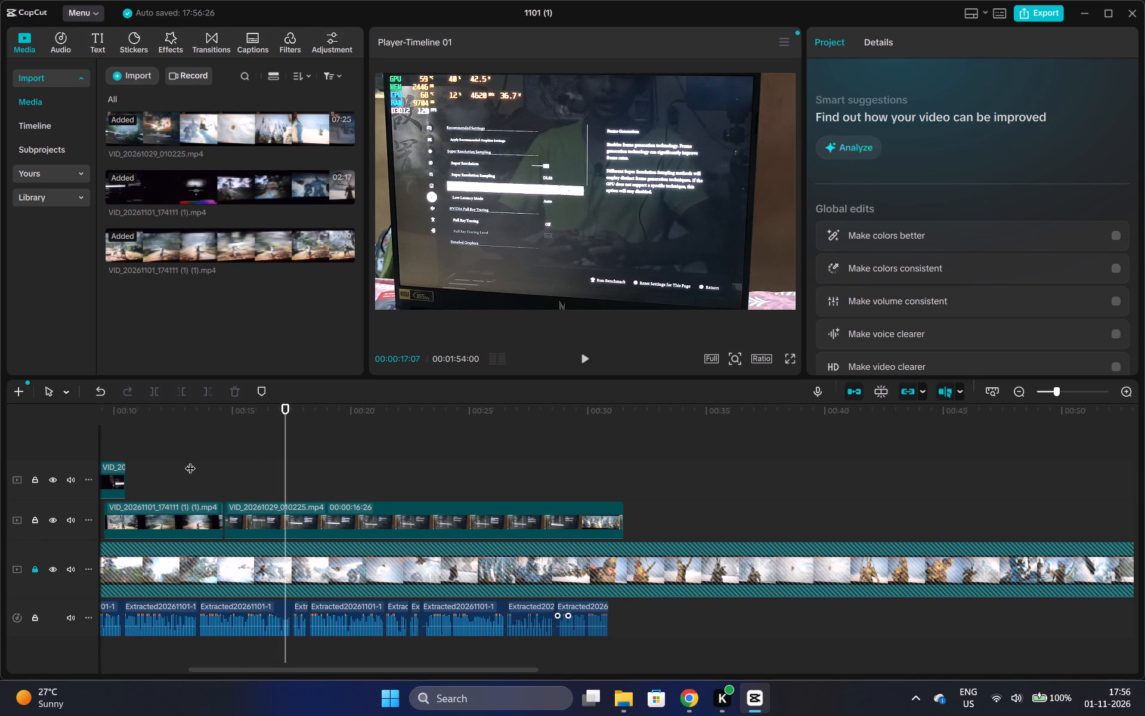
Review the edit full screen from the start through the newly placed settings clip, checking it against the voiceover.
left_click(790, 359)
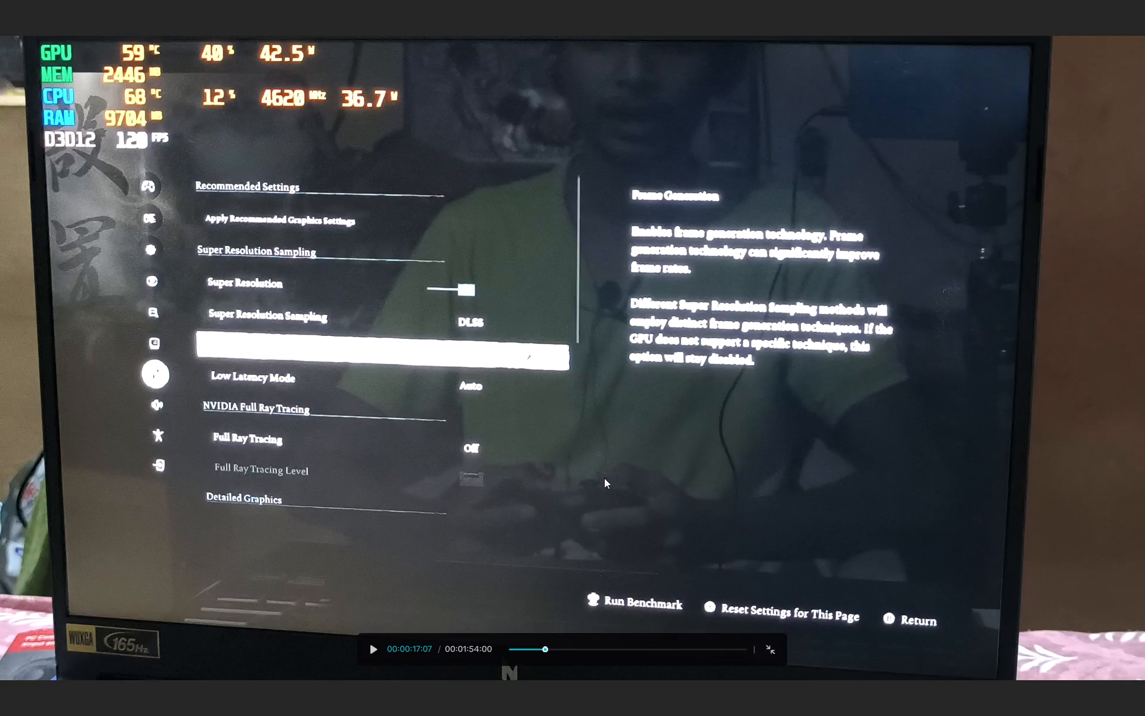
left_click_drag(524, 648, 481, 656)
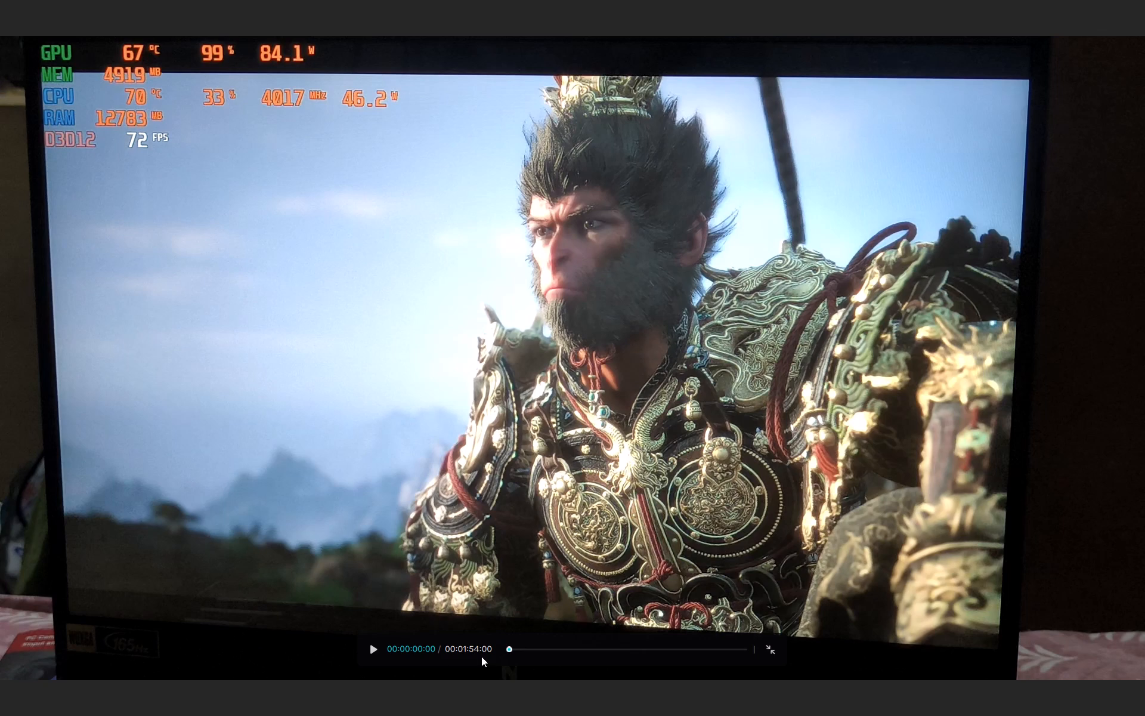
left_click_drag(481, 656, 466, 656)
left_click(383, 647)
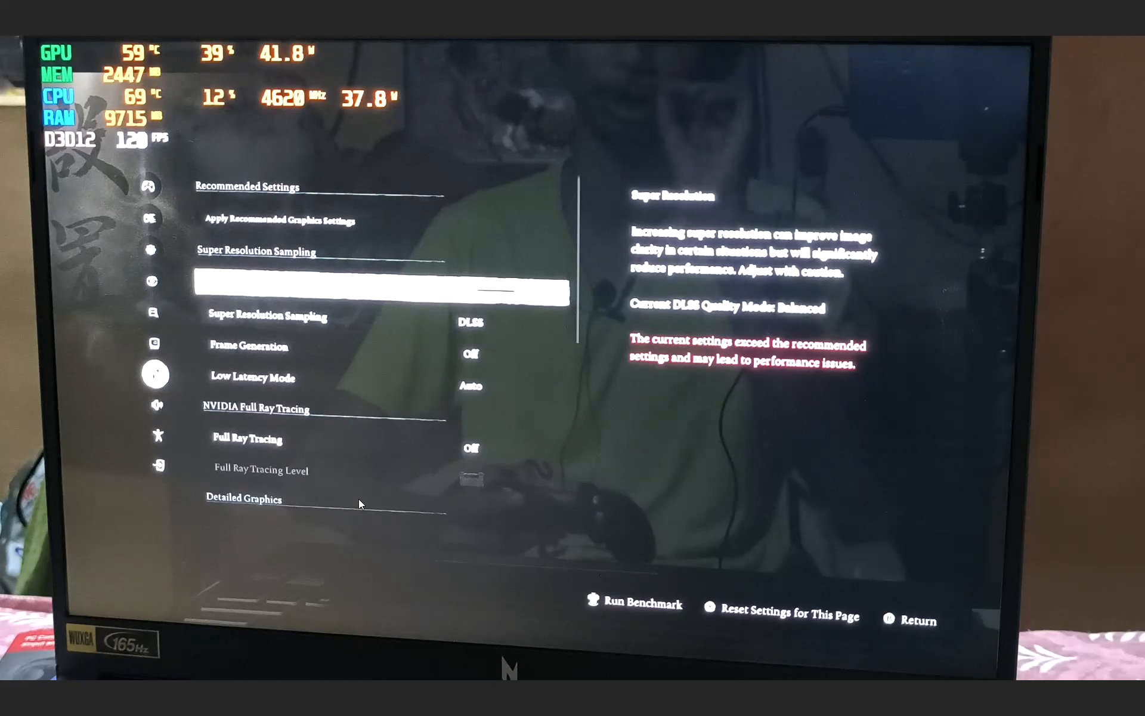
key("space")
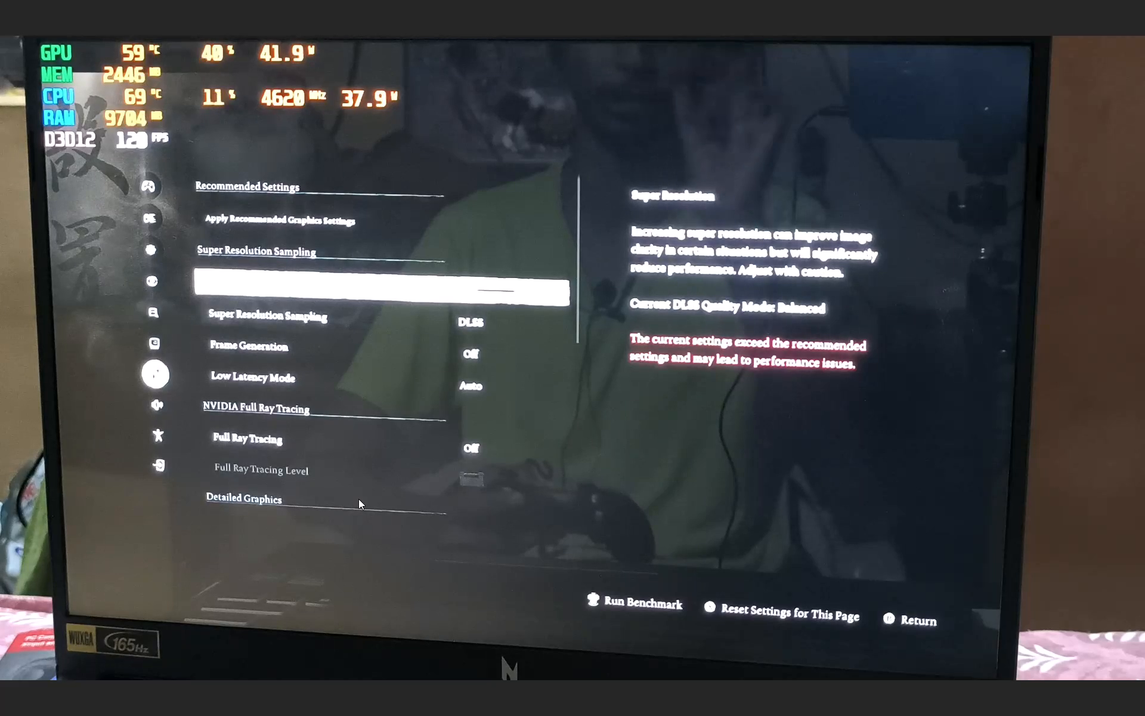
key("space")
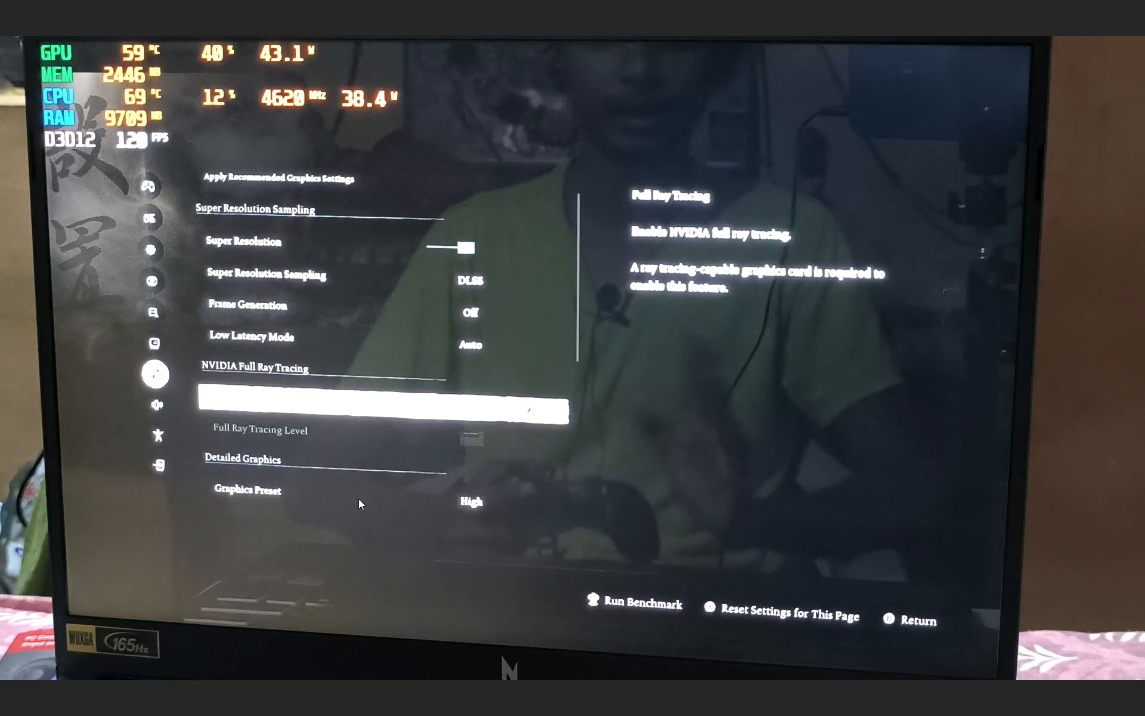
key("space")
key("Escape")
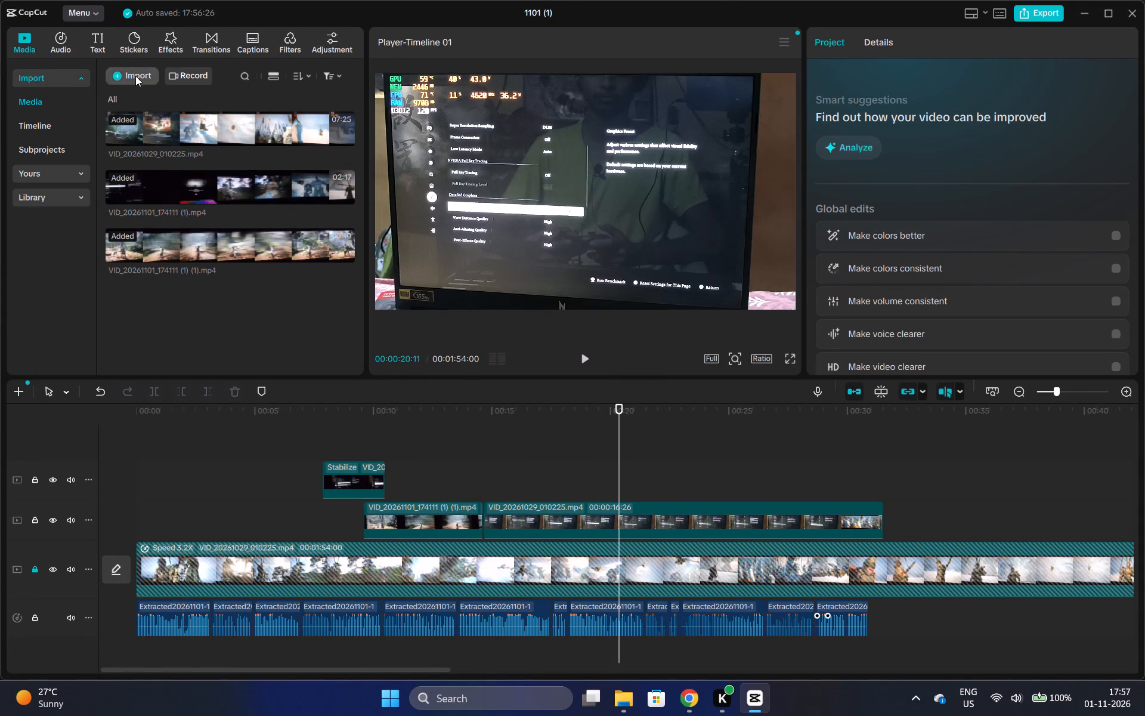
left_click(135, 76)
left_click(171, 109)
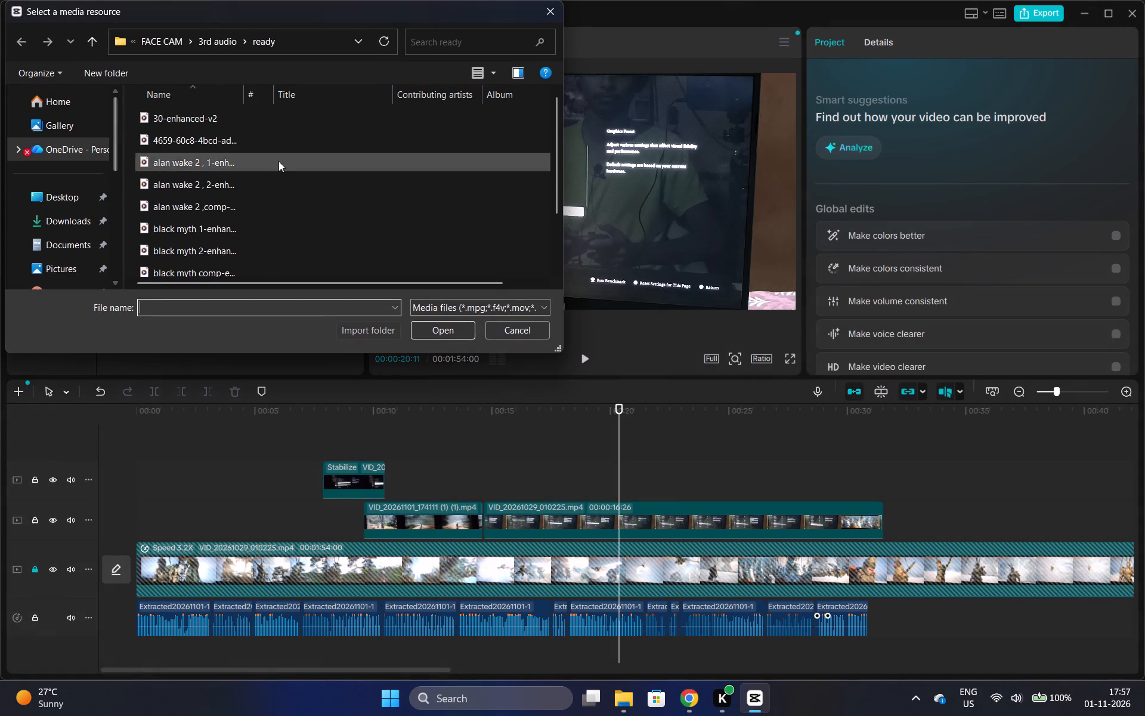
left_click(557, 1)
Switch to File Explorer, preview VID_20261101_173937 (1) from the IMP folder, and add it to the CapCut project media.
left_click(617, 698)
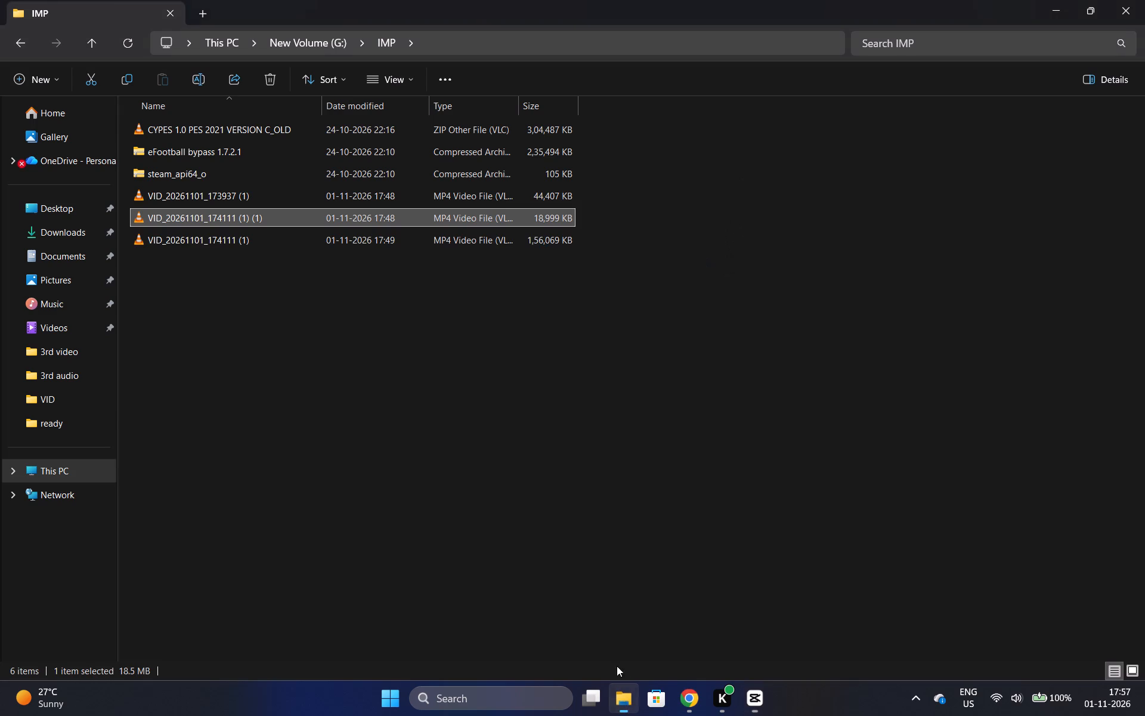
double_click(193, 198)
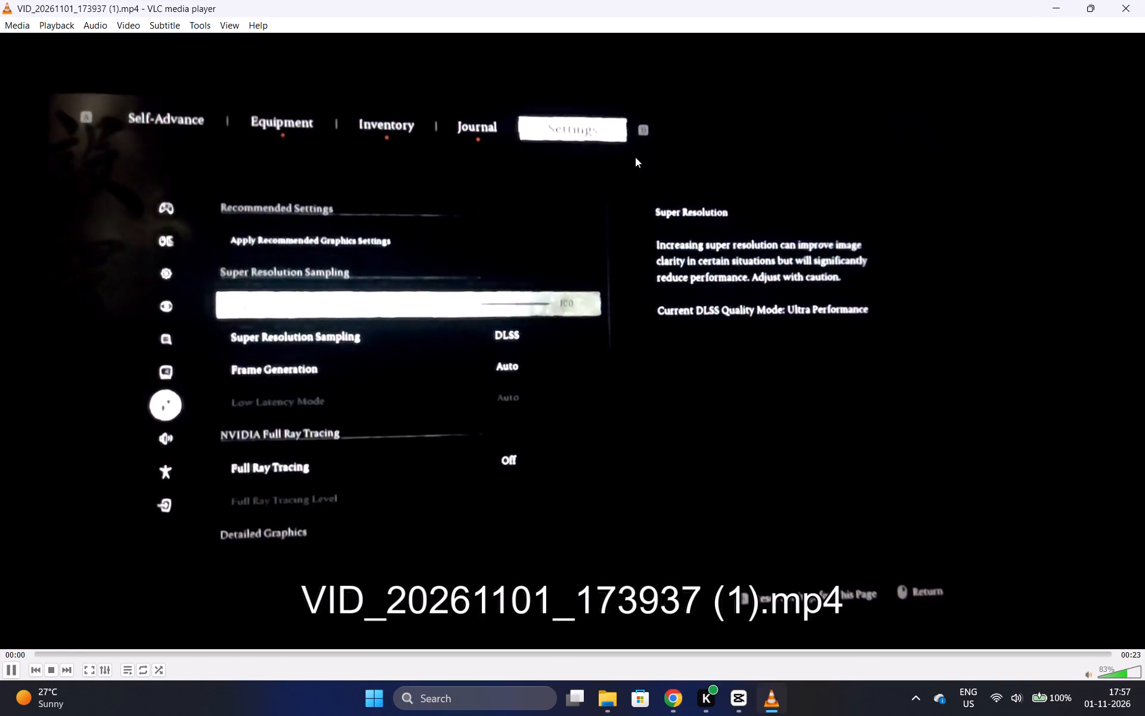
left_click(1144, 0)
left_click_drag(187, 192, 530, 354)
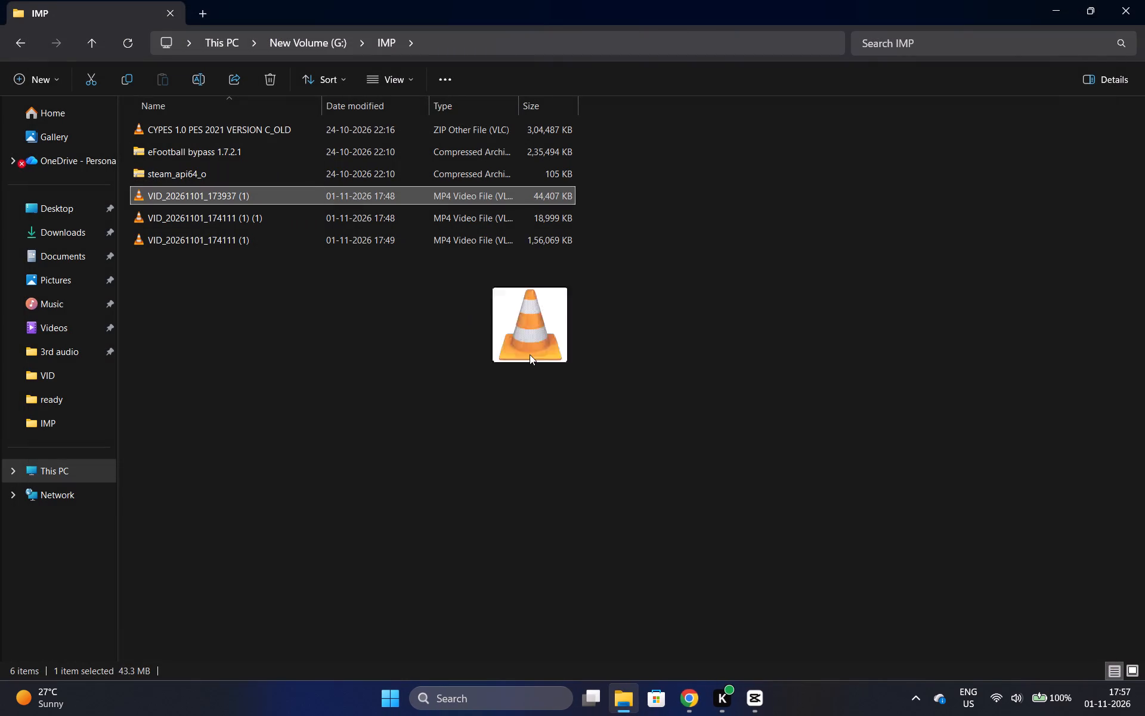
left_click_drag(530, 354, 536, 476)
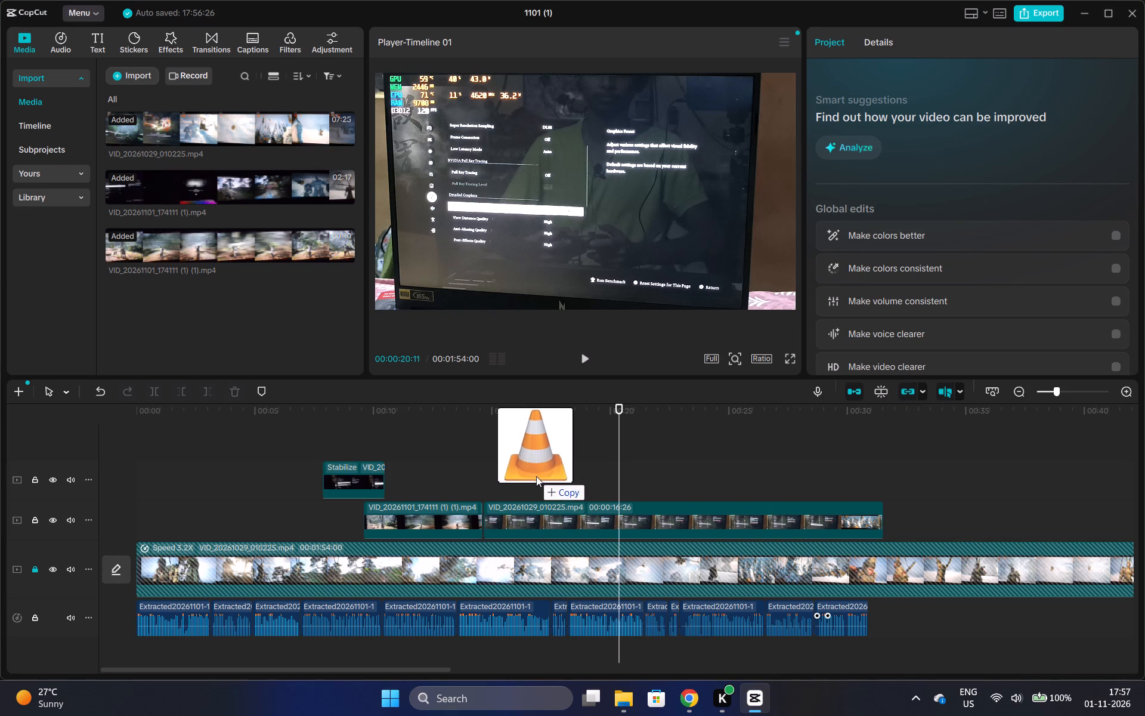
left_click_drag(536, 476, 253, 304)
Place VID_20261101_173937 (1).mp4 on the top track at about 18.7 seconds and lower its volume to the minimum.
left_click_drag(207, 301, 592, 493)
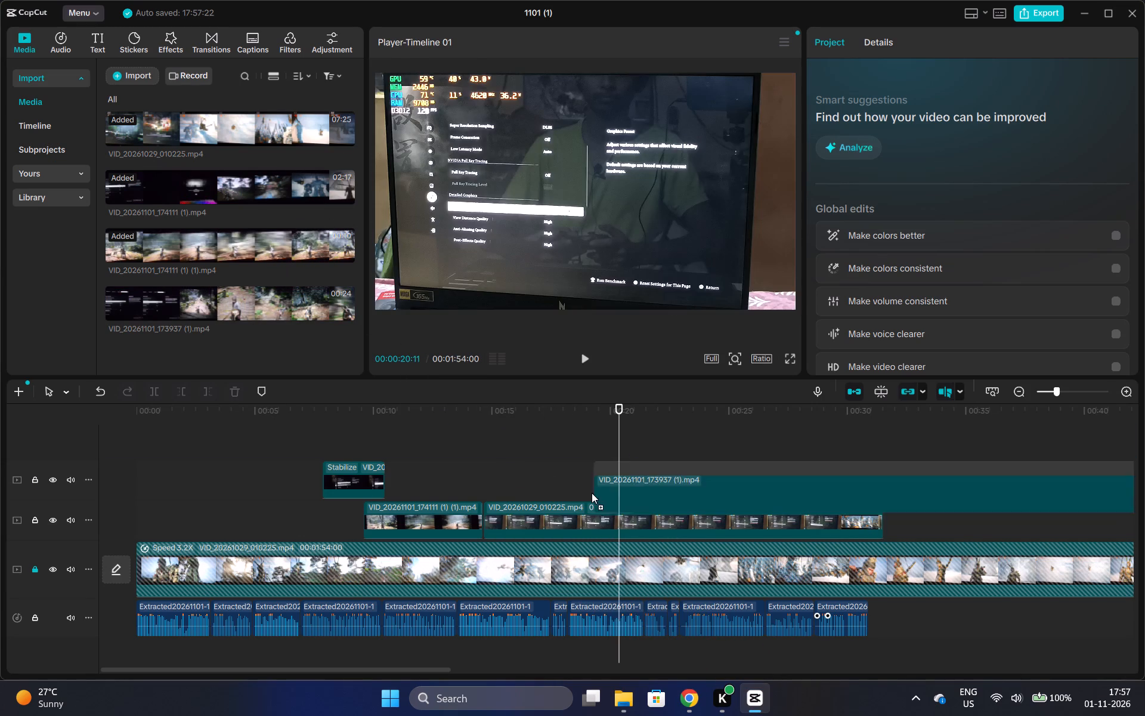
left_click_drag(592, 493, 578, 478)
left_click(911, 51)
left_click(875, 44)
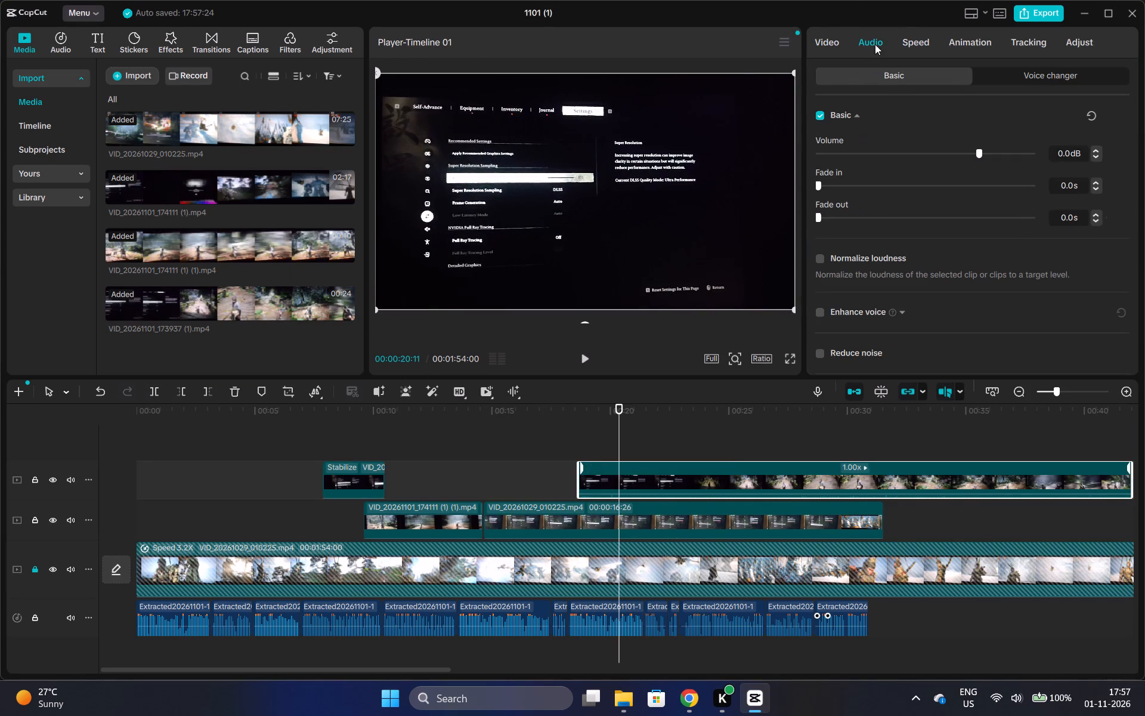
left_click_drag(833, 150, 745, 150)
Play from about 14.9 seconds up to the VID_20261101_173937 (1).mp4 clip and move it earlier to start at about 17.9 seconds.
left_click(490, 431)
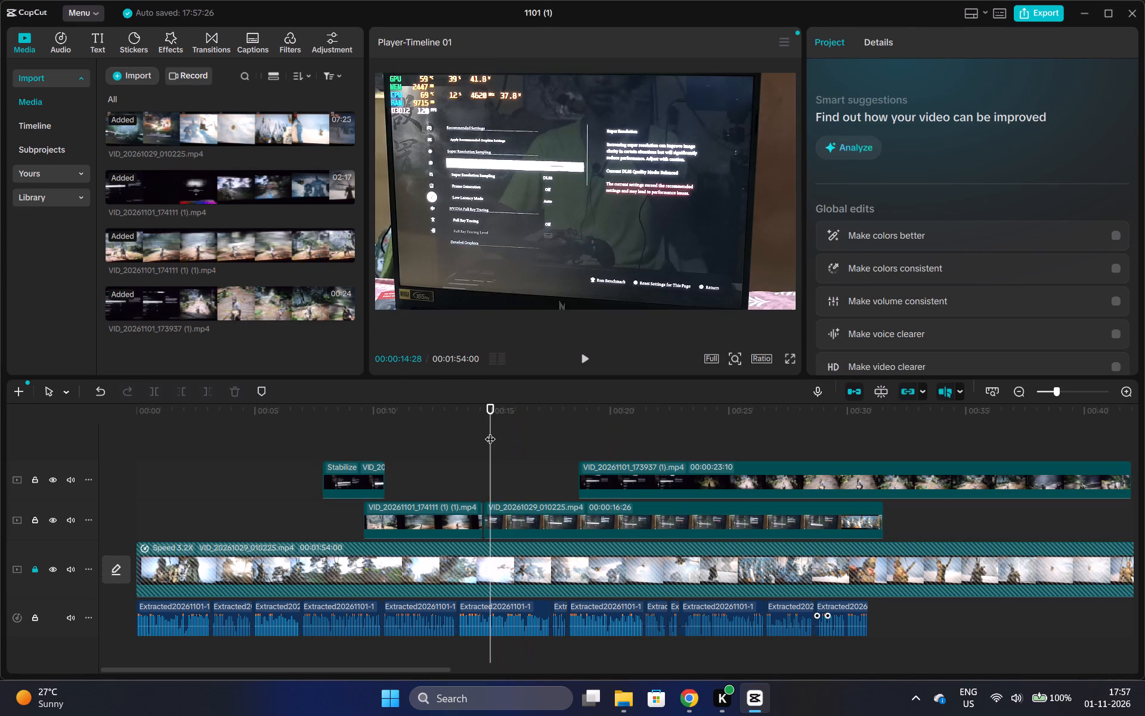
key("space")
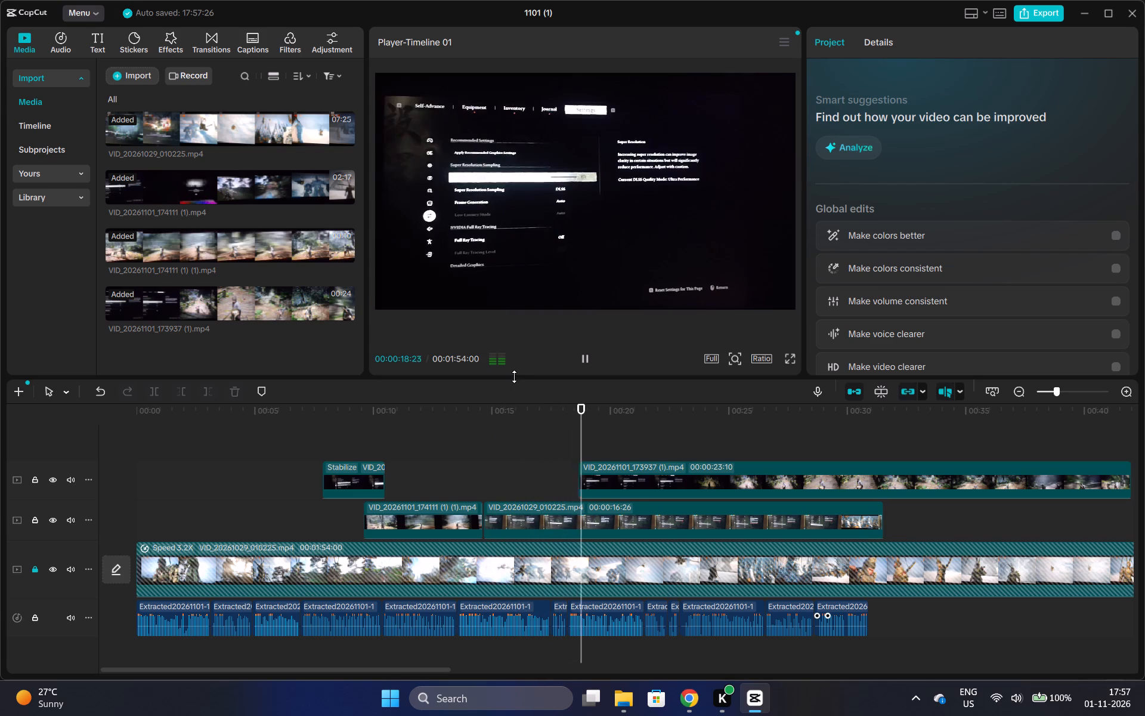
key("space")
left_click_drag(601, 471, 595, 471)
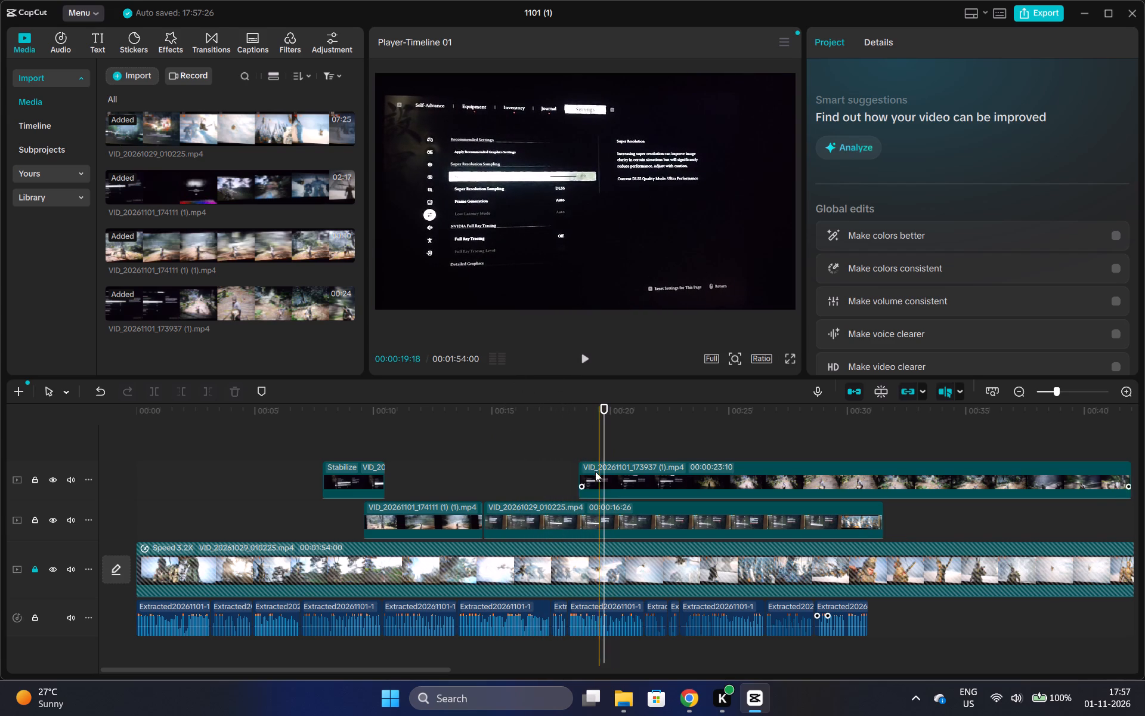
left_click_drag(595, 471, 583, 470)
Trim about 2.7 seconds off the start of VID_20261101_173937 (1).mp4, move it back to about 17.9 seconds and play into it.
double_click(1126, 388)
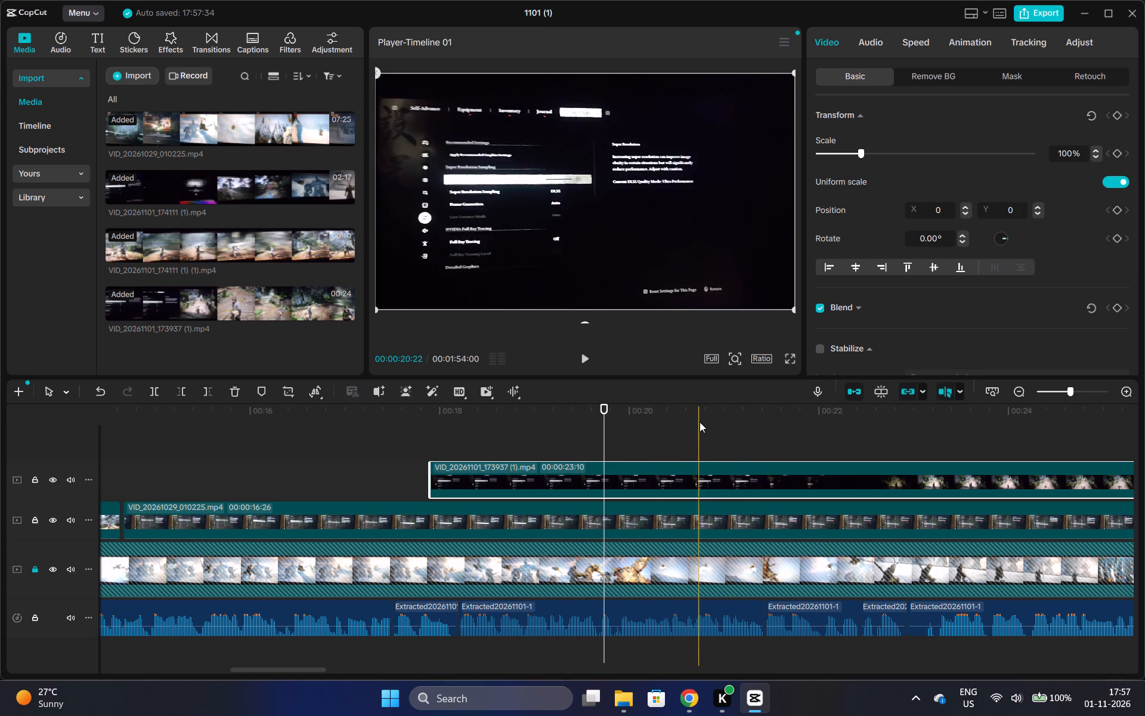
key("q")
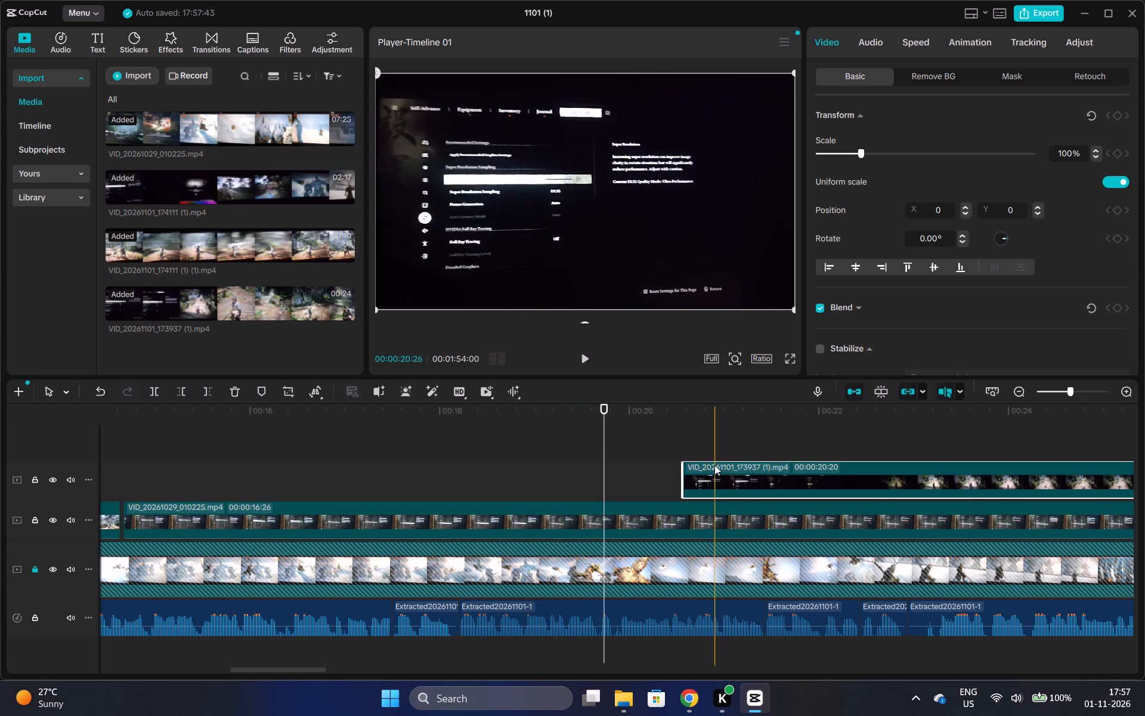
left_click_drag(714, 470, 457, 464)
left_click(352, 455)
key("space")
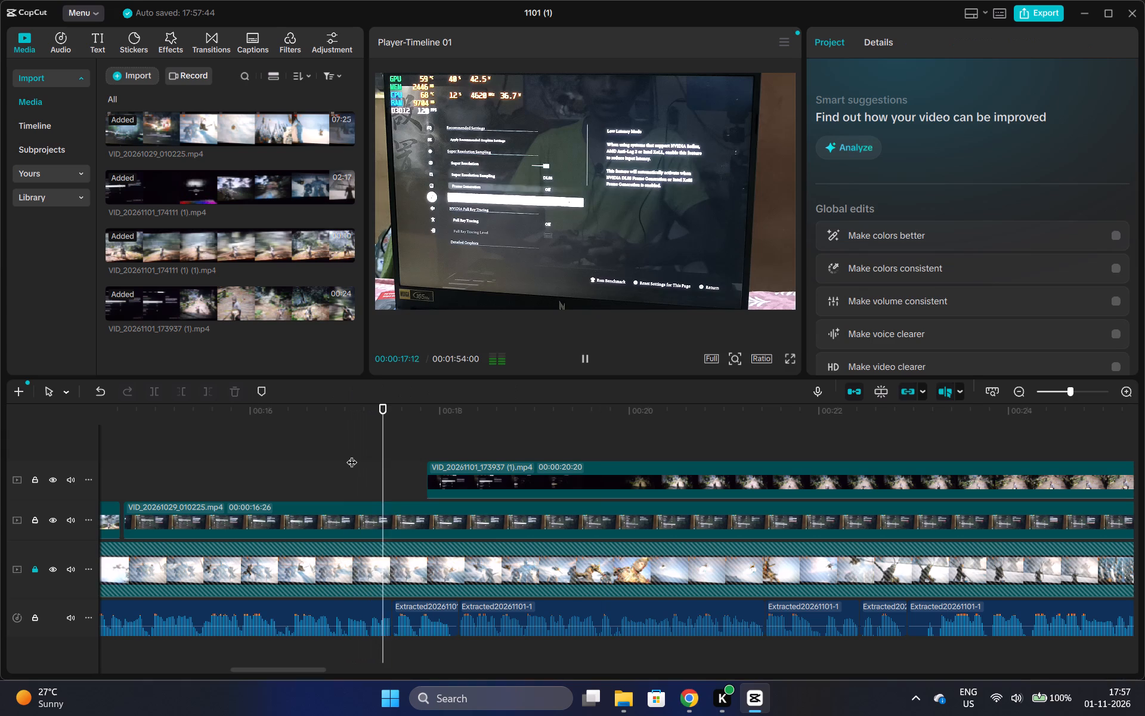
key("space")
key("space")
key("space")
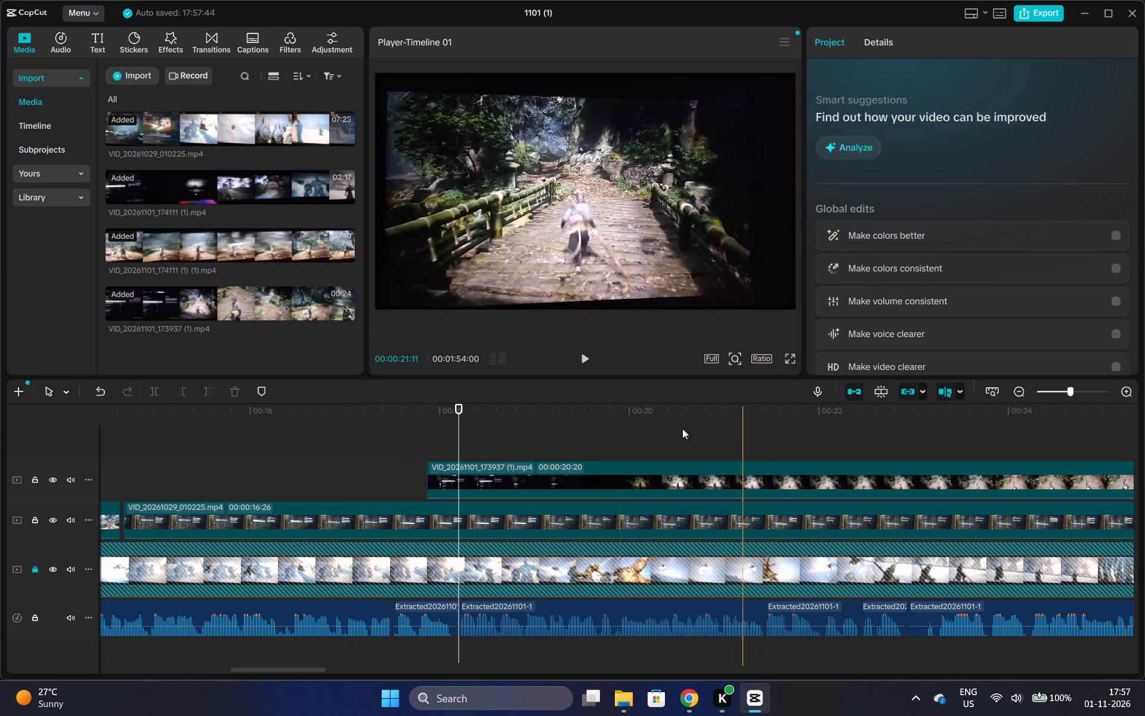
Shift the trimmed top-track clip later to start at about 18.2 seconds, in line with the voiceover segment, and play it.
left_click_drag(500, 467, 524, 467)
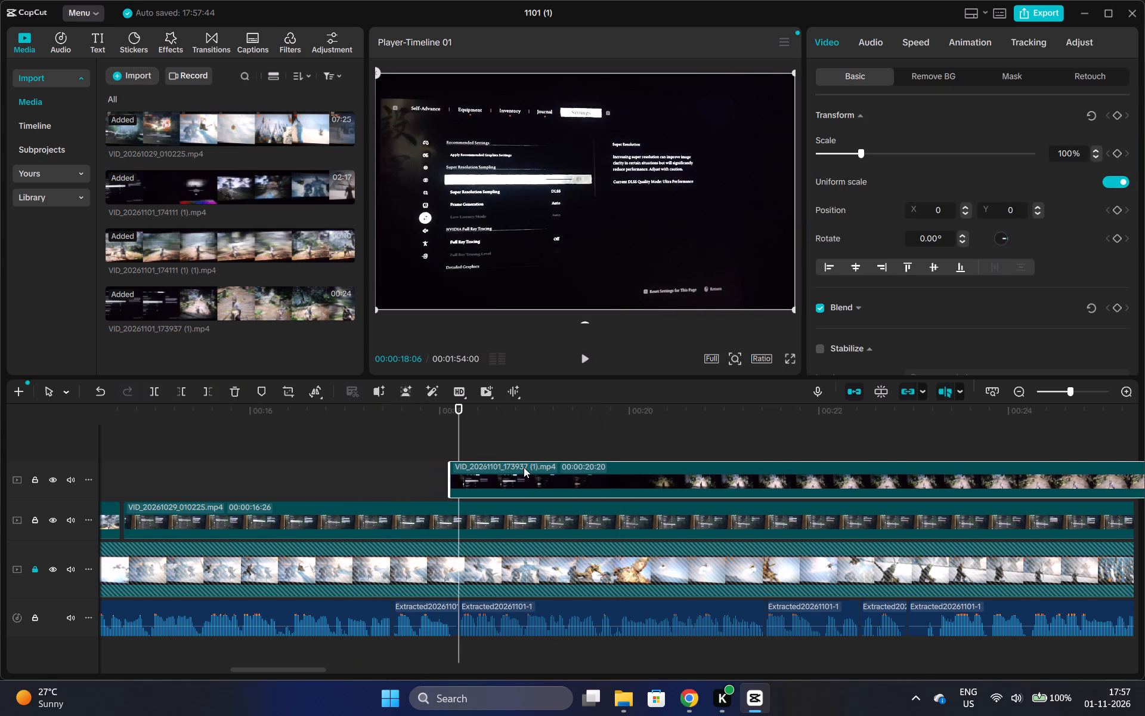
left_click_drag(524, 467, 534, 467)
left_click(448, 436)
key("space")
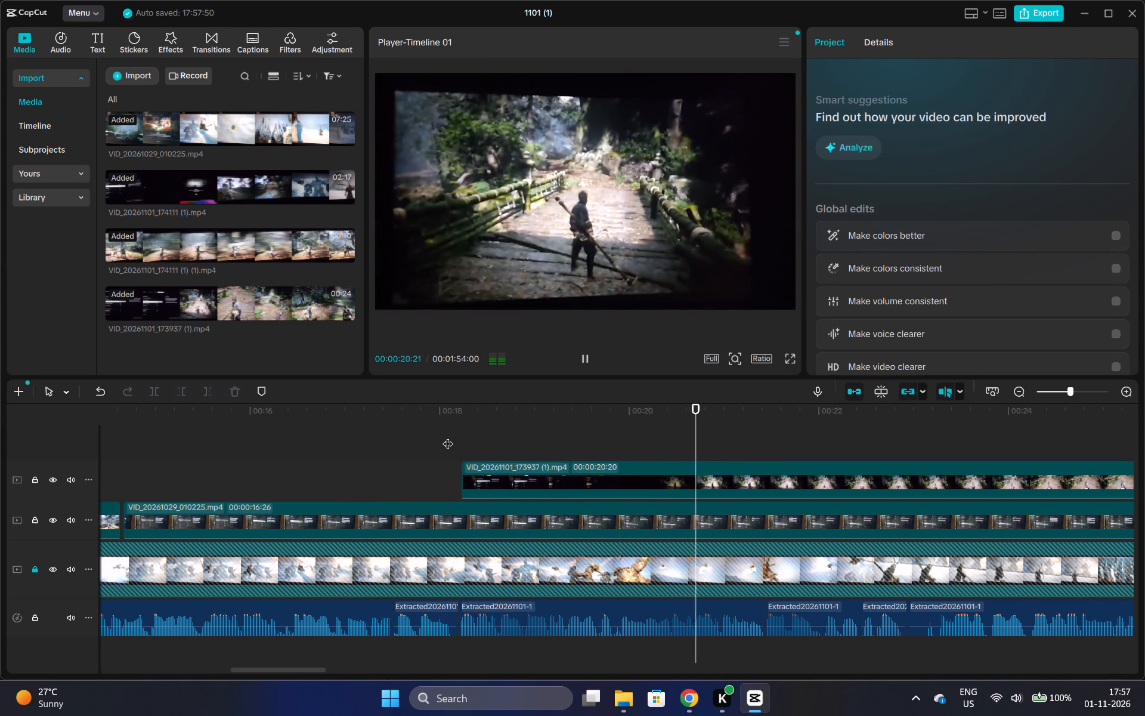
key("space")
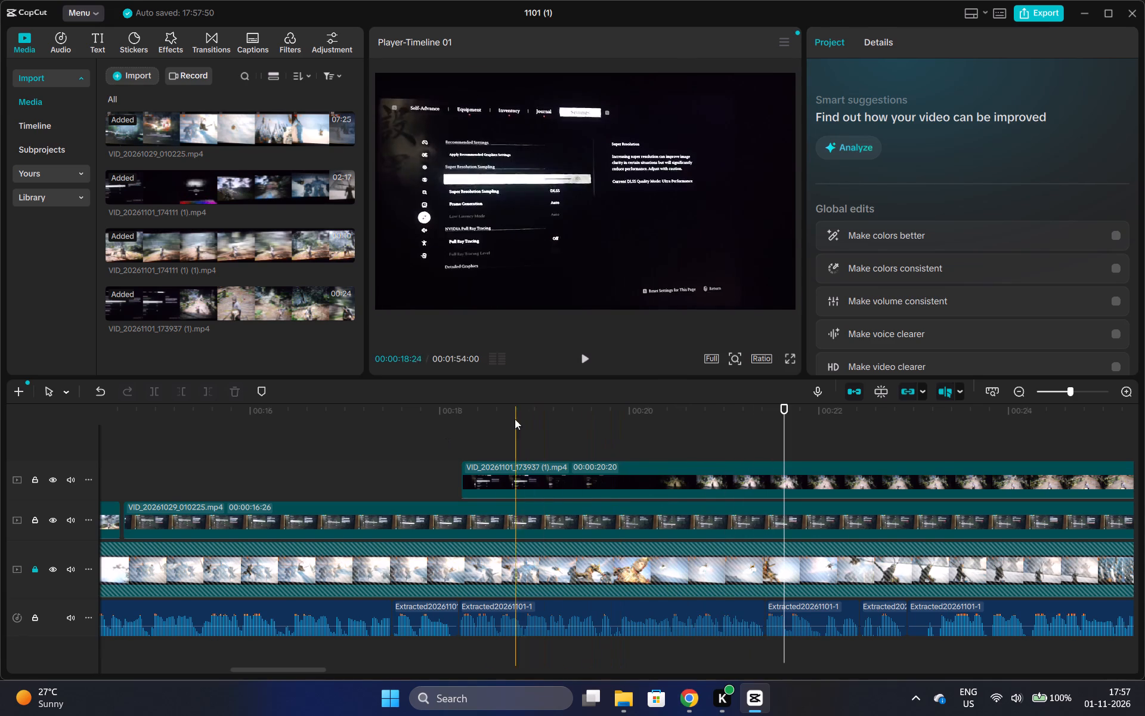
Replay the start of the top-track settings clip against the voiceover and split it at about 19.1 seconds.
left_click(464, 408)
key("space")
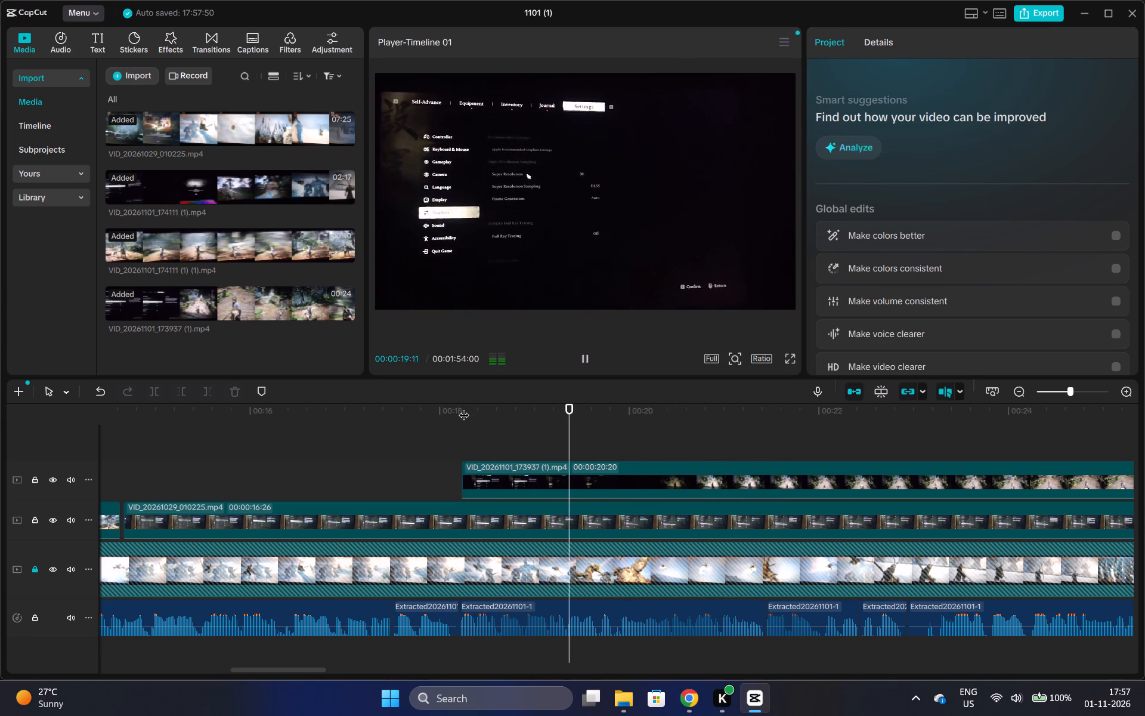
key("space")
left_click(465, 405)
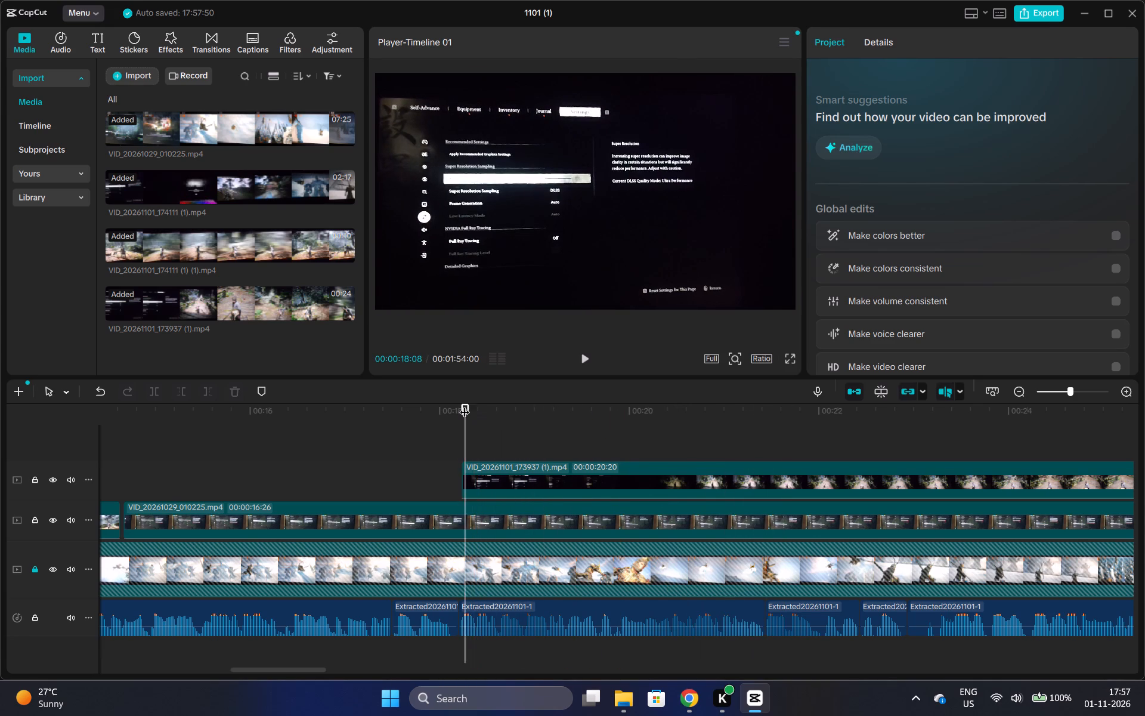
key("space")
key("space")
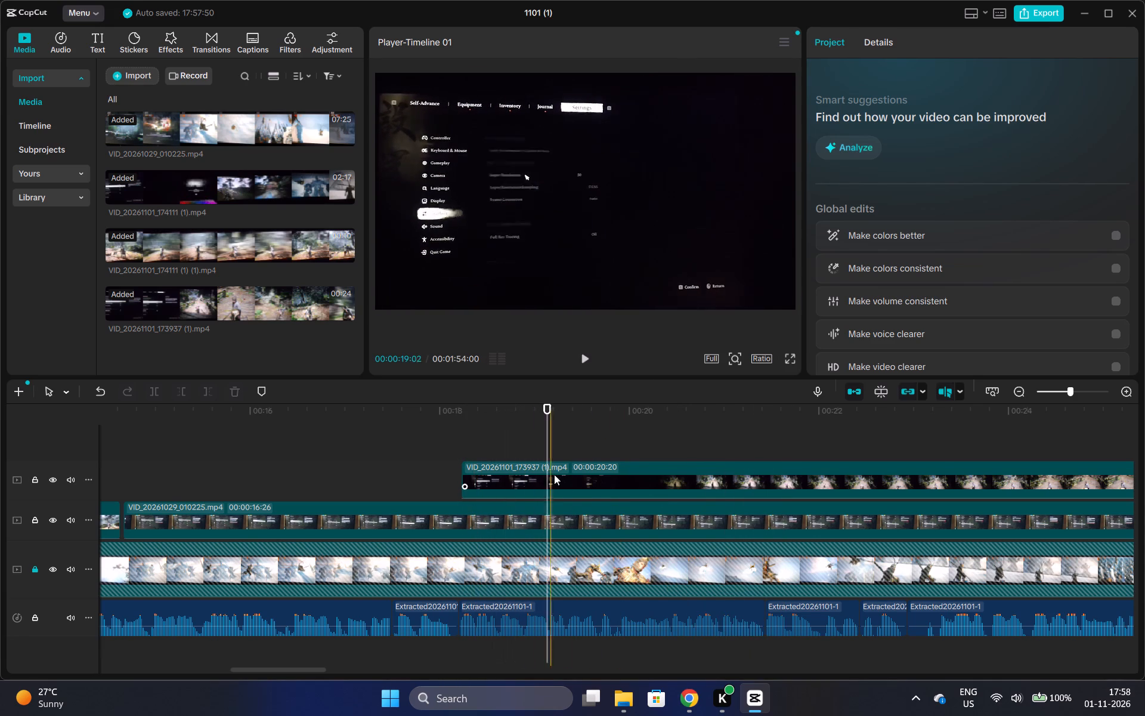
left_click(547, 479)
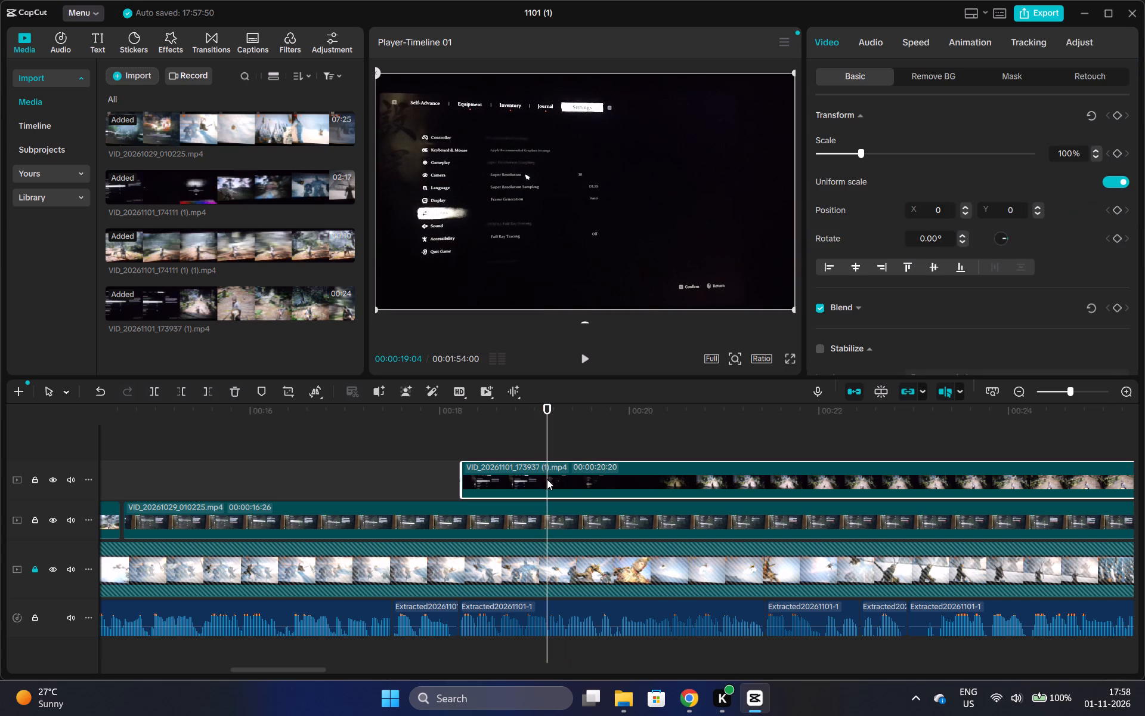
key("ctrl+b")
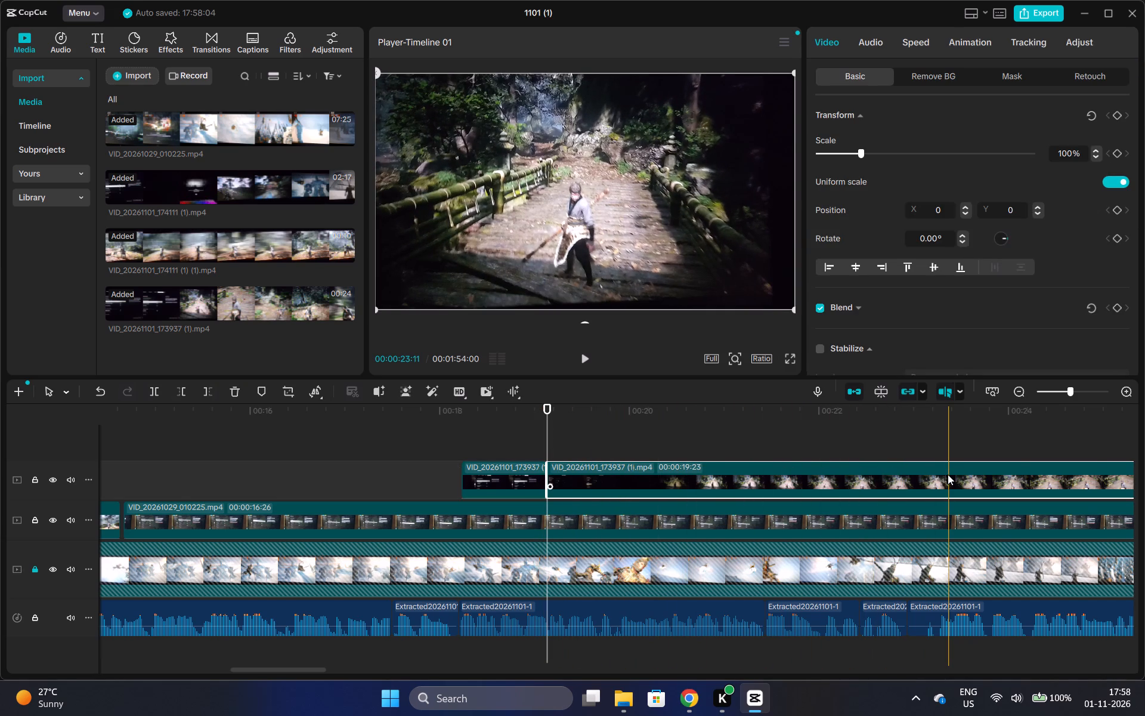
Trim the second part's start to the bridge gameplay, about 4.2 seconds in, join it to the first part and play across the join.
key("q")
left_click_drag(967, 467, 569, 465)
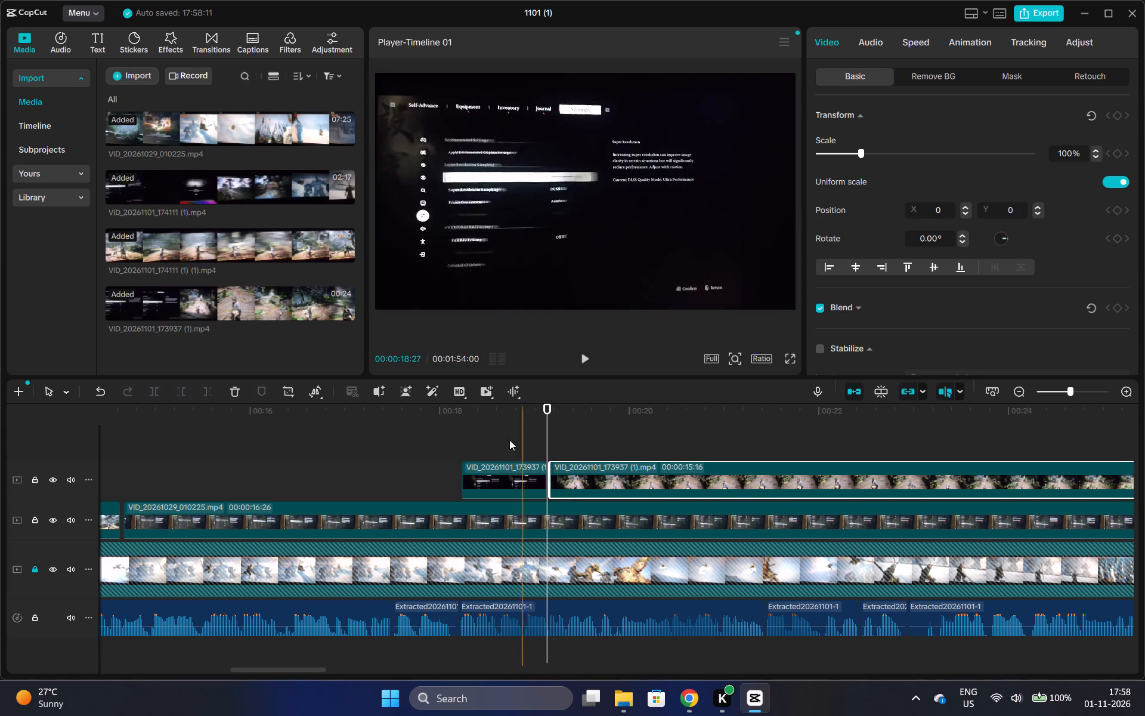
left_click(448, 428)
key("space")
key("space")
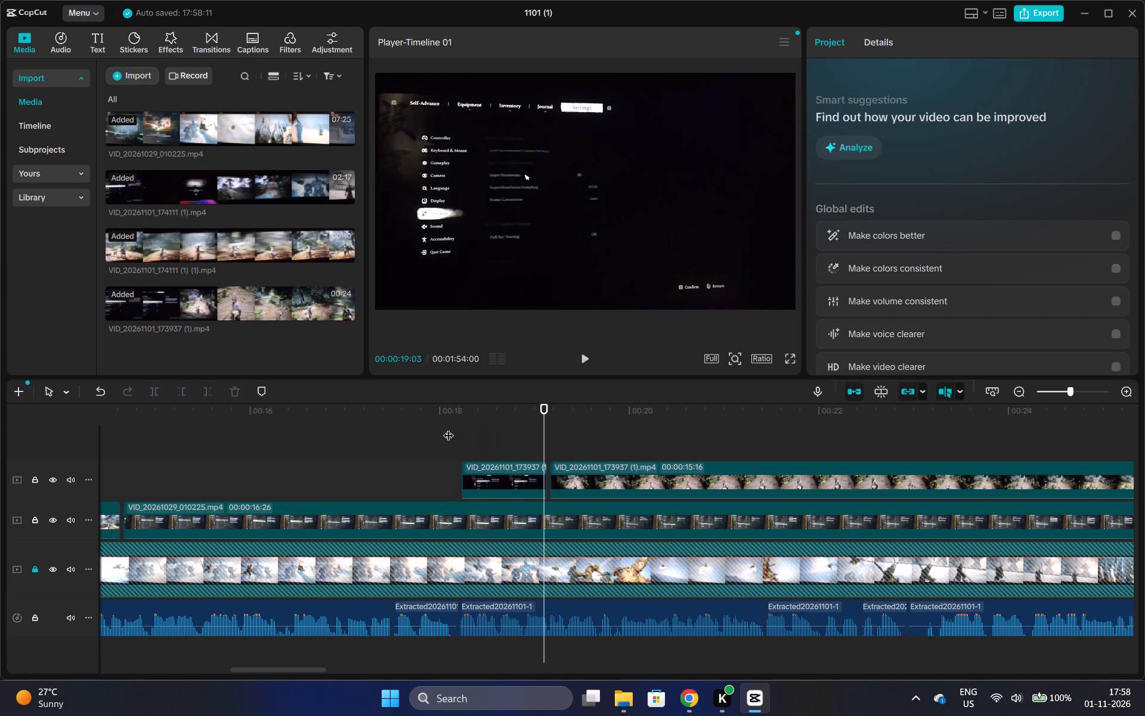
left_click(599, 465)
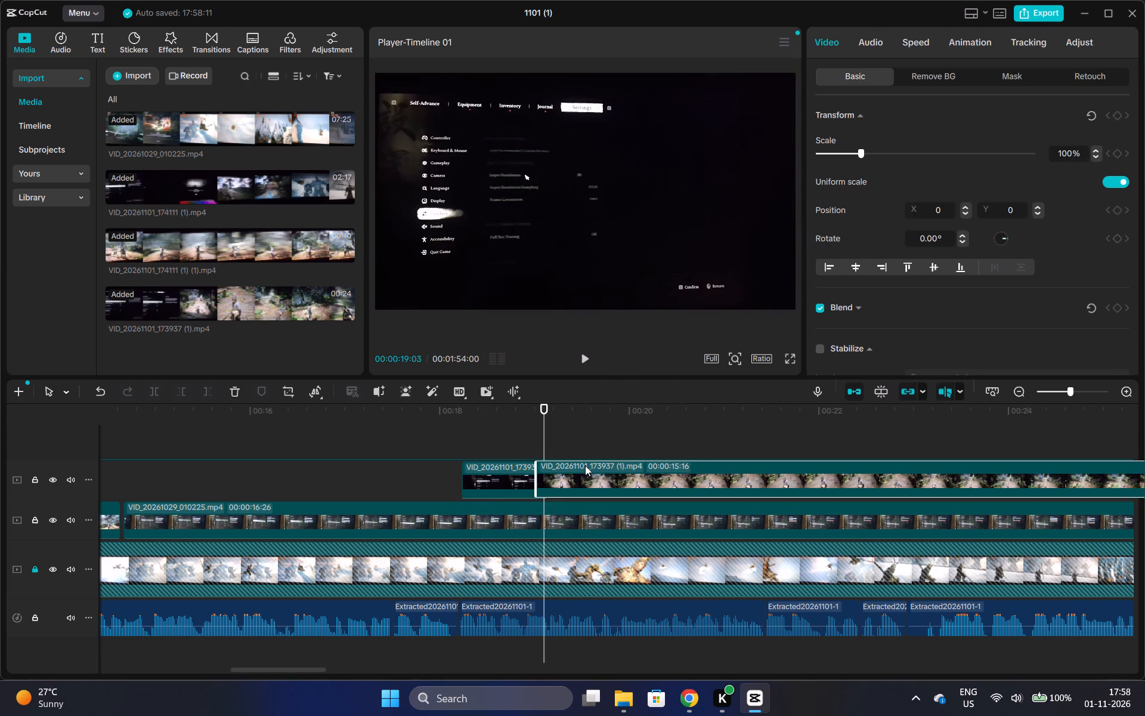
left_click_drag(594, 467, 597, 517)
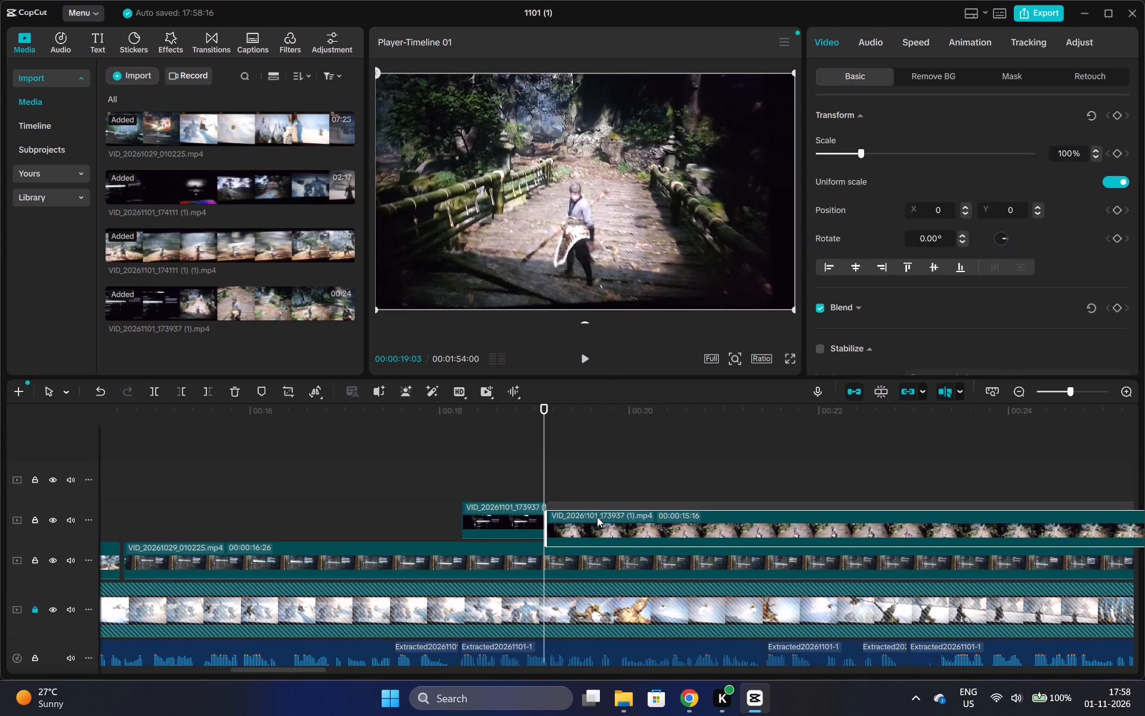
left_click_drag(597, 517, 597, 514)
left_click(496, 425)
key("space")
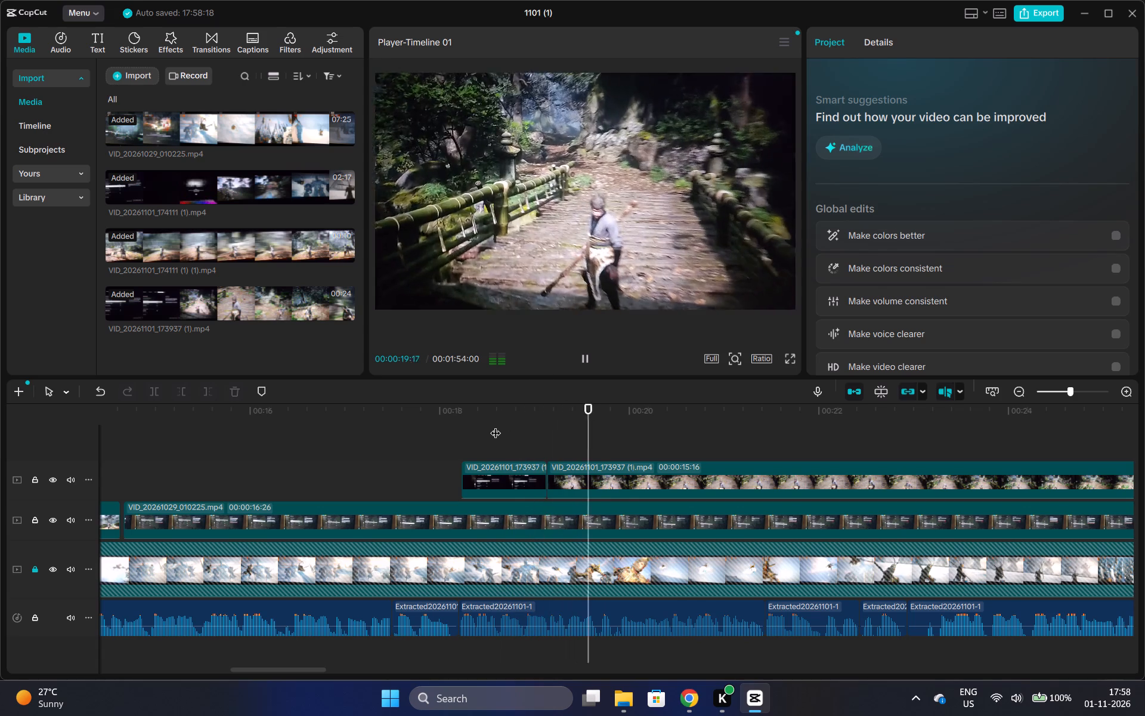
key("space")
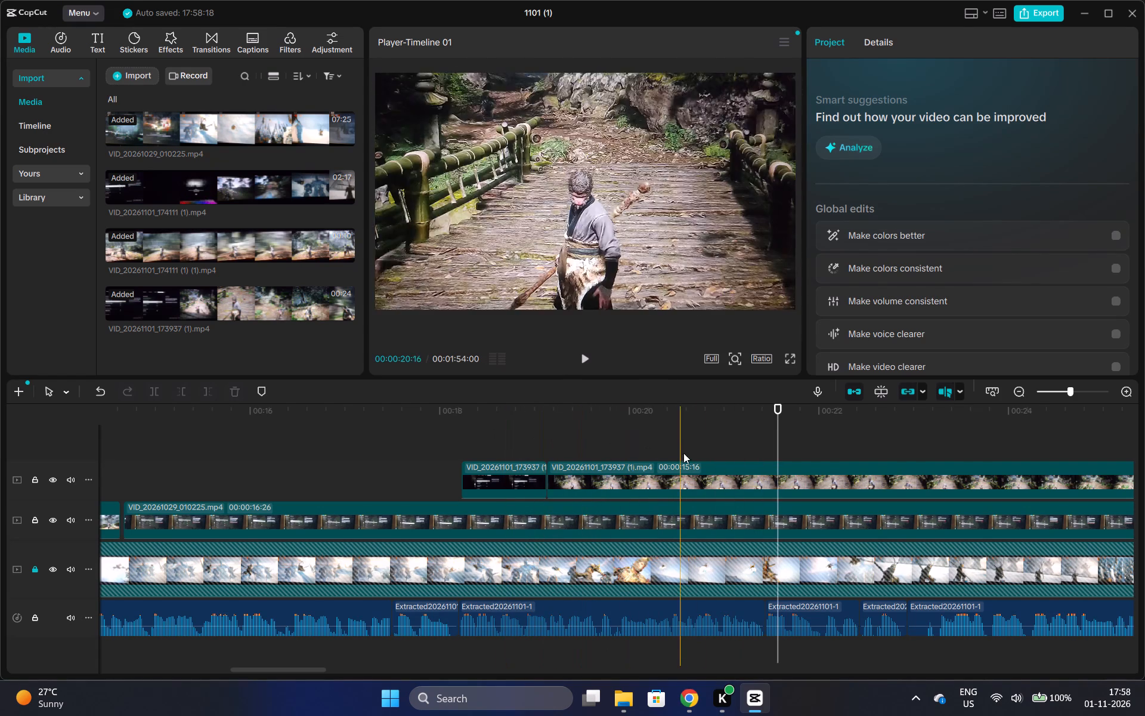
Trim the end of the bridge gameplay clip to 00:00:21:14, where the next voiceover segment starts, and play on.
left_click(767, 475)
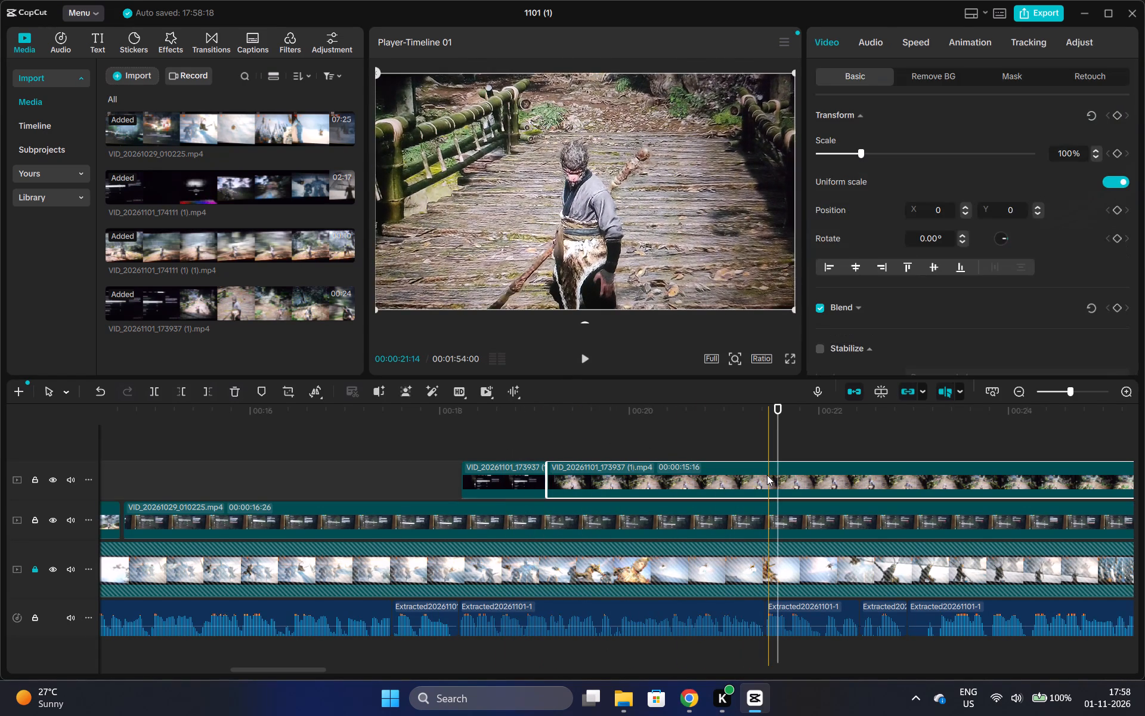
key("w")
key("space")
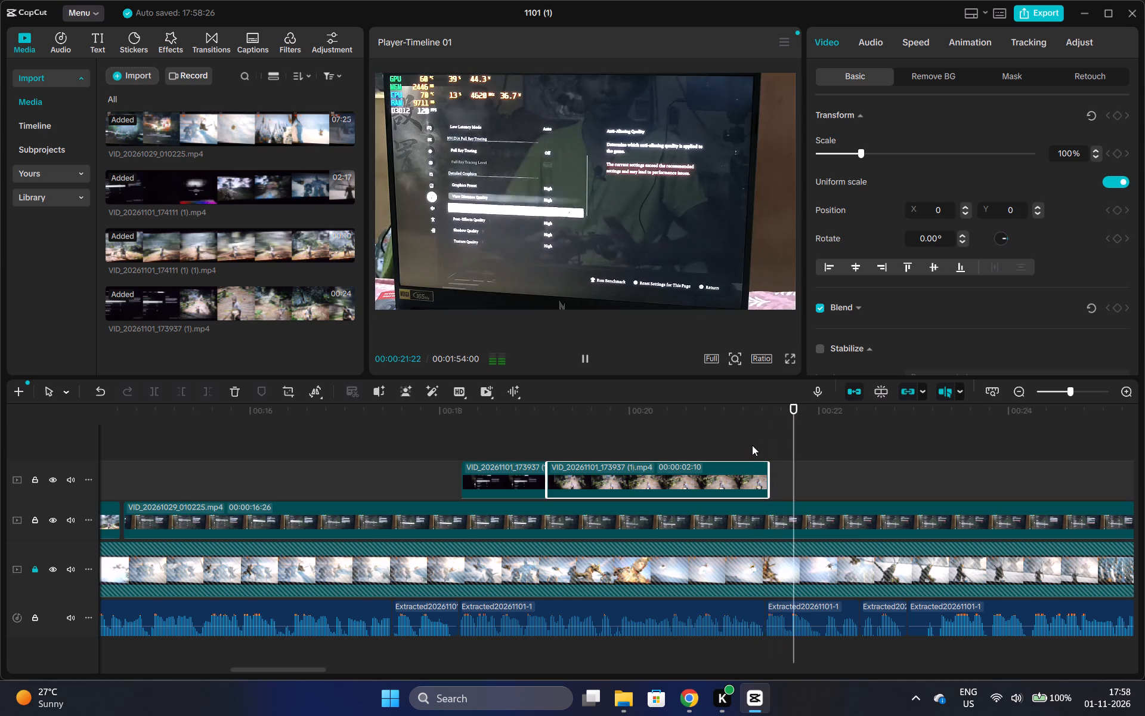
key("space")
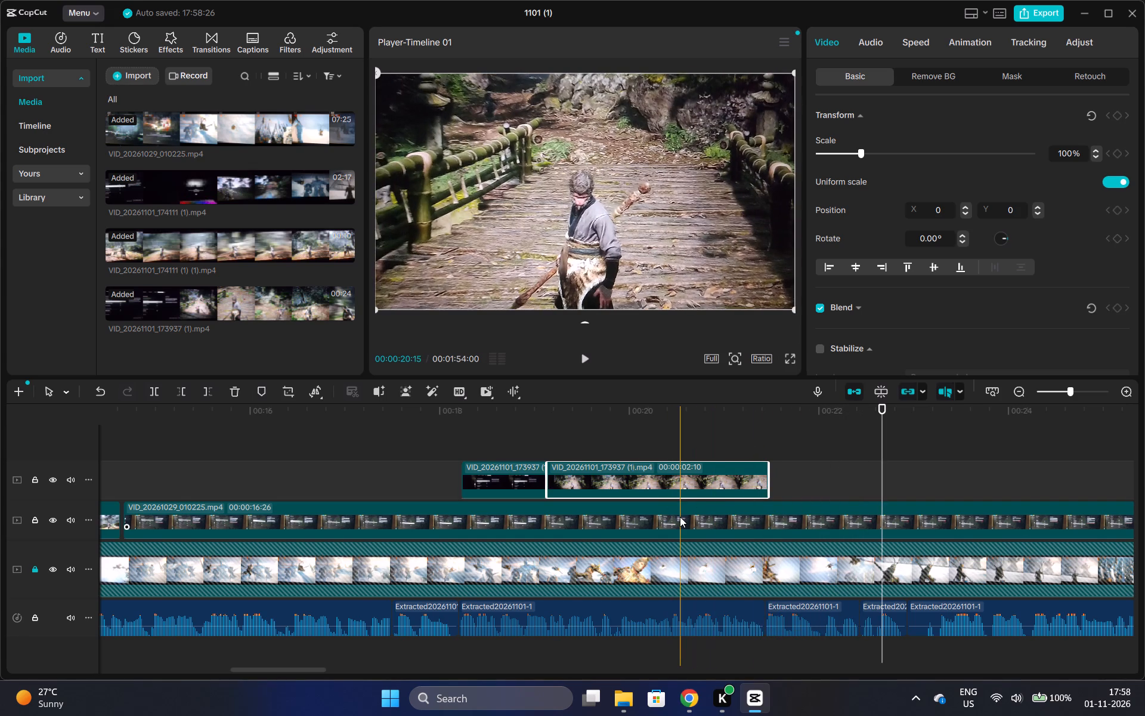
Split the VID_20261029_010225.mp4 settings clip below at 00:00:21:14, level with the end of the gameplay clip.
left_click(680, 517)
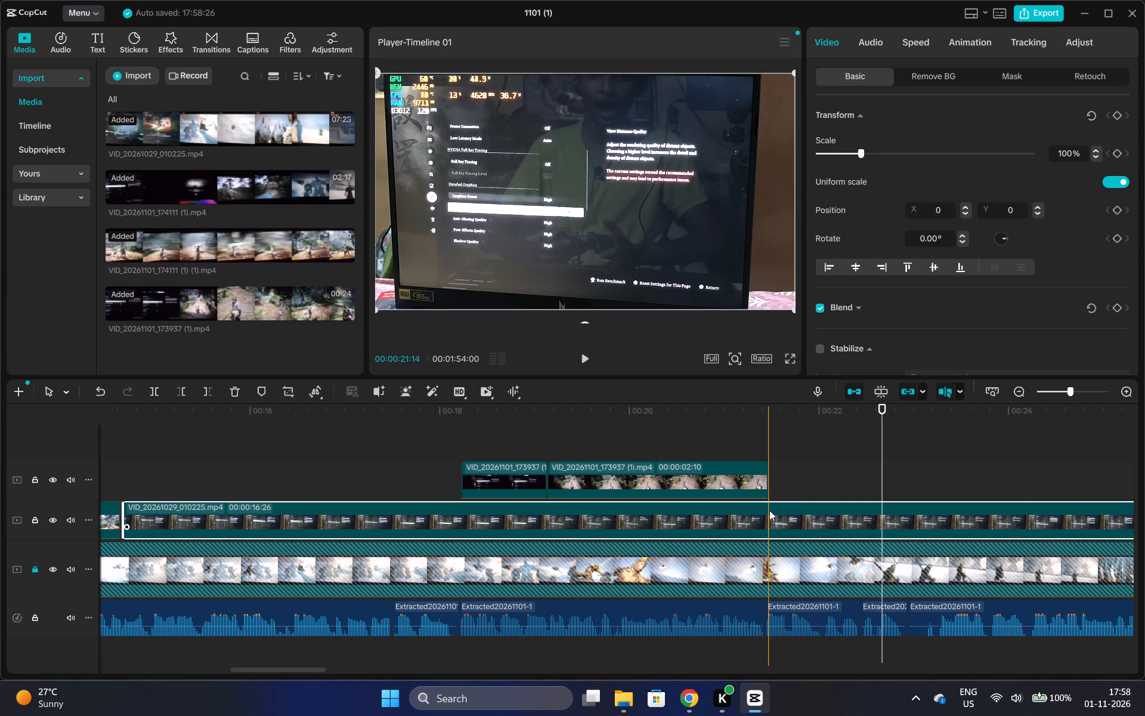
key("ctrl+b")
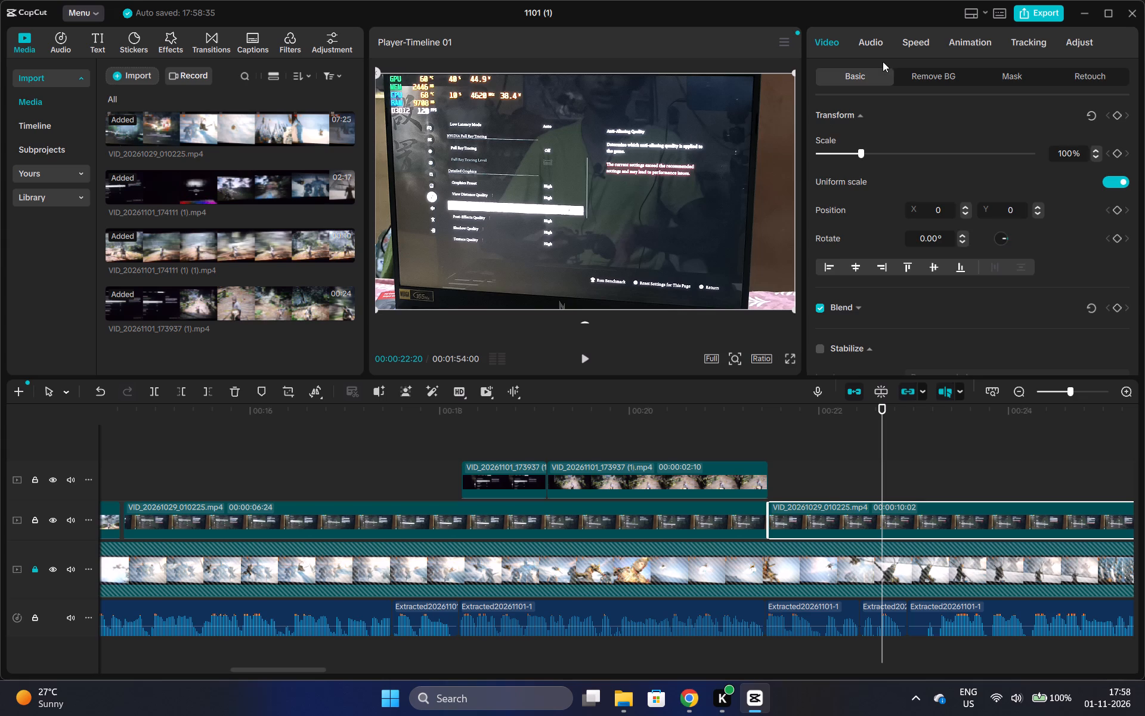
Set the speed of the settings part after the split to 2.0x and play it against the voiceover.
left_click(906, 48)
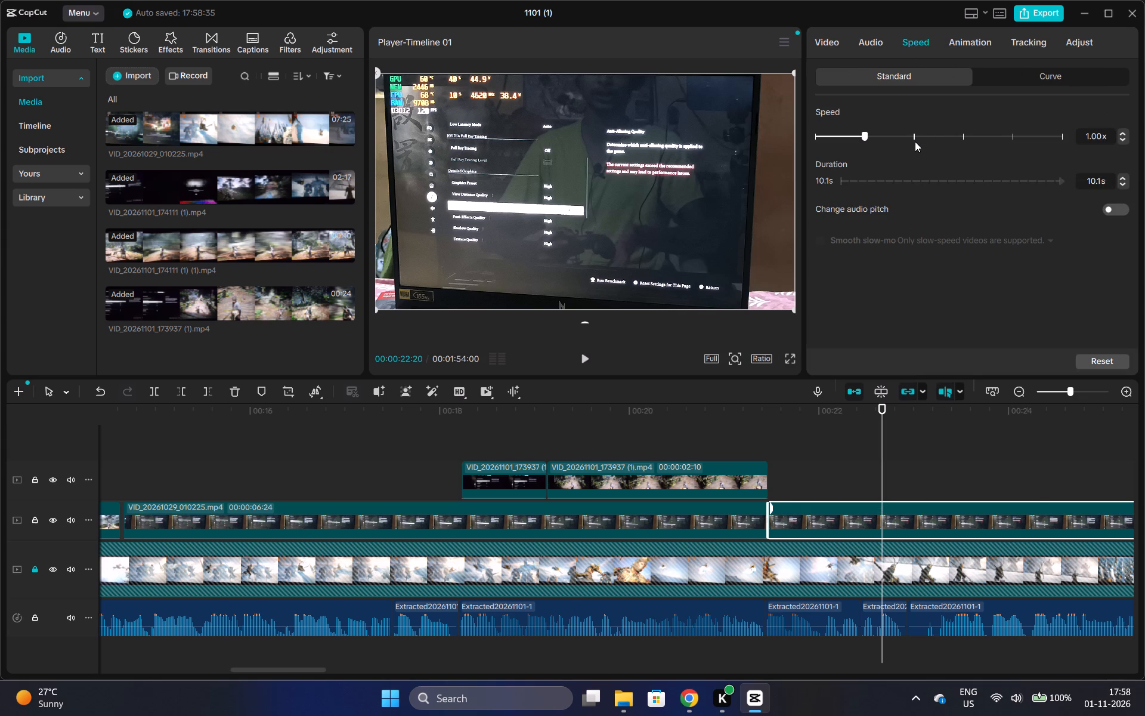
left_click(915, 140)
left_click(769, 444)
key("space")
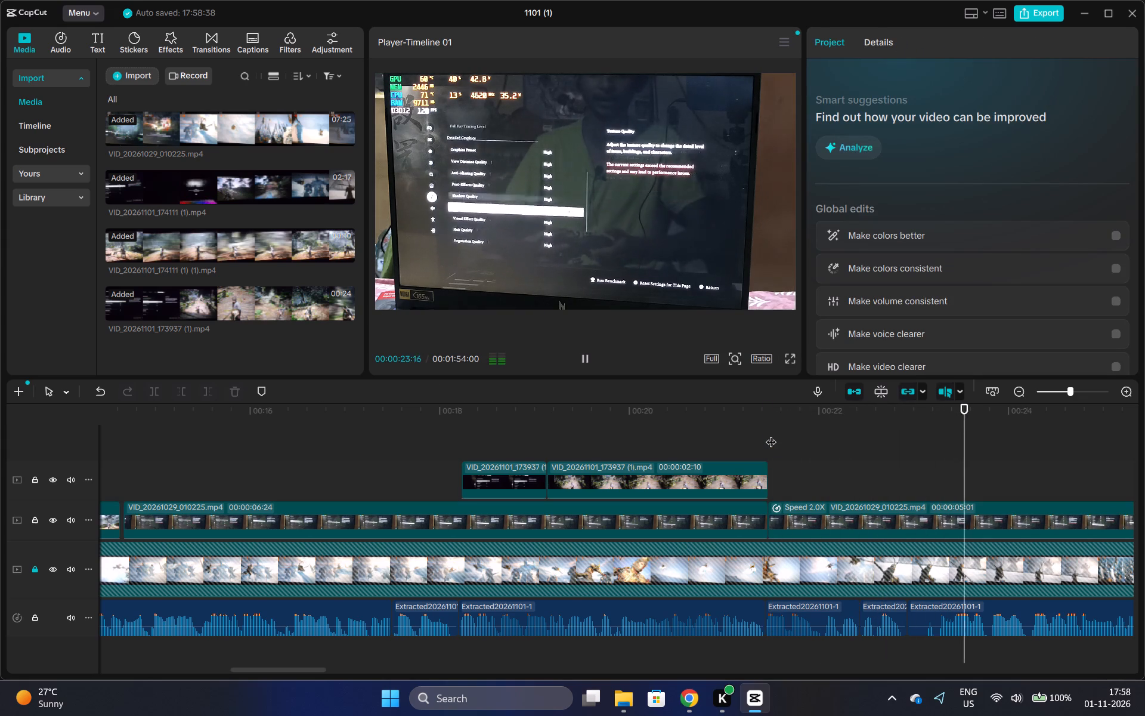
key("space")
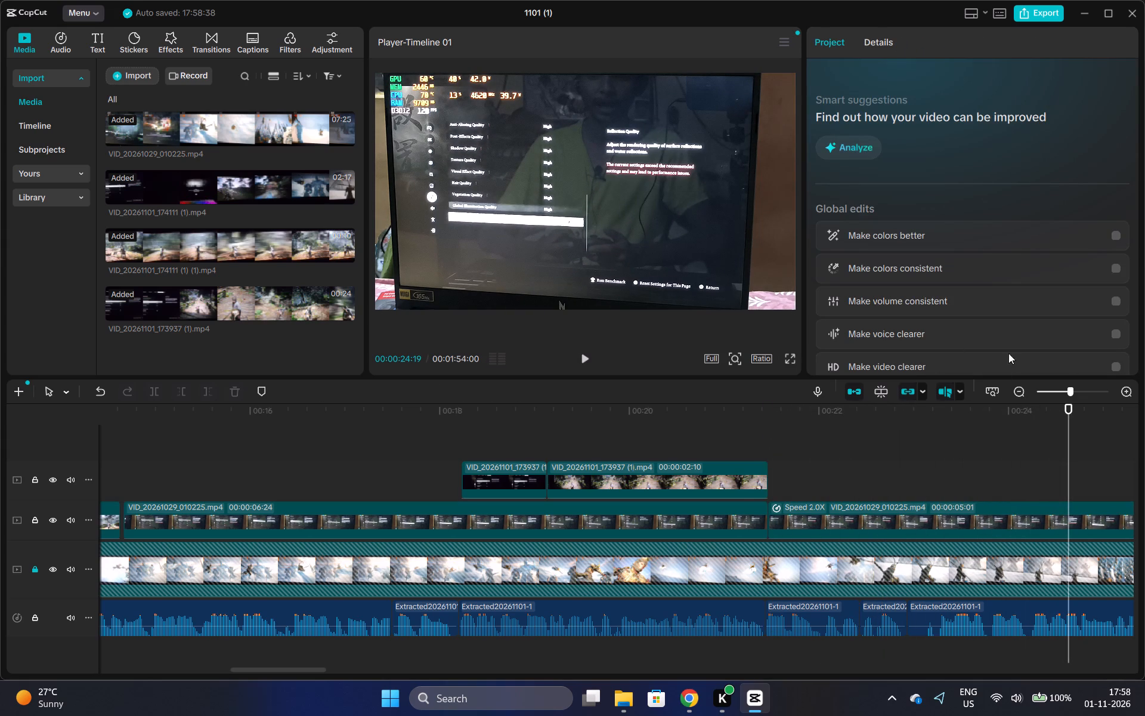
Set the speed of the settings part after the split to 2.5x and return the playhead to its start at 00:00:21:14.
left_click(1013, 394)
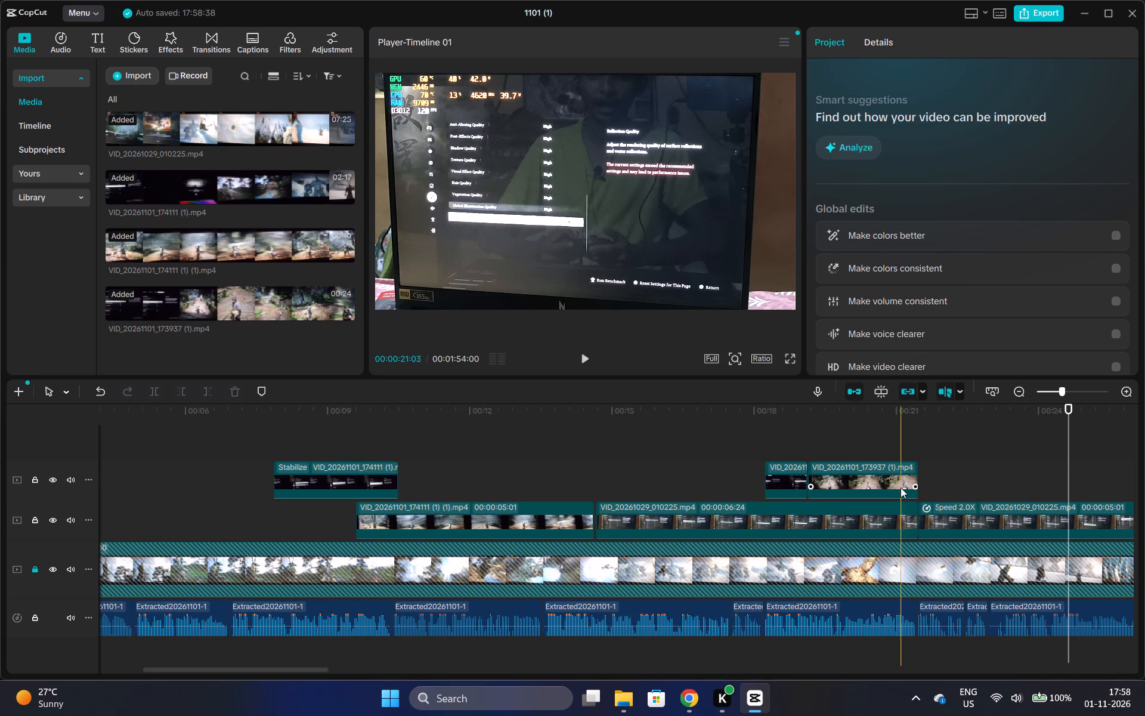
left_click(947, 506)
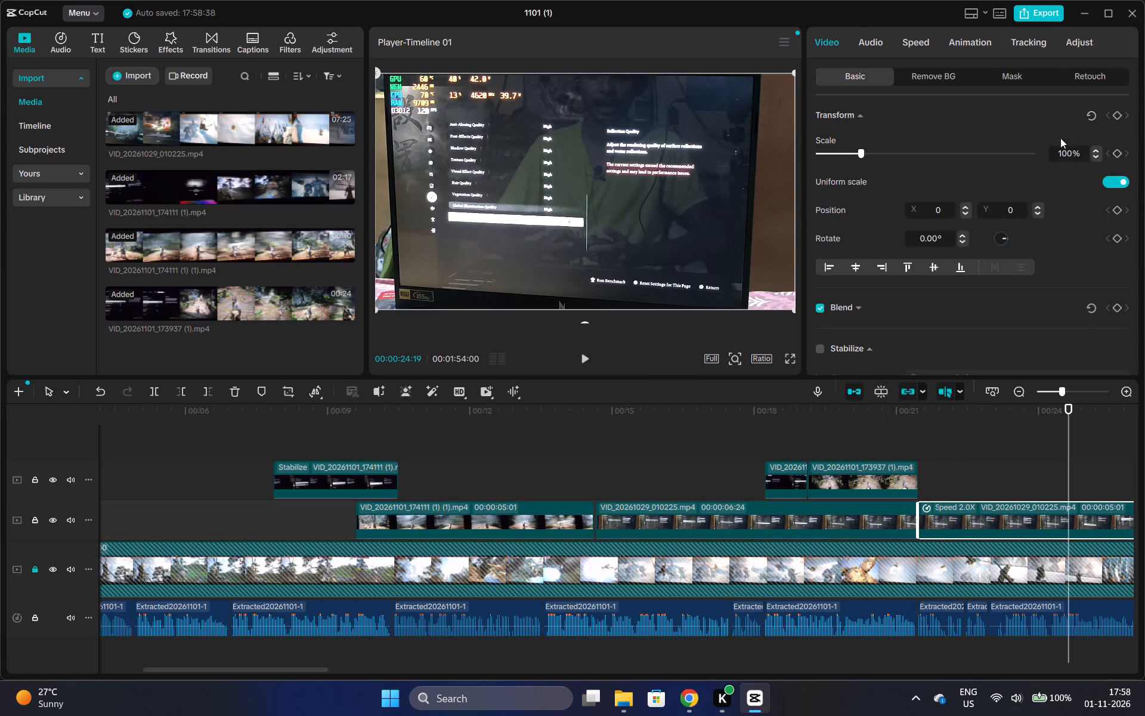
left_click(903, 35)
triple_click(1121, 135)
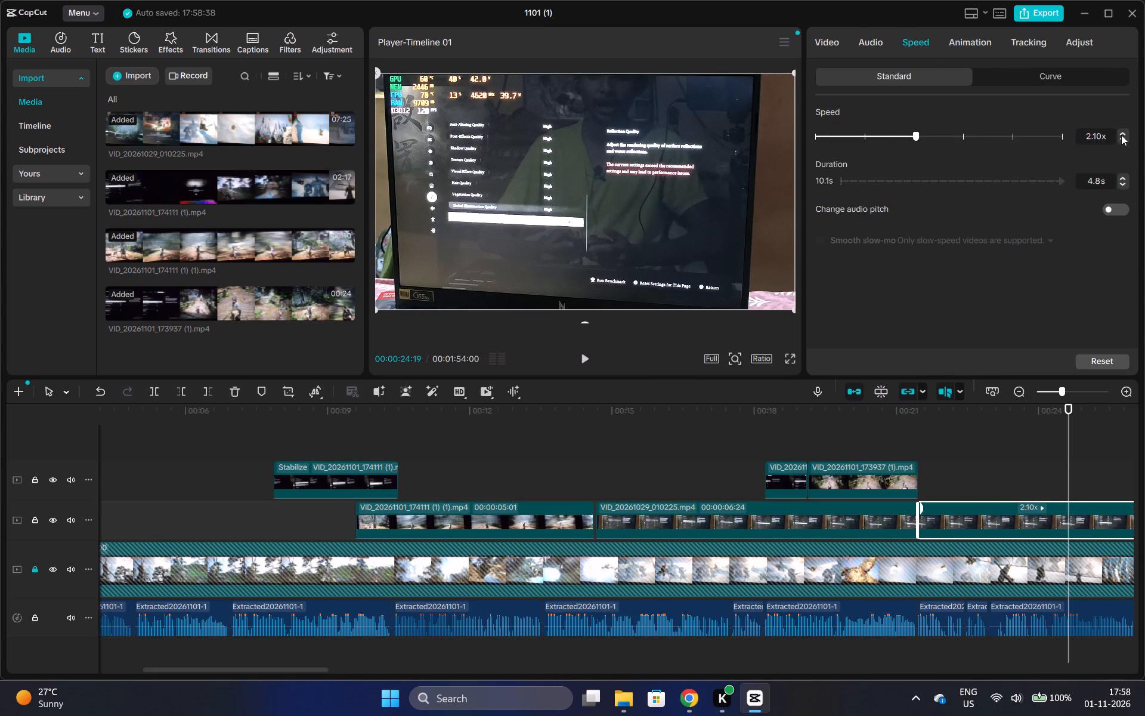
double_click(1121, 135)
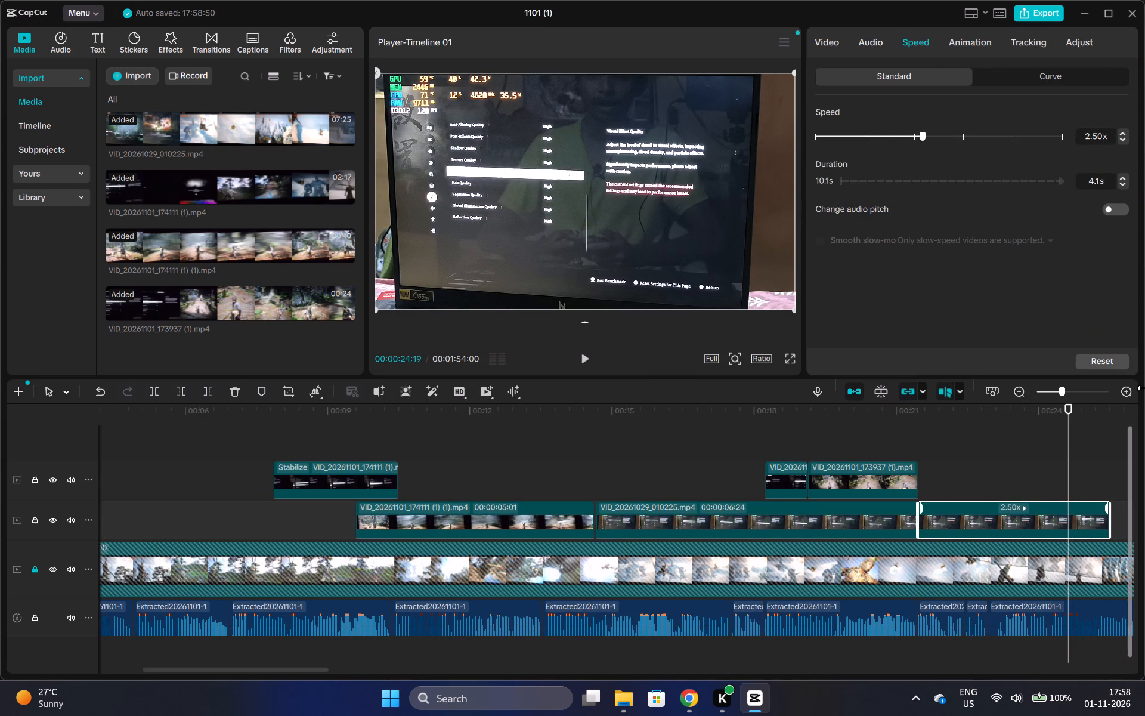
double_click(1130, 397)
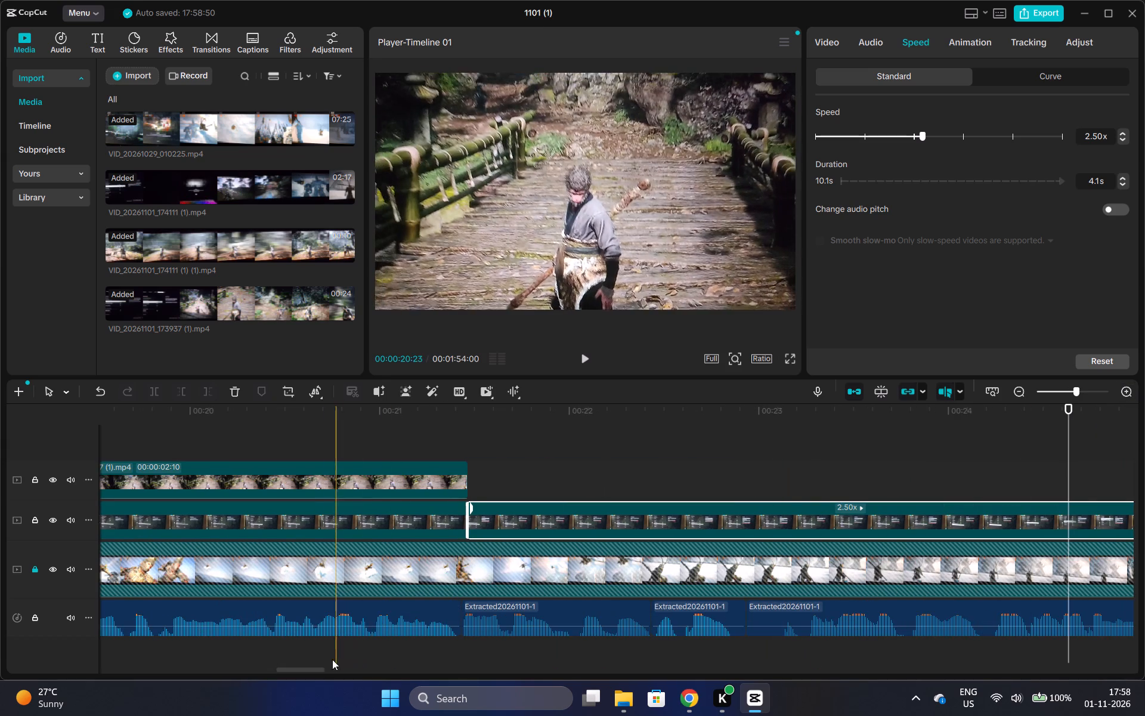
left_click_drag(308, 670, 315, 670)
left_click(329, 436)
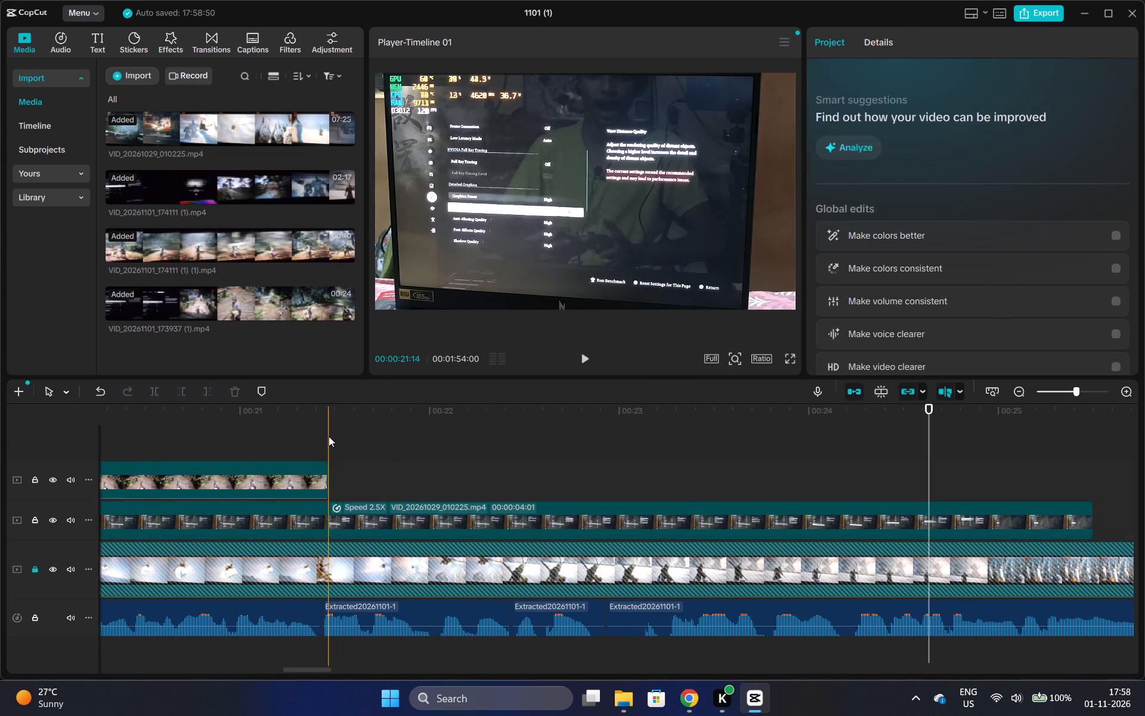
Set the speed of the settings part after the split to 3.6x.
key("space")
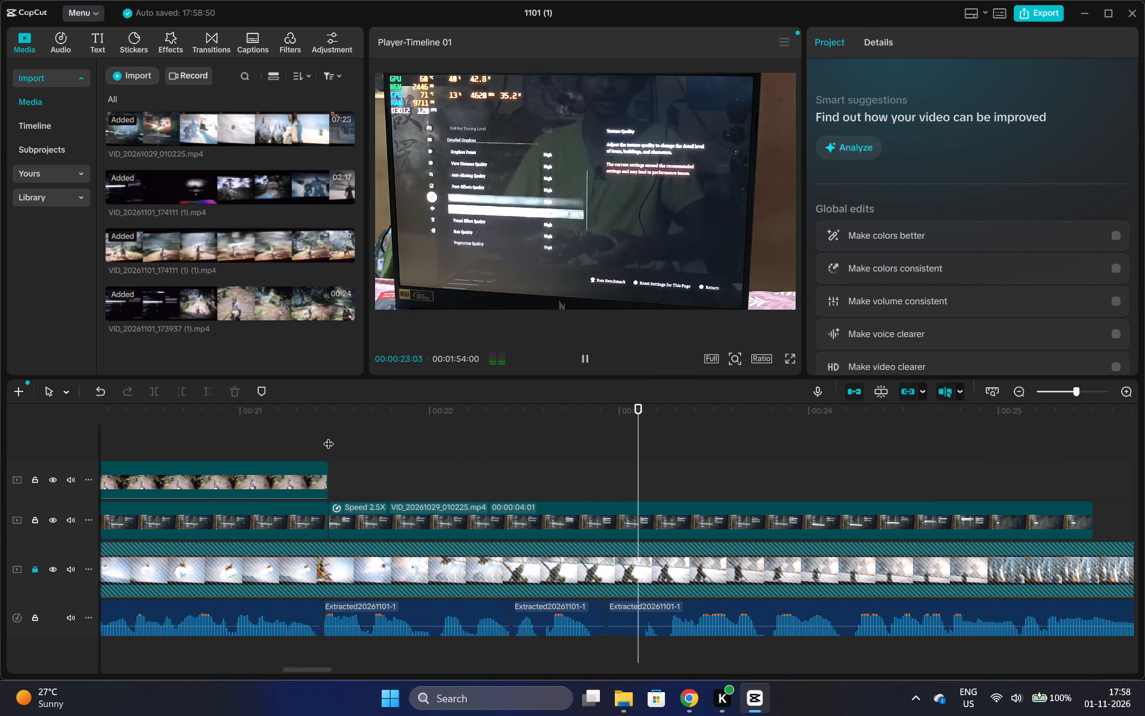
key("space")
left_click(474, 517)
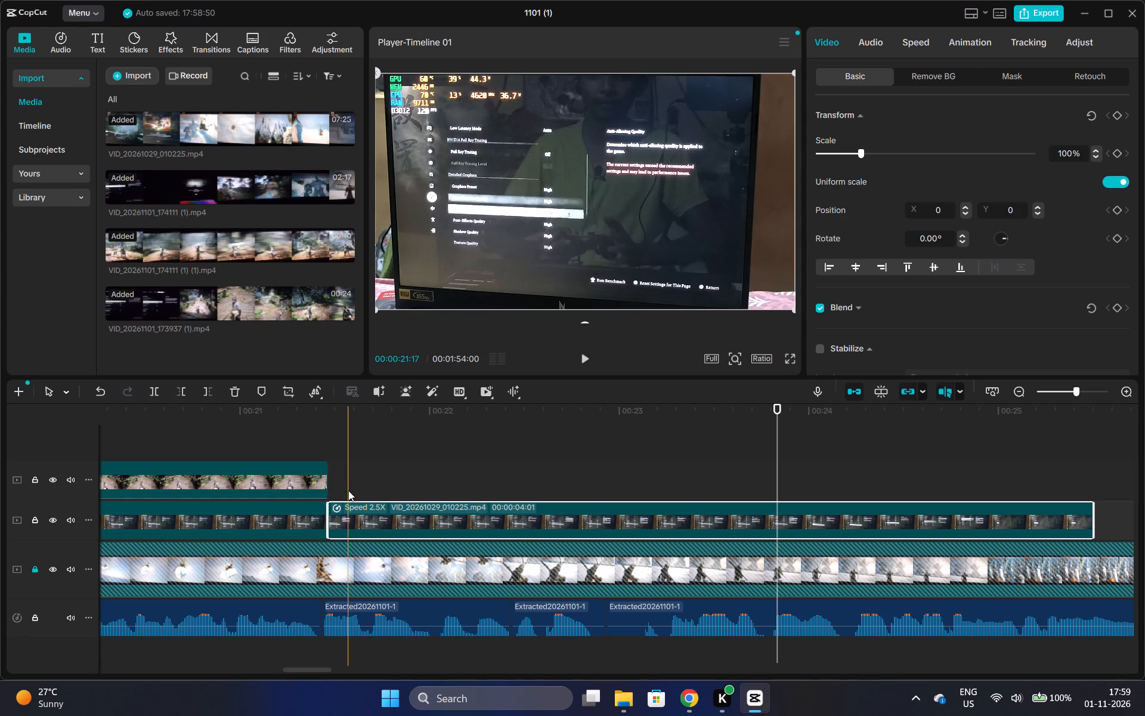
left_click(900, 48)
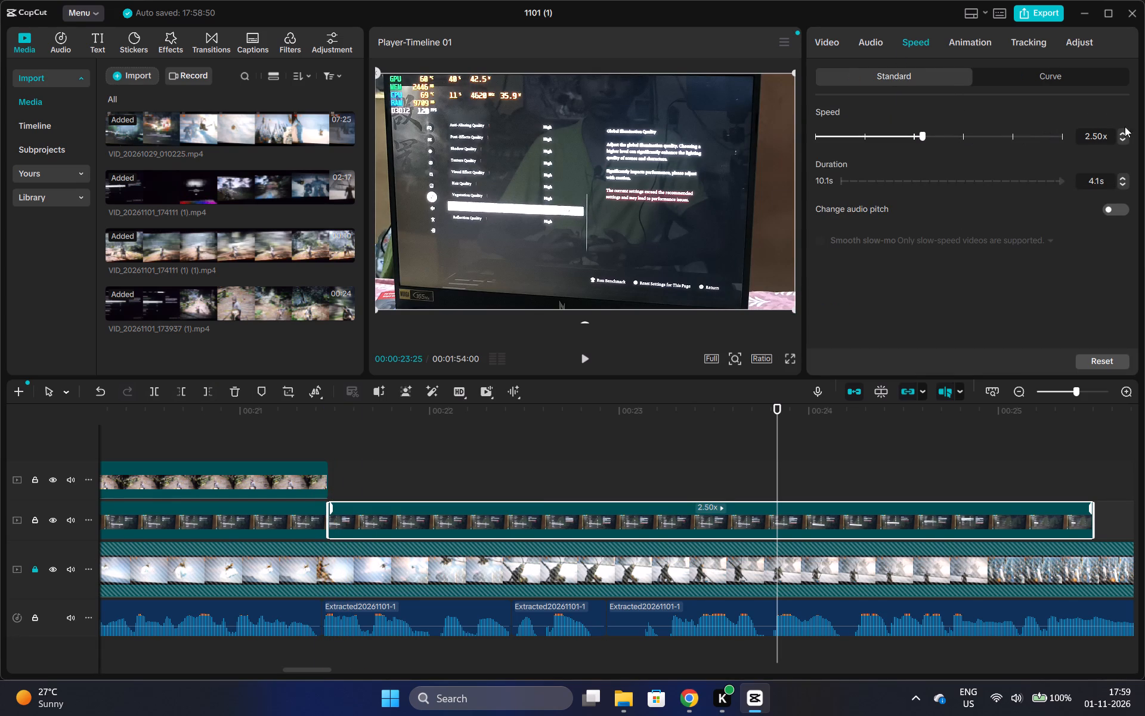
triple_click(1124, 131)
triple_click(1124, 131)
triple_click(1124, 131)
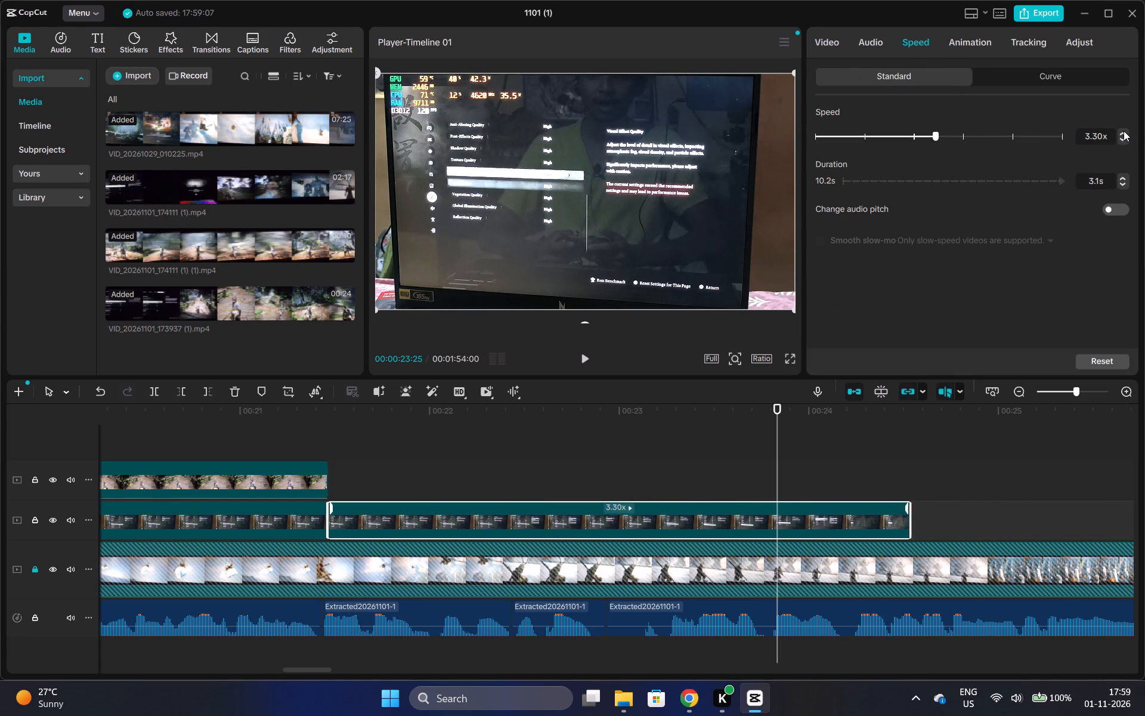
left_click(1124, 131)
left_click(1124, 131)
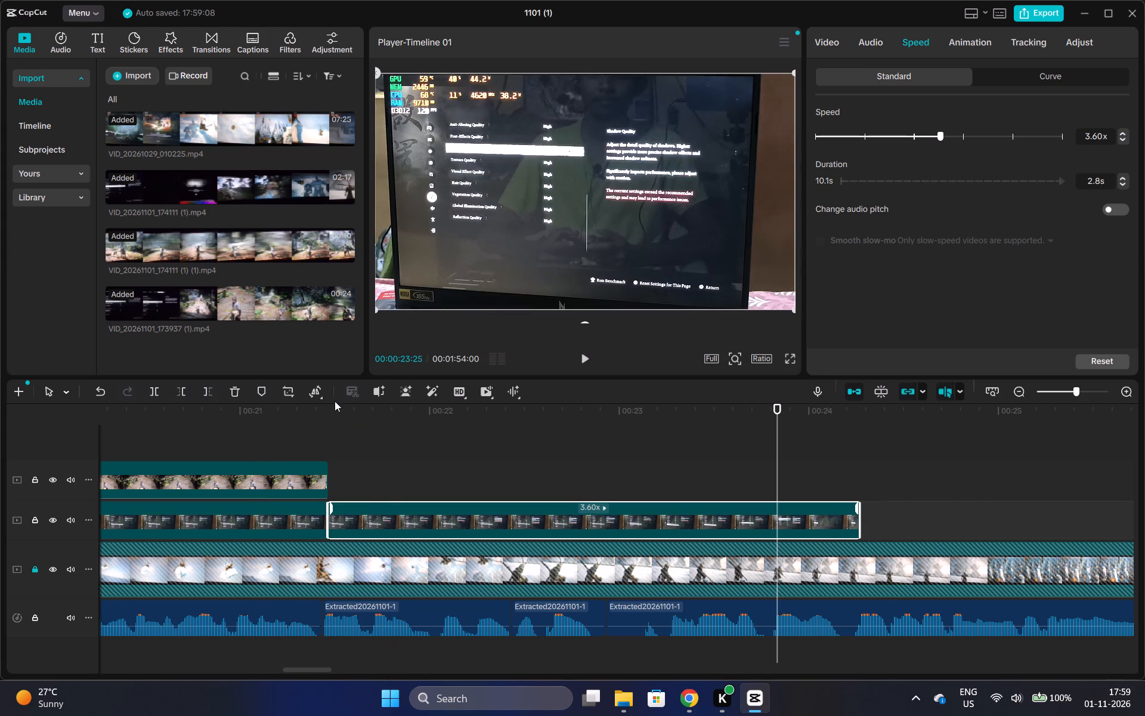
Play the settings part and shorten it by speed to 5.4x so that it ends at the playhead, at 00:00:23:10.
left_click(330, 411)
key("space")
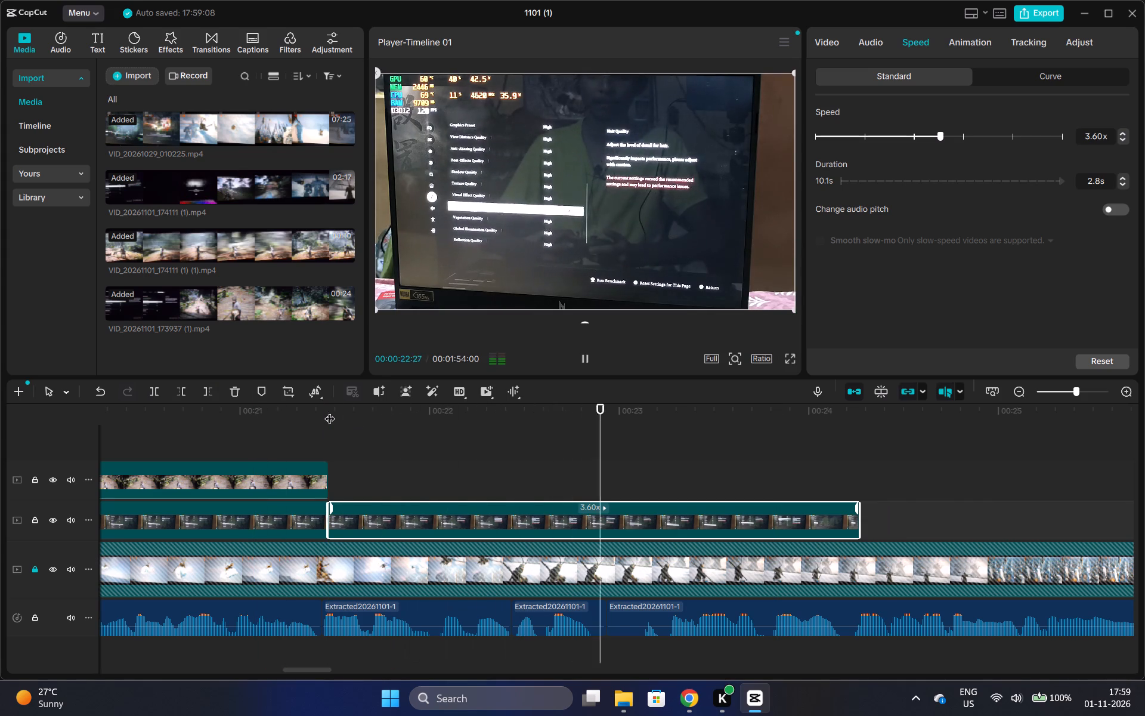
key("space")
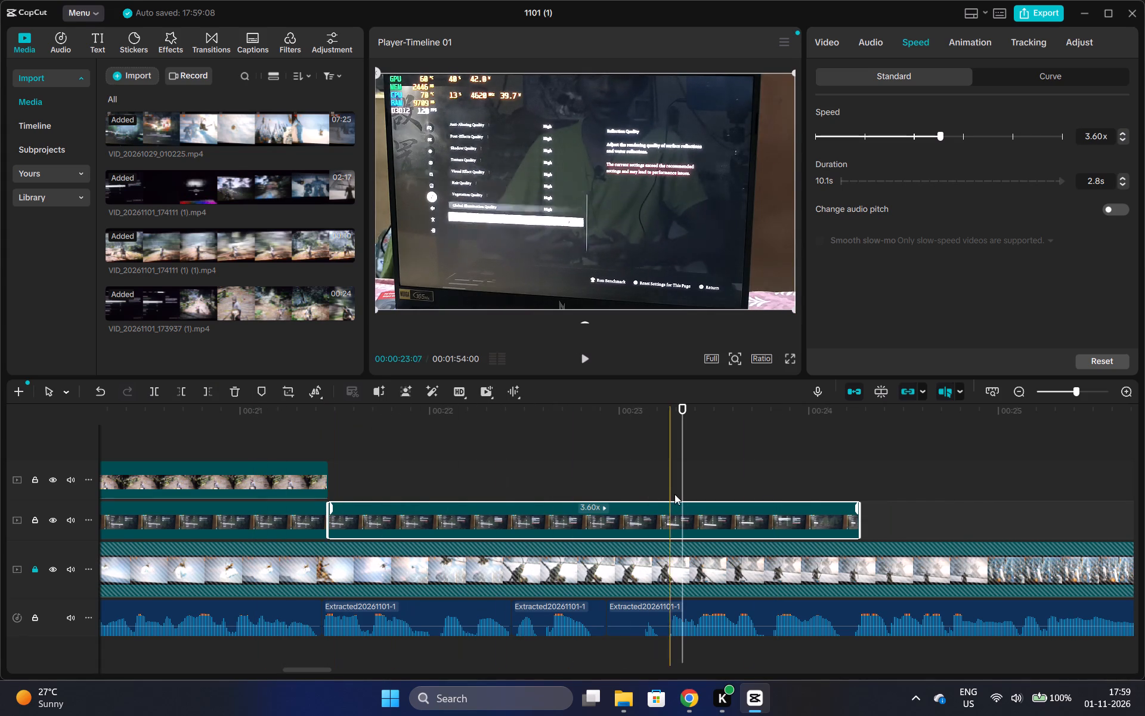
left_click_drag(858, 512, 692, 482)
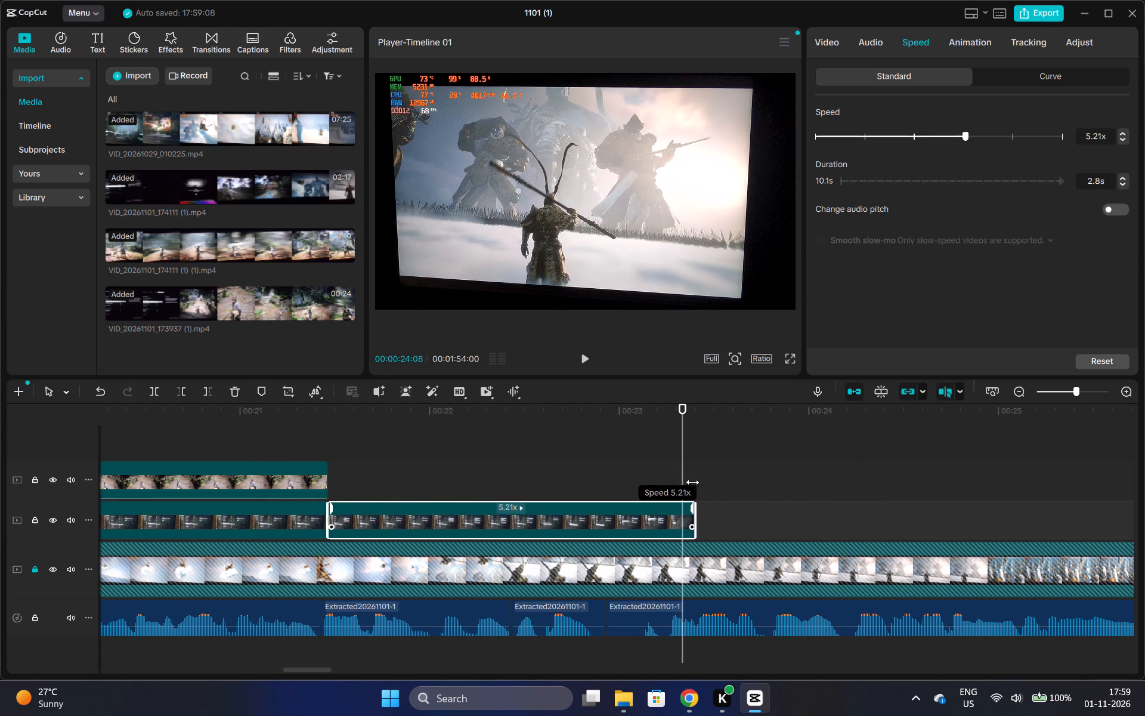
left_click_drag(692, 482, 683, 468)
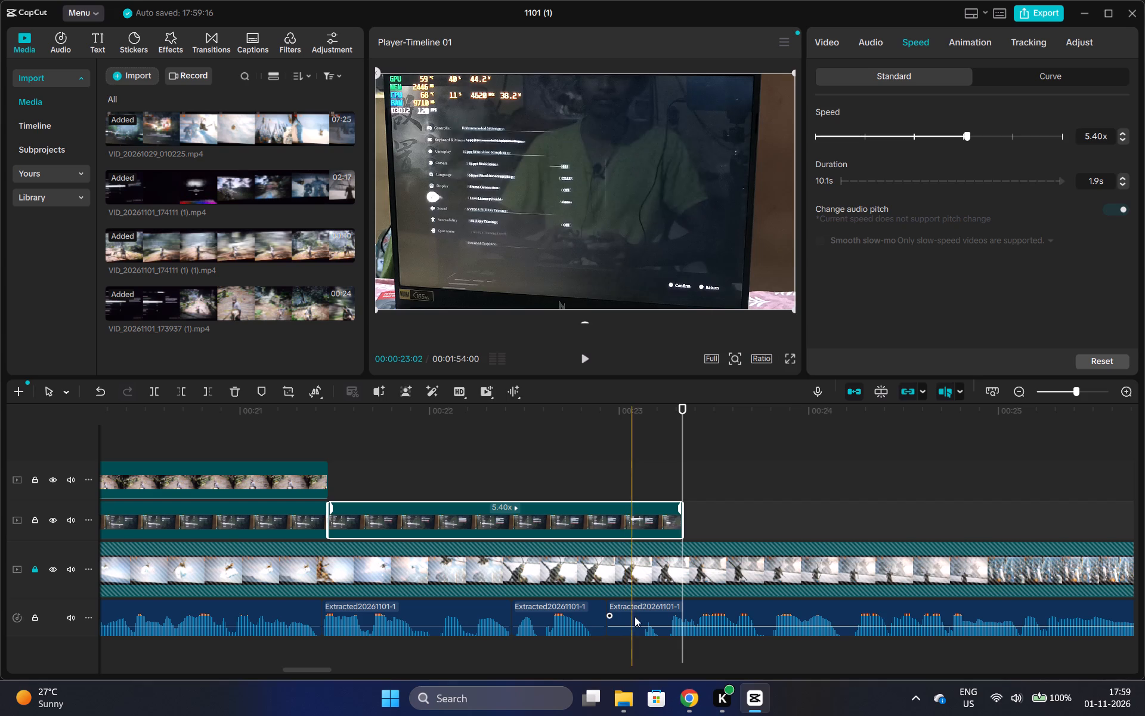
Trim the quiet start of the voiceover segment near 00:00:23:00 and move the segment back against the preceding one.
left_click(640, 624)
key("q")
left_click_drag(652, 607, 645, 607)
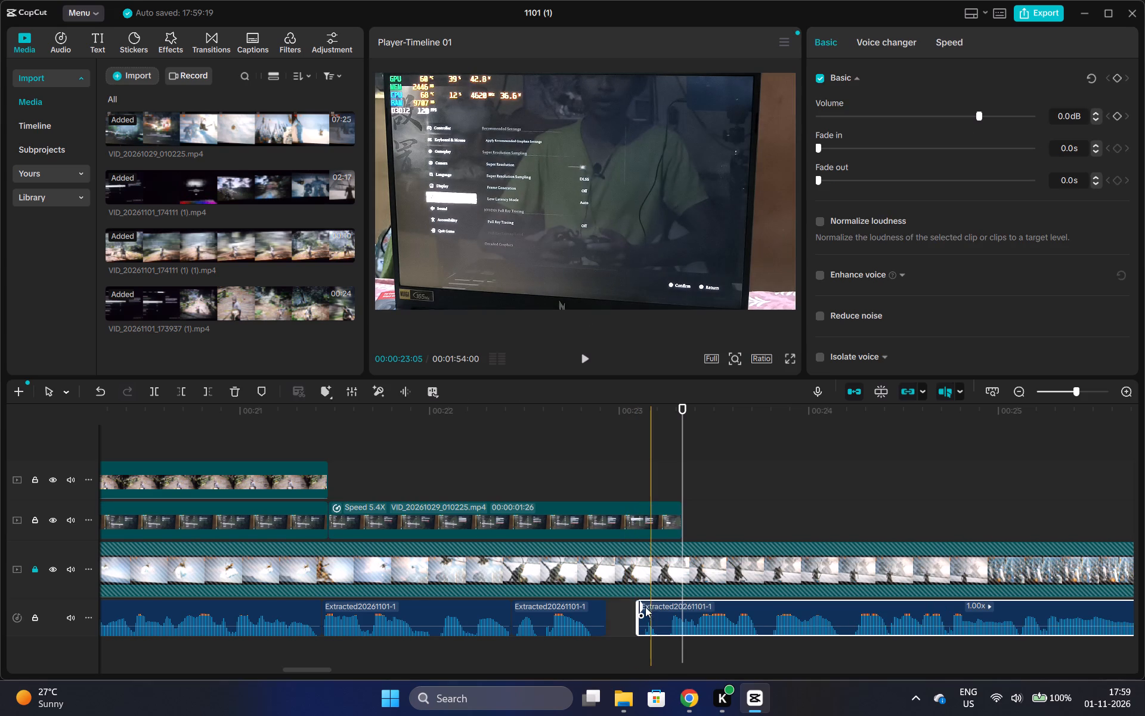
left_click_drag(645, 607, 622, 607)
Trim the end of the 5.4x settings part to 00:00:22:27, just before the next voiceover segment, and play it through.
left_click(501, 422)
key("space")
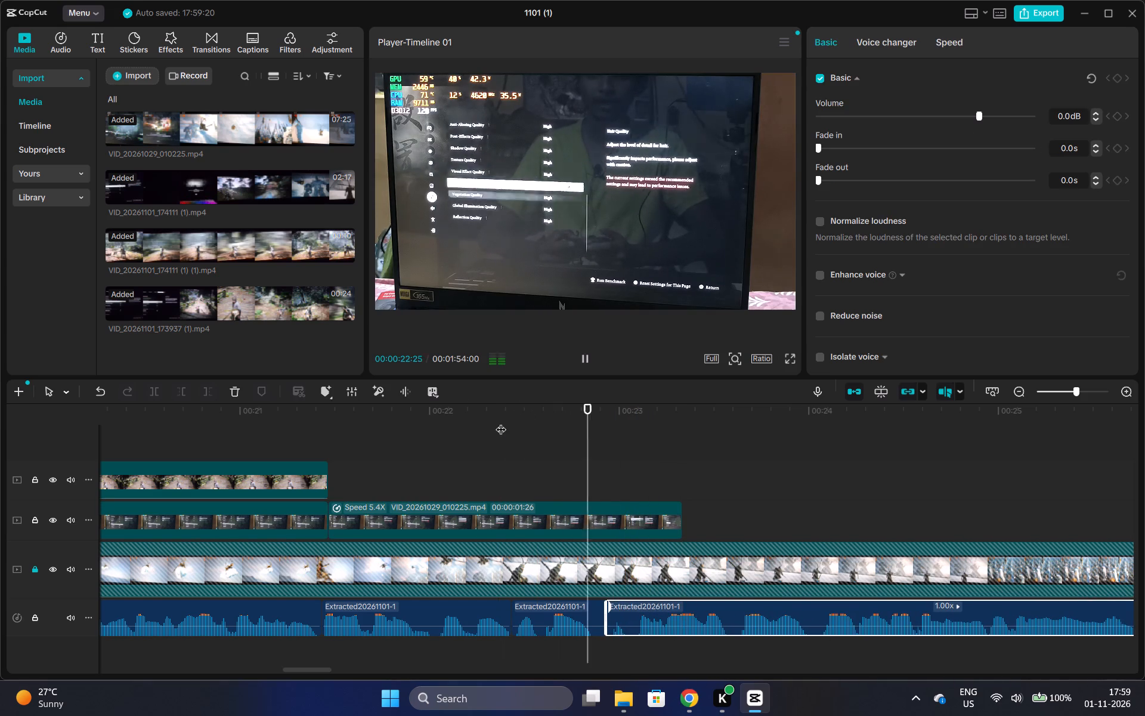
key("space")
left_click(679, 516)
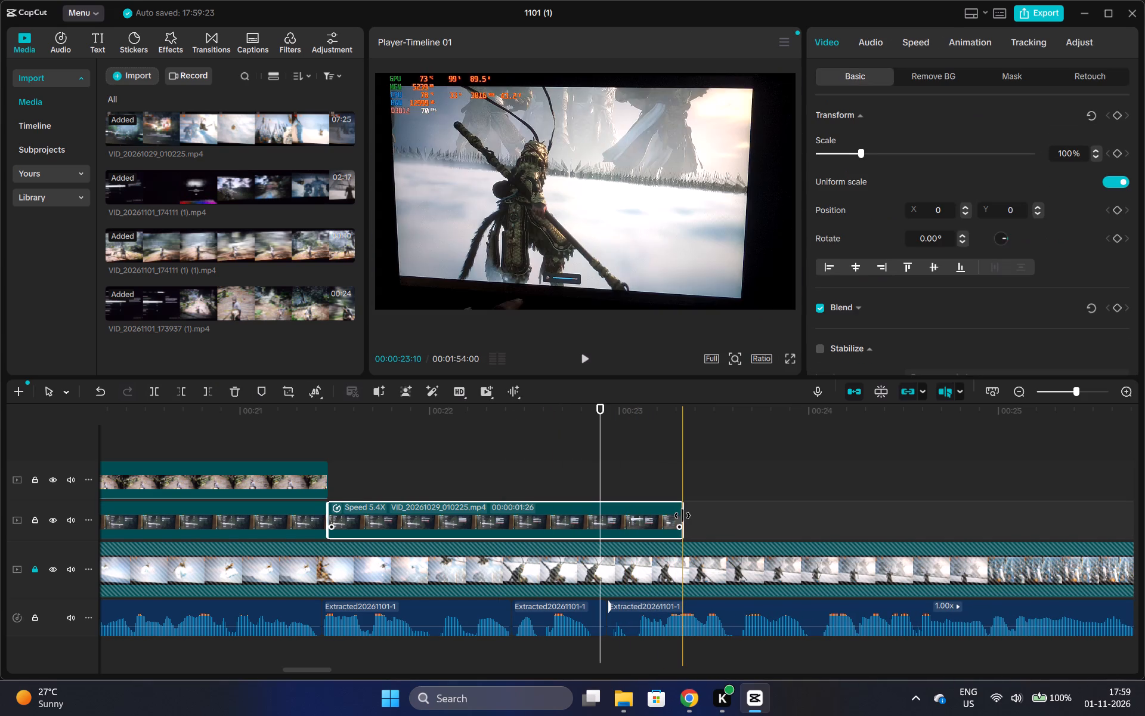
left_click_drag(681, 516, 601, 498)
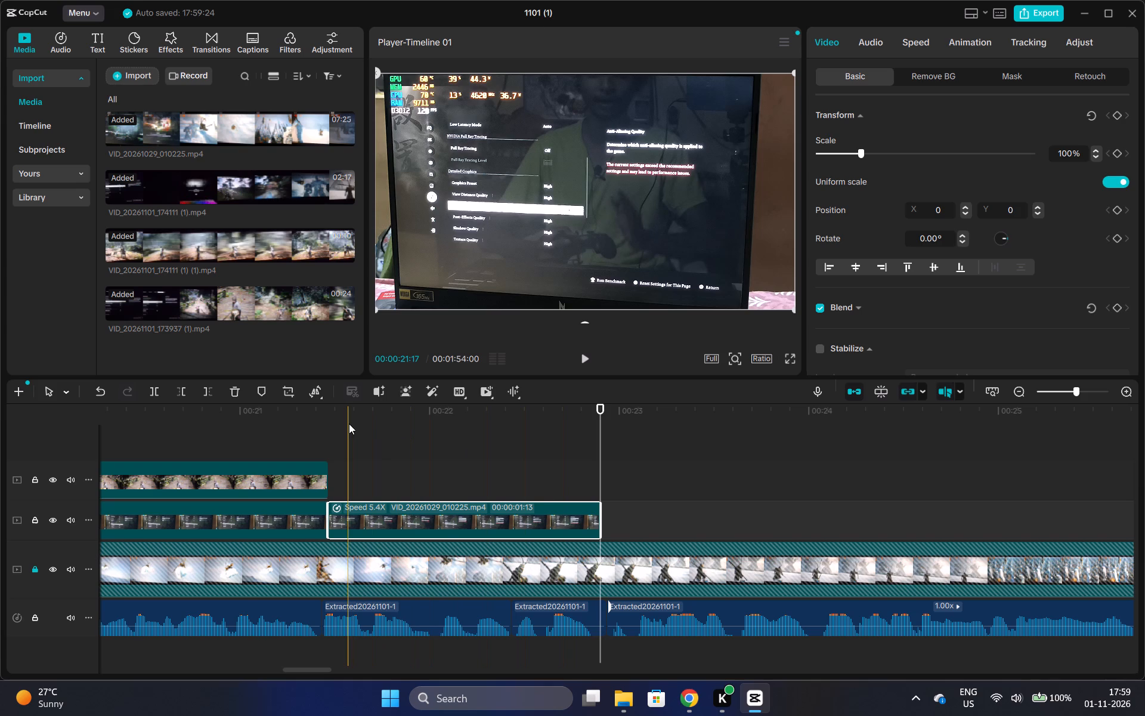
left_click(339, 415)
key("space")
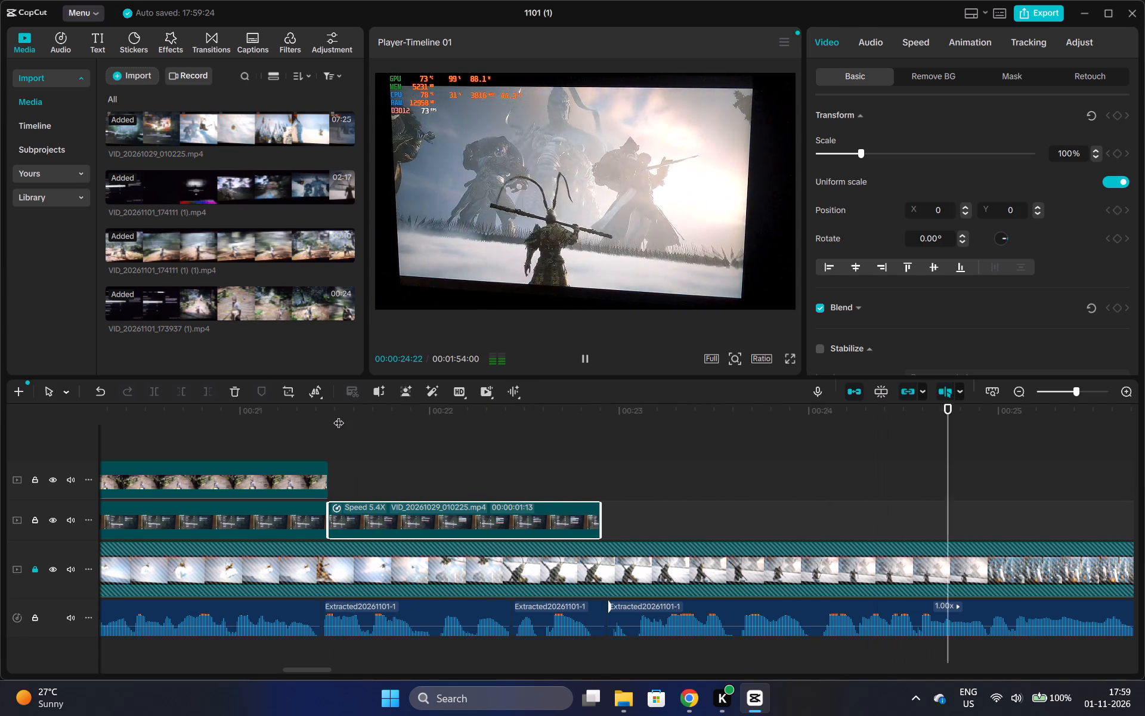
key("space")
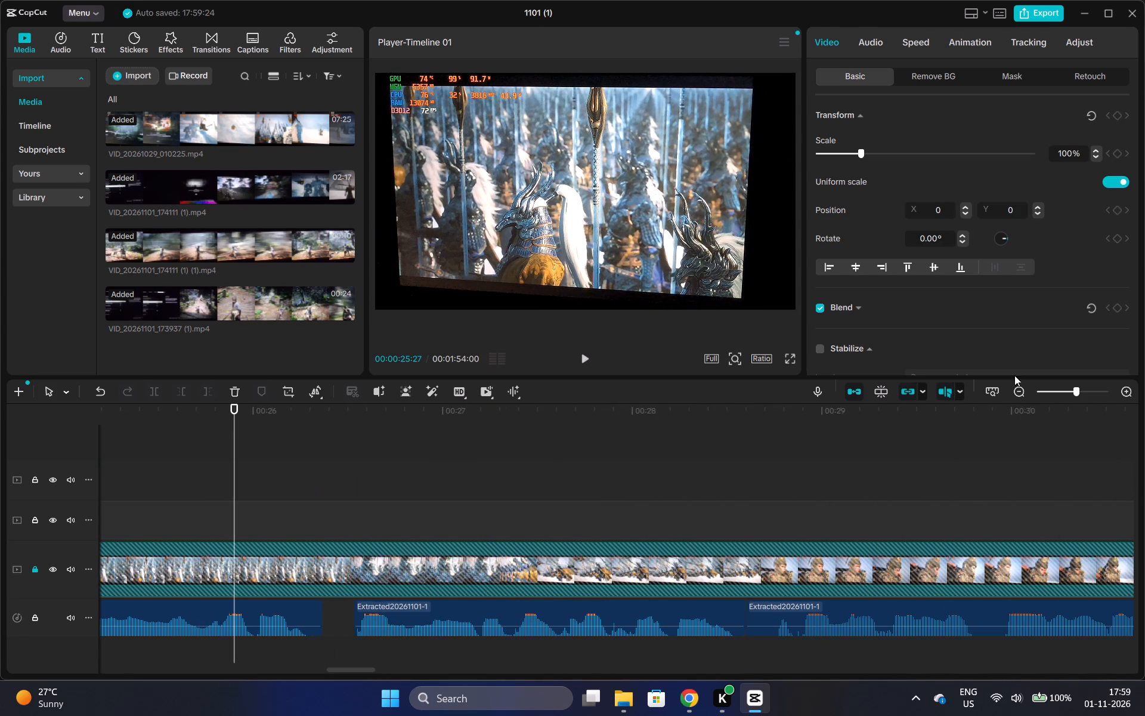
Unlock the main video track.
triple_click(1016, 395)
left_click(1016, 395)
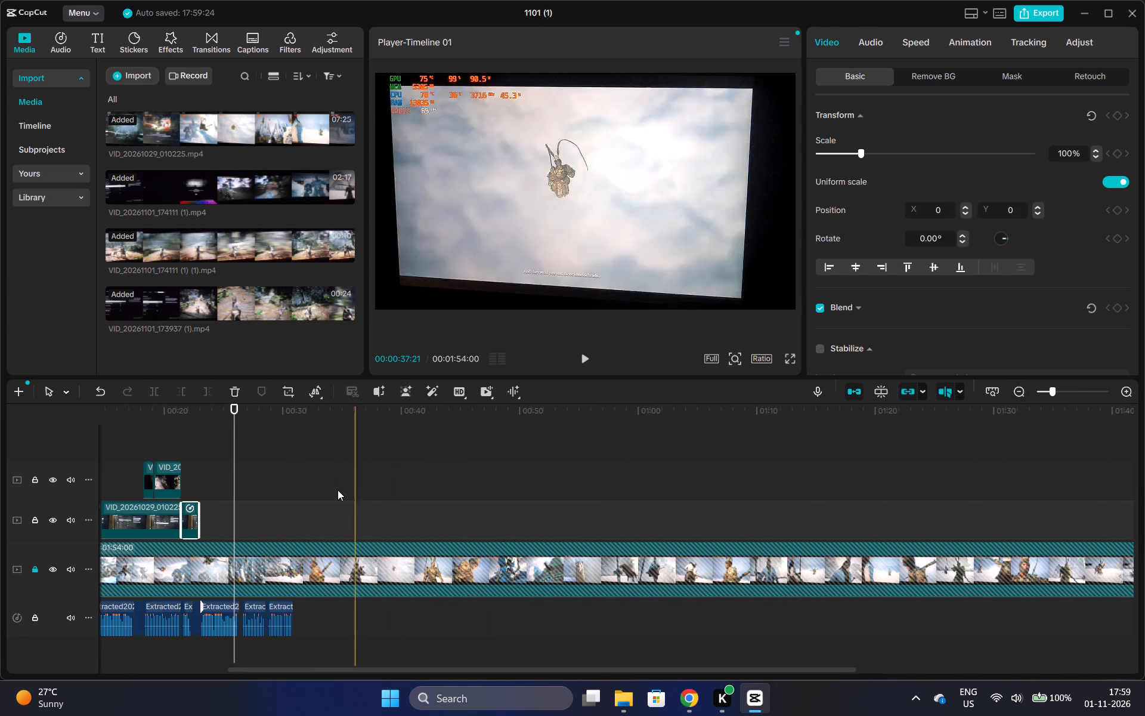
left_click(27, 570)
left_click(32, 571)
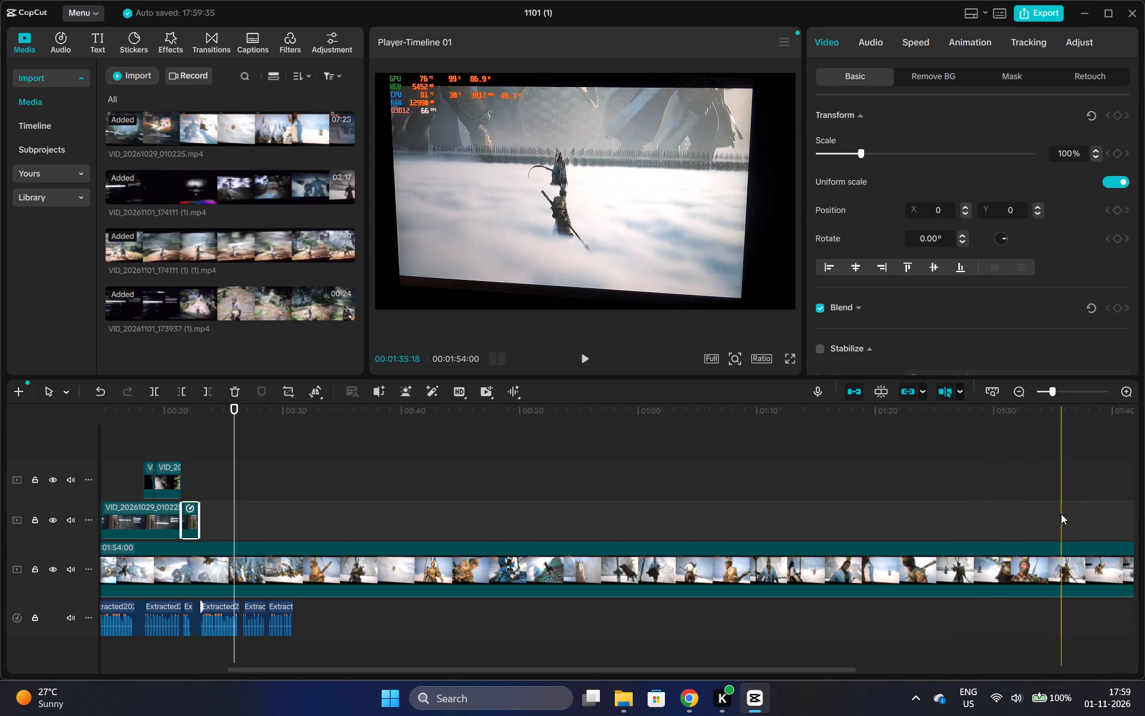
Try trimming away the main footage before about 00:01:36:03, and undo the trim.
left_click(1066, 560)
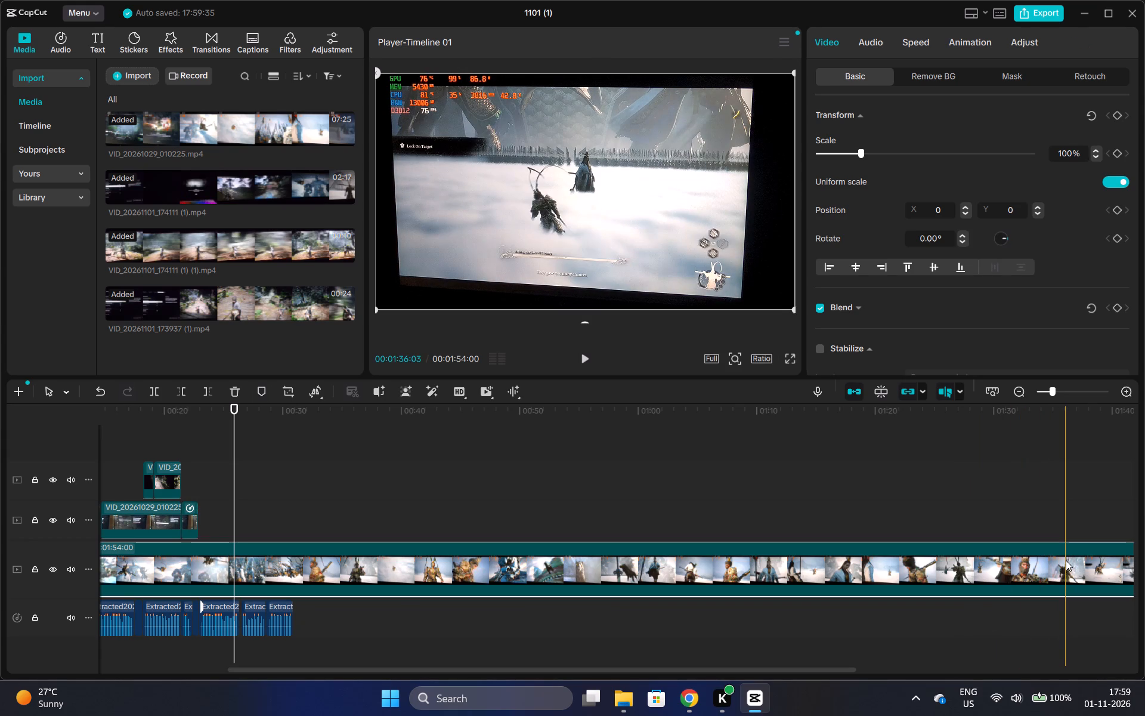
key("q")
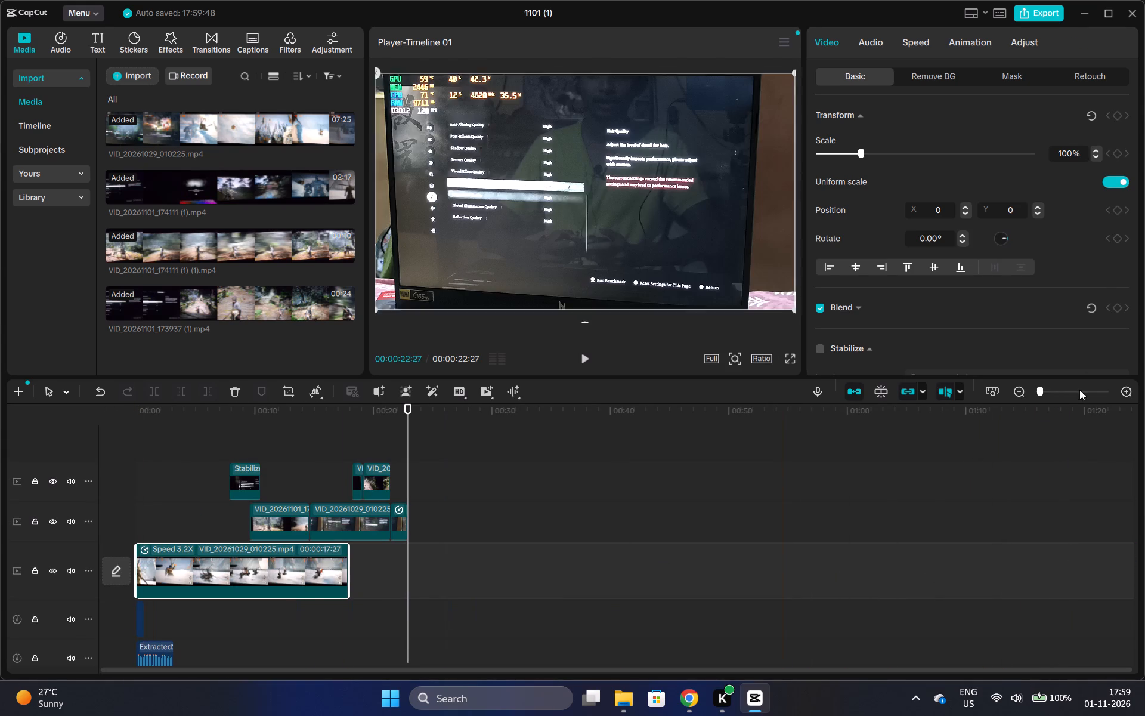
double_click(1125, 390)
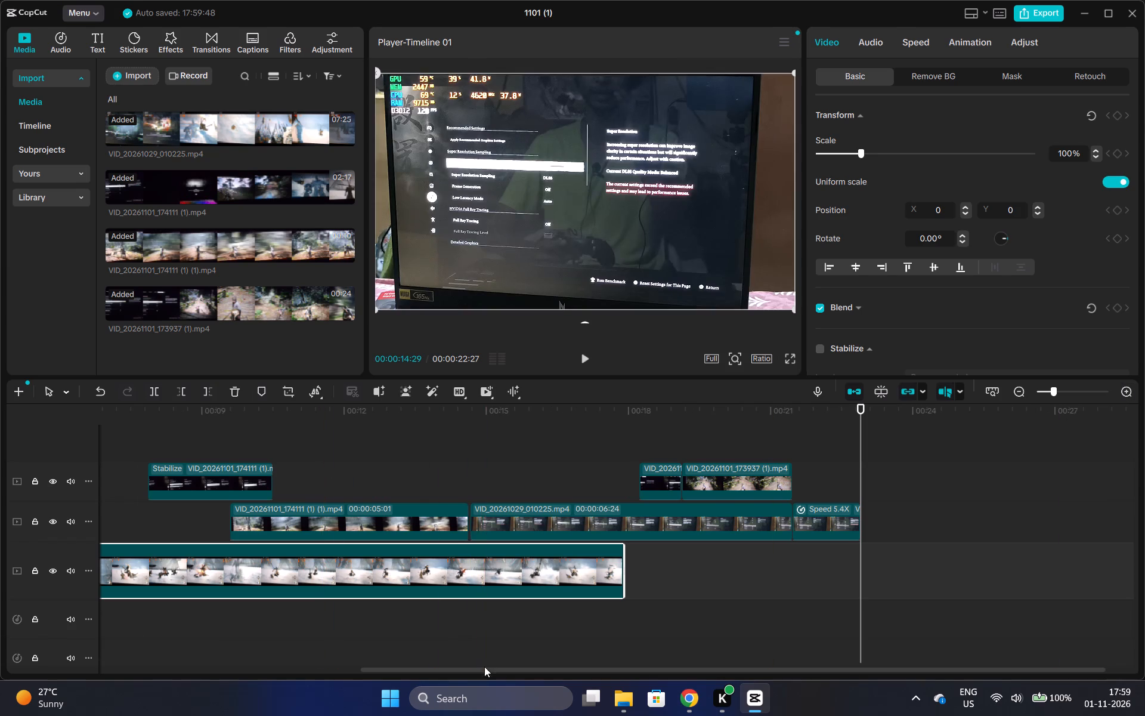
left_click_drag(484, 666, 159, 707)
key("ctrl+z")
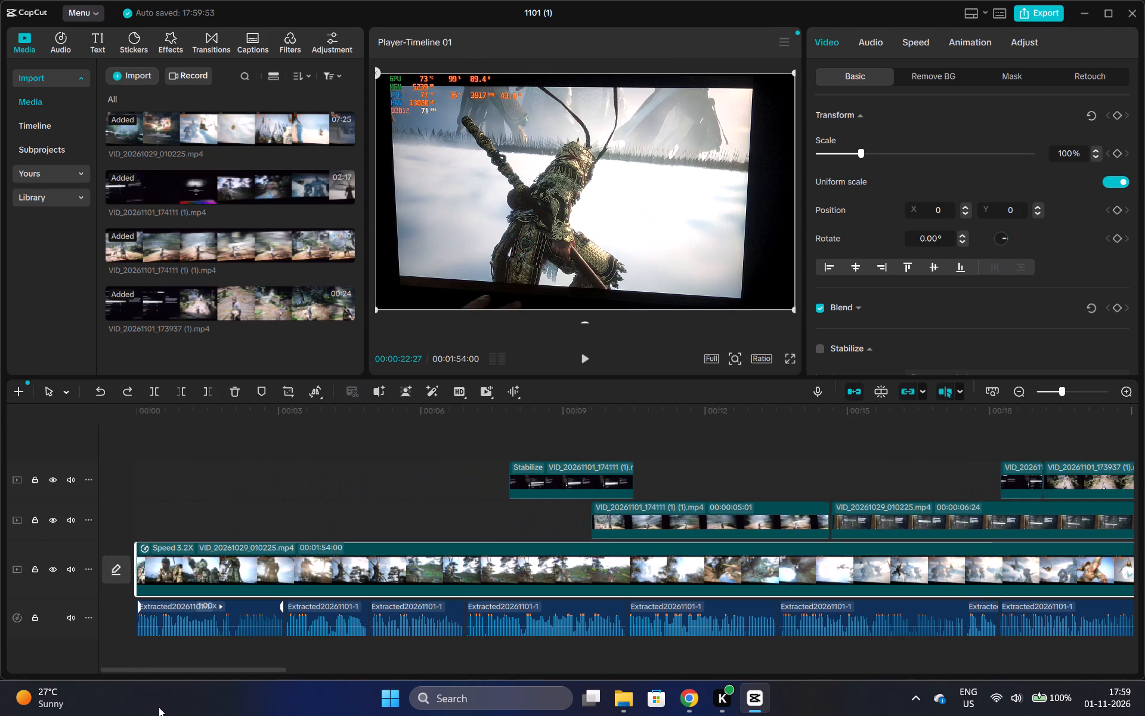
Lock the voiceover audio track.
triple_click(1017, 389)
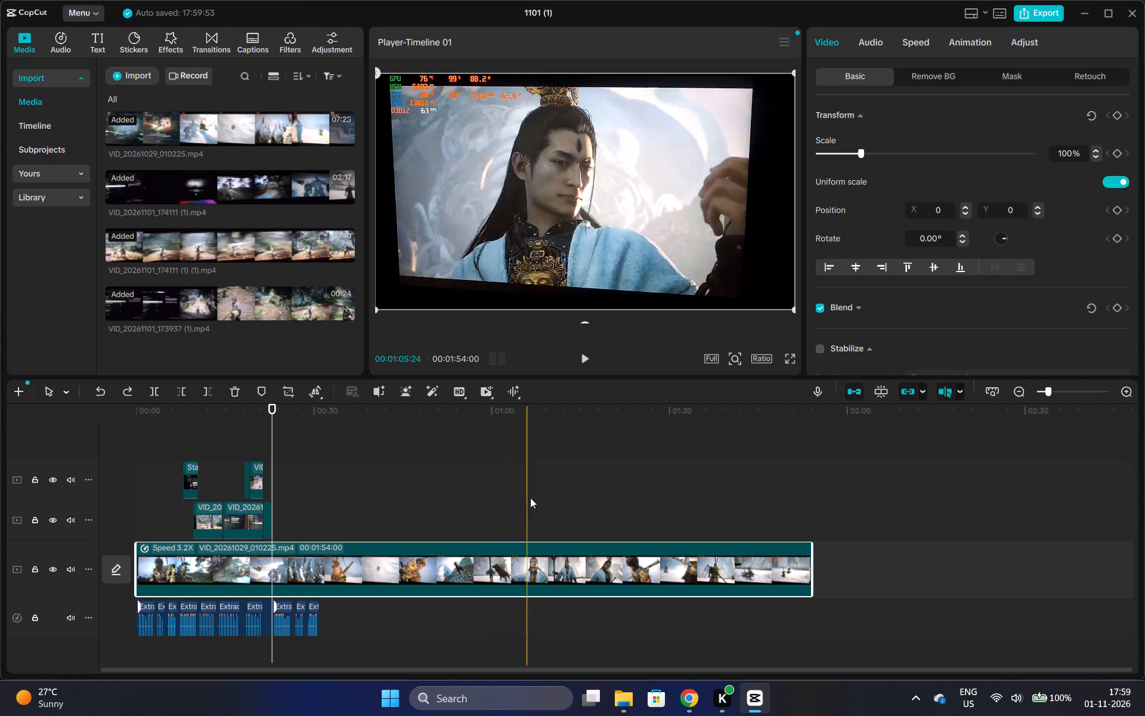
left_click(29, 622)
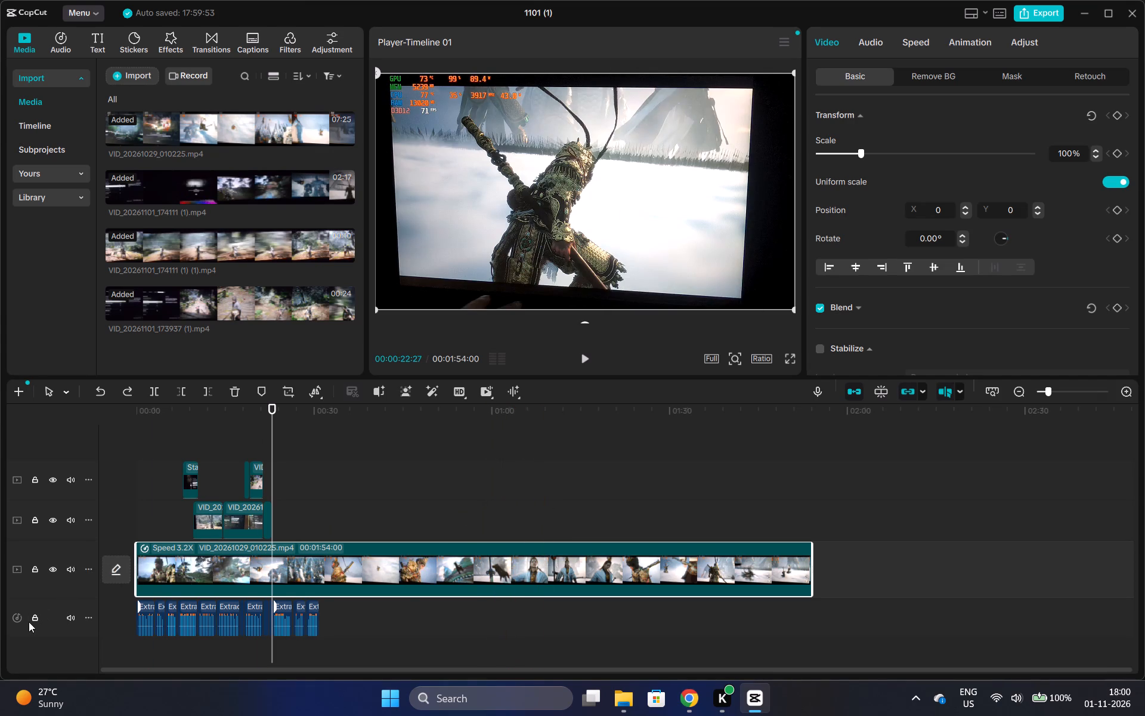
left_click(30, 622)
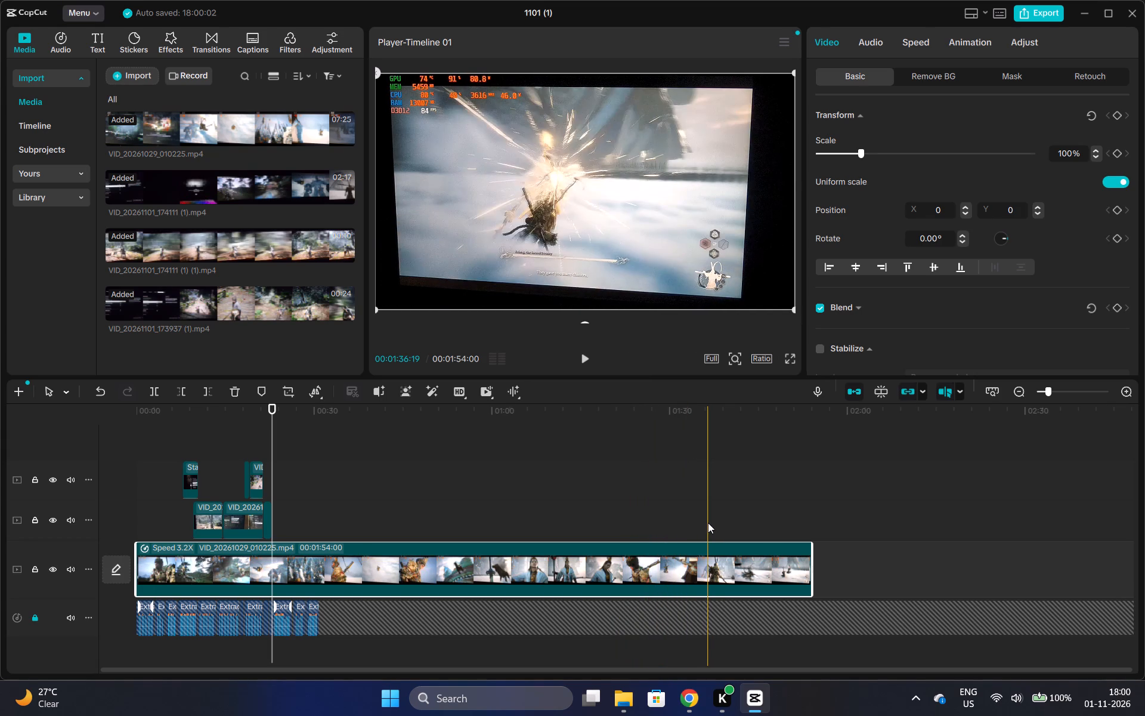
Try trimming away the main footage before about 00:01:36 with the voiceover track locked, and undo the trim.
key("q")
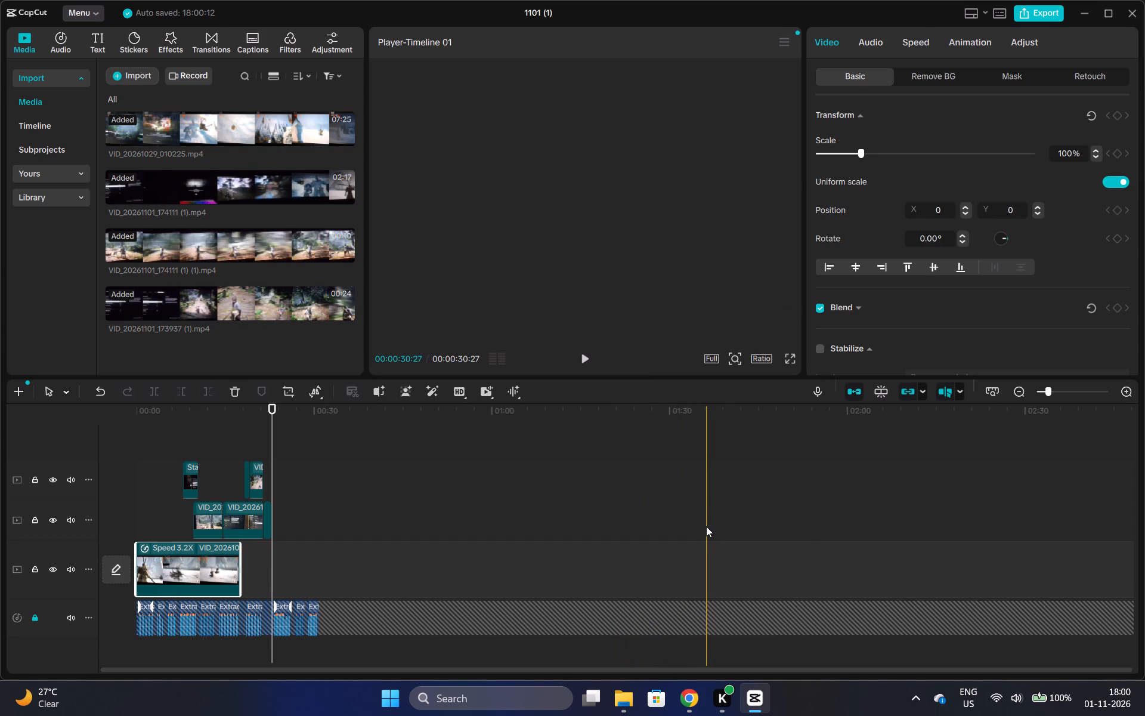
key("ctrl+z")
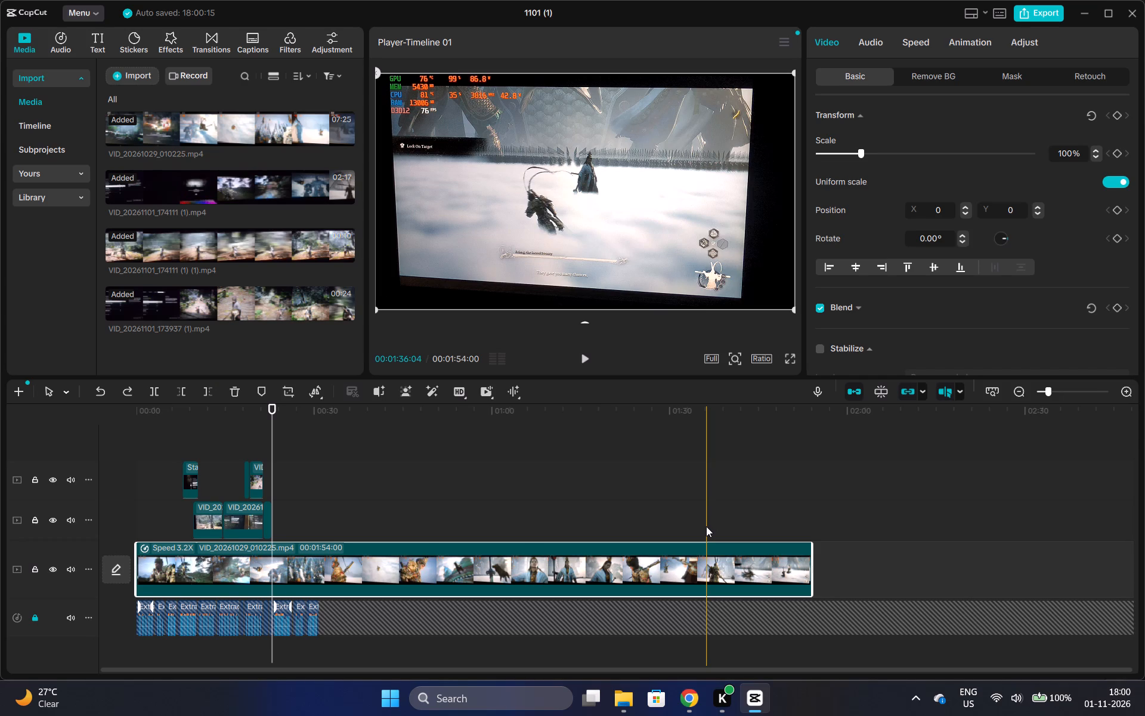
Split the main VID_20261029_010225.mp4 footage at 00:01:35:23 and at 00:00:22:16, near the end of the settings clip.
key("ctrl+b")
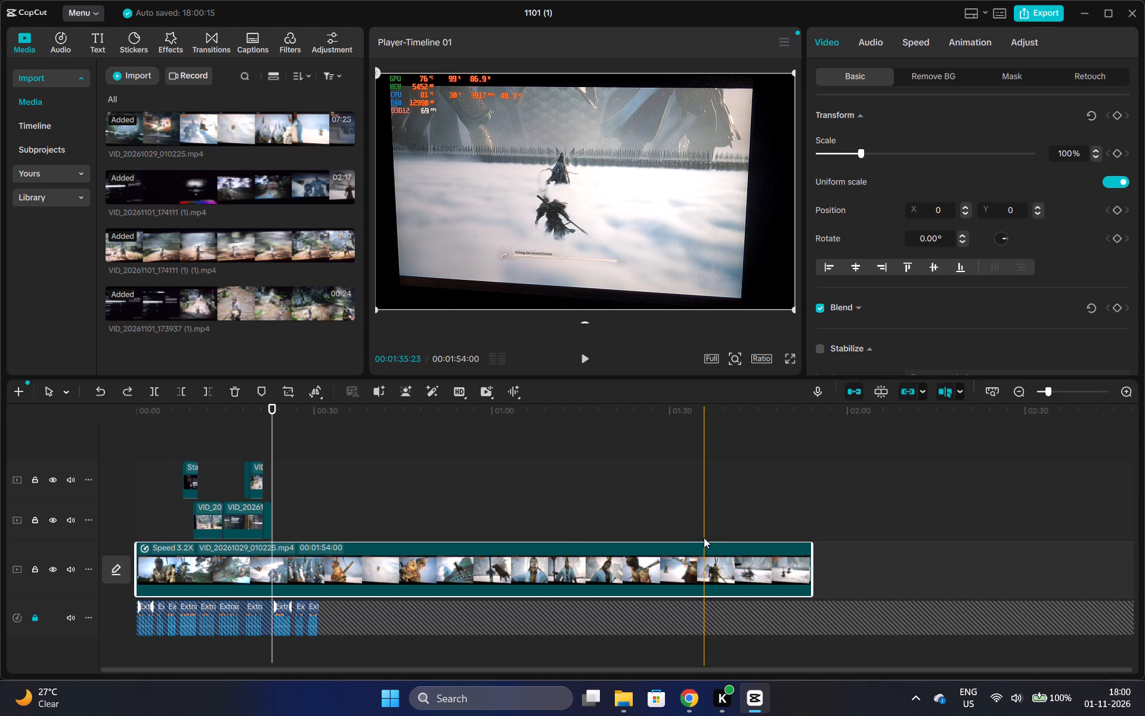
key("ctrl+b")
left_click(704, 553, "ctrl")
key("ctrl+b")
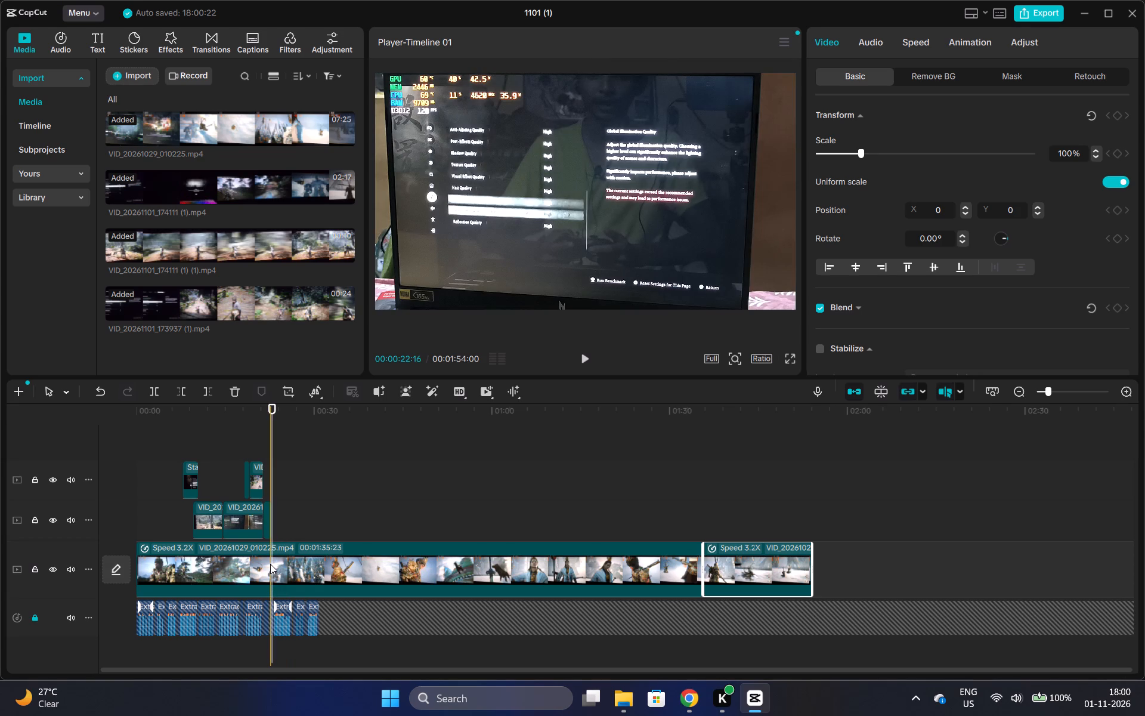
left_click(270, 564)
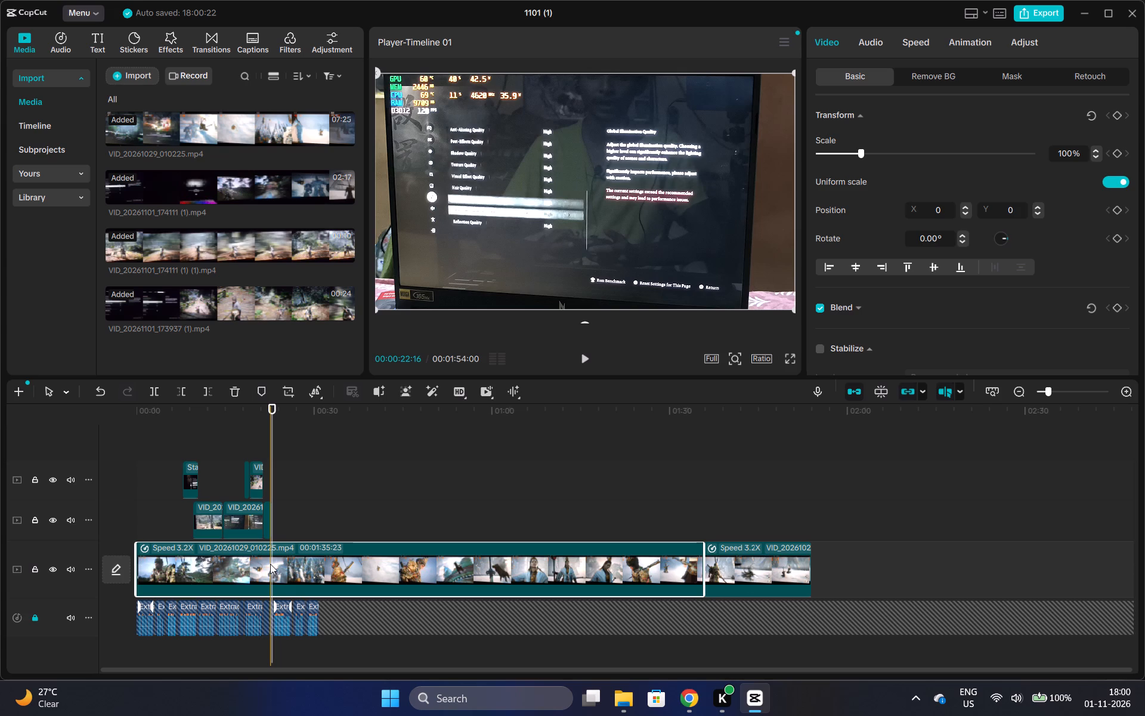
key("ctrl+b")
Cut out the middle part of the main footage between the two splits and play the joined edit from 00:00:19:00.
left_click(343, 527)
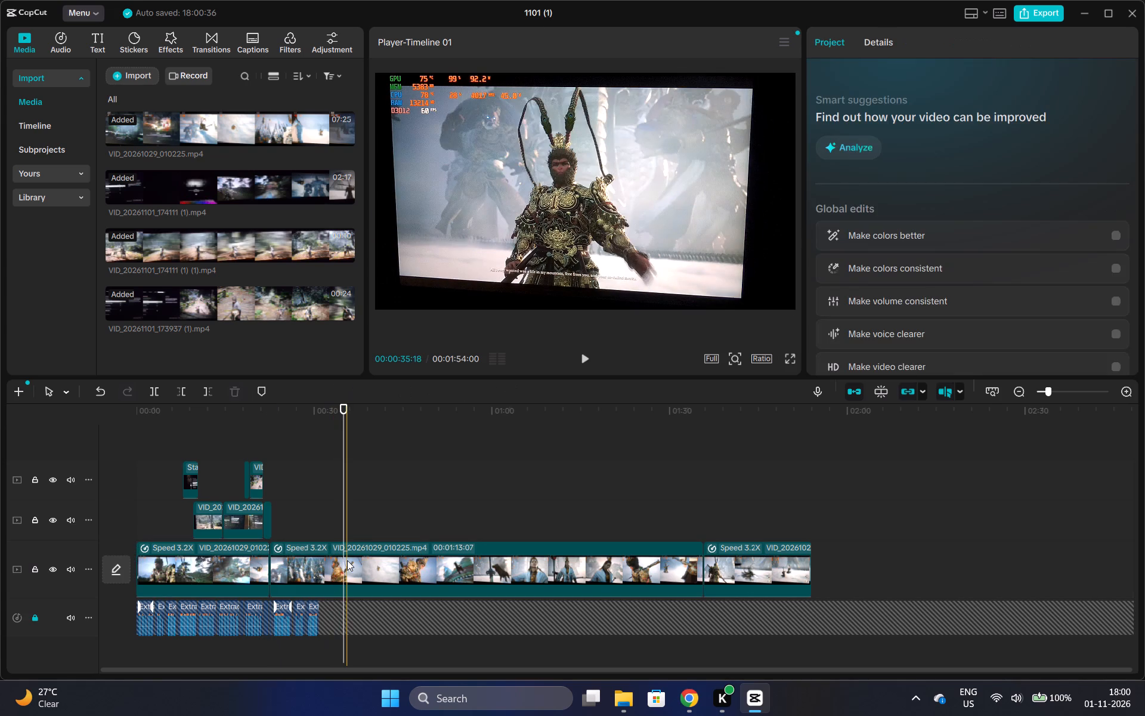
left_click(347, 560)
key("ctrl+x")
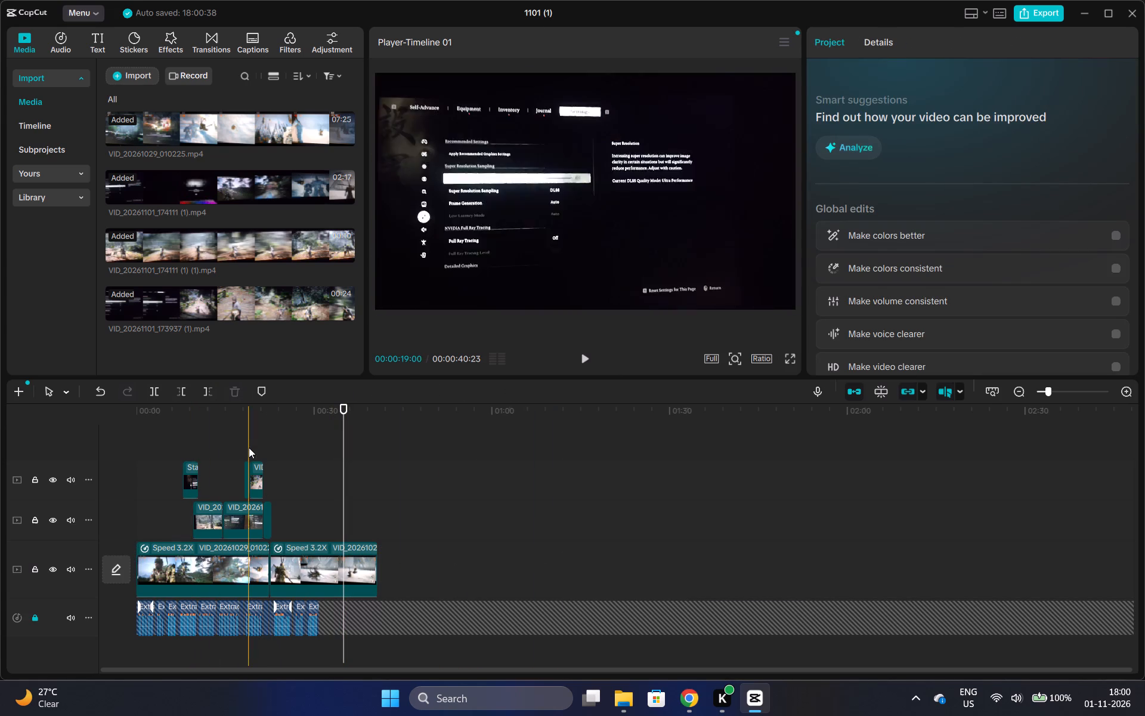
left_click(249, 447)
key("space")
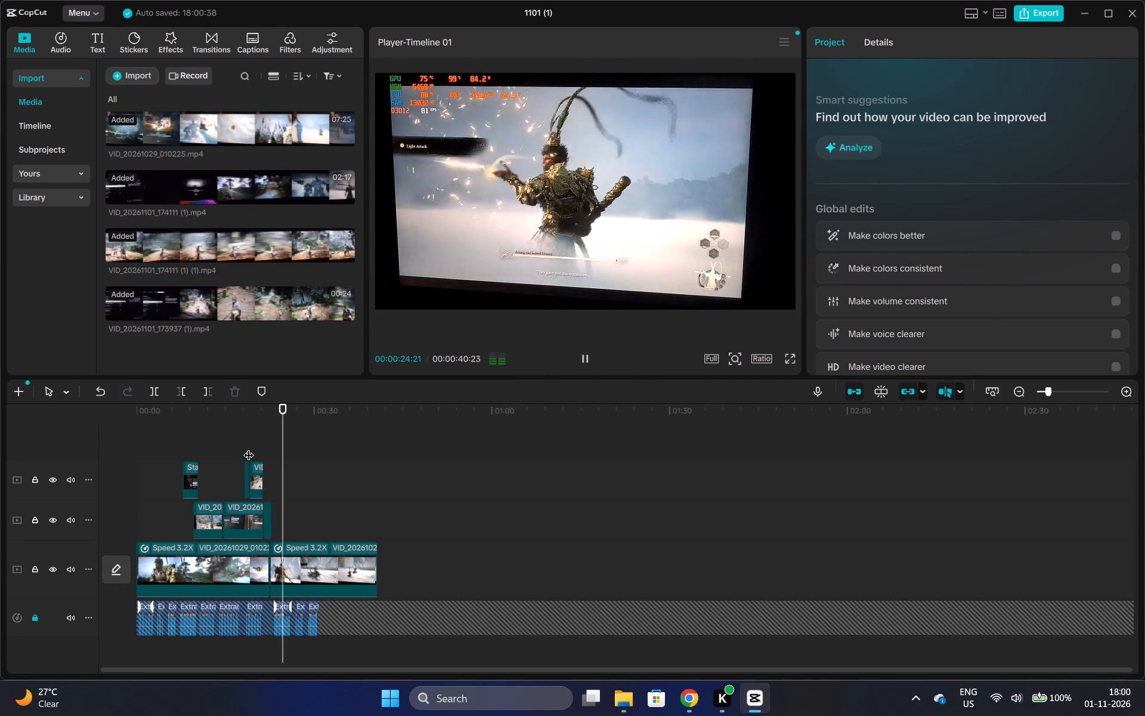
key("space")
key("space")
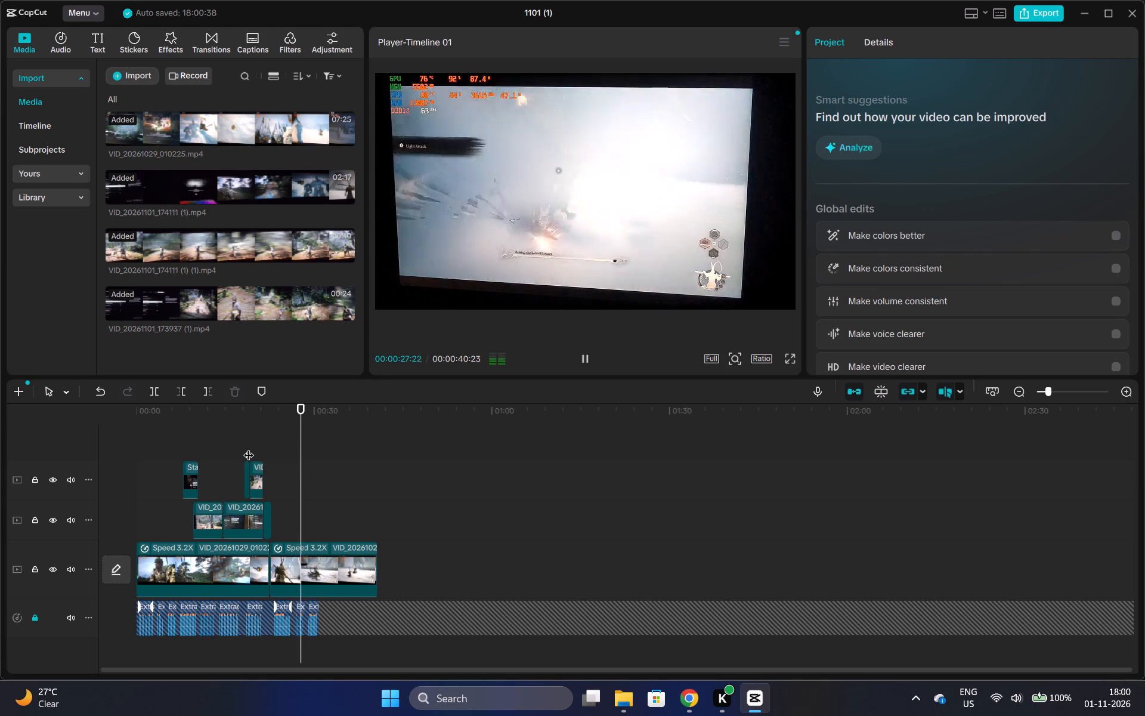
key("space")
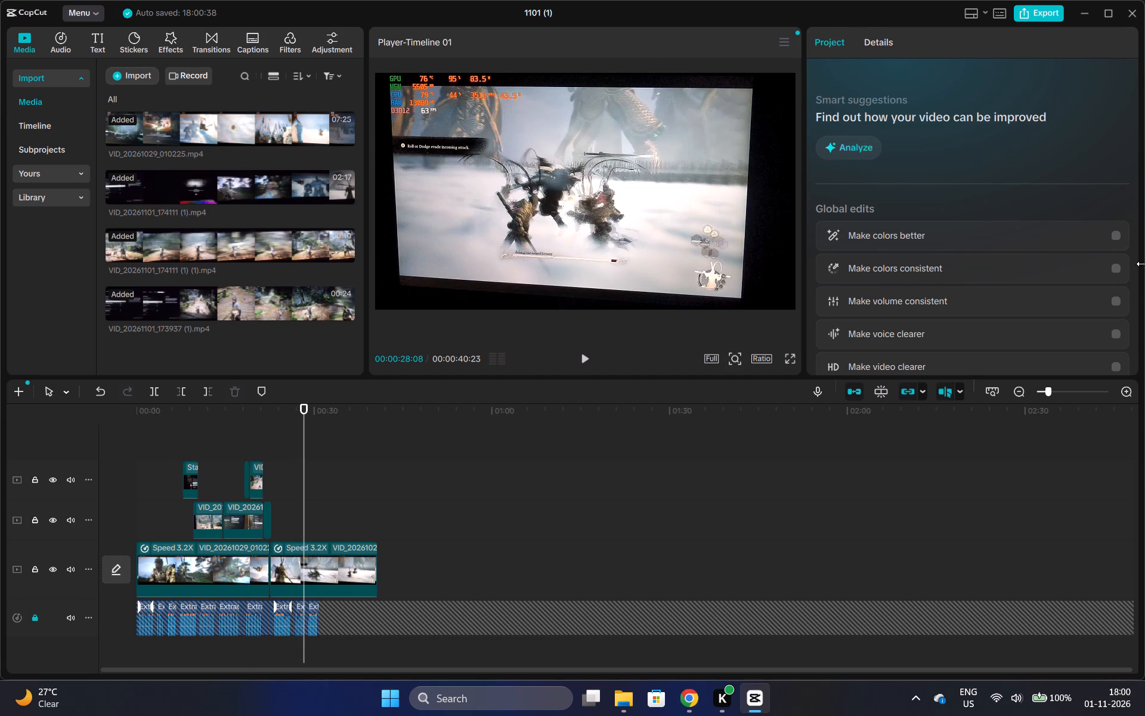
Set the second main-footage clip, starting near 00:00:22:16, to 2.80x speed and play the join between the two clips.
double_click(1129, 389)
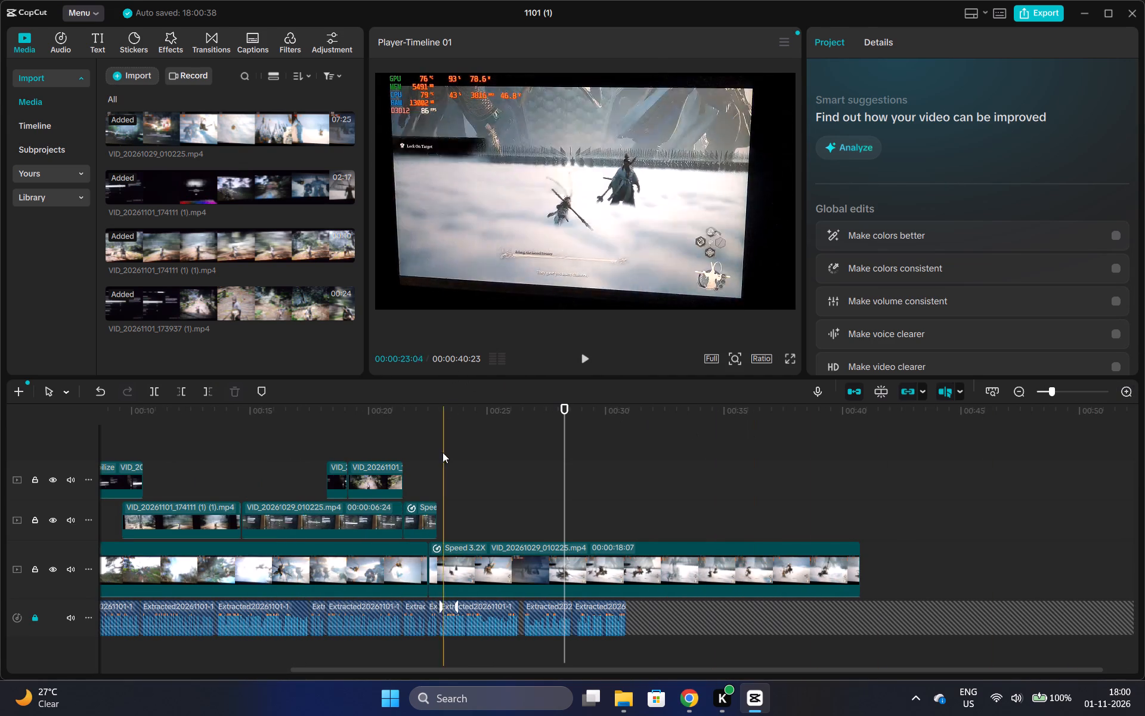
left_click(428, 441)
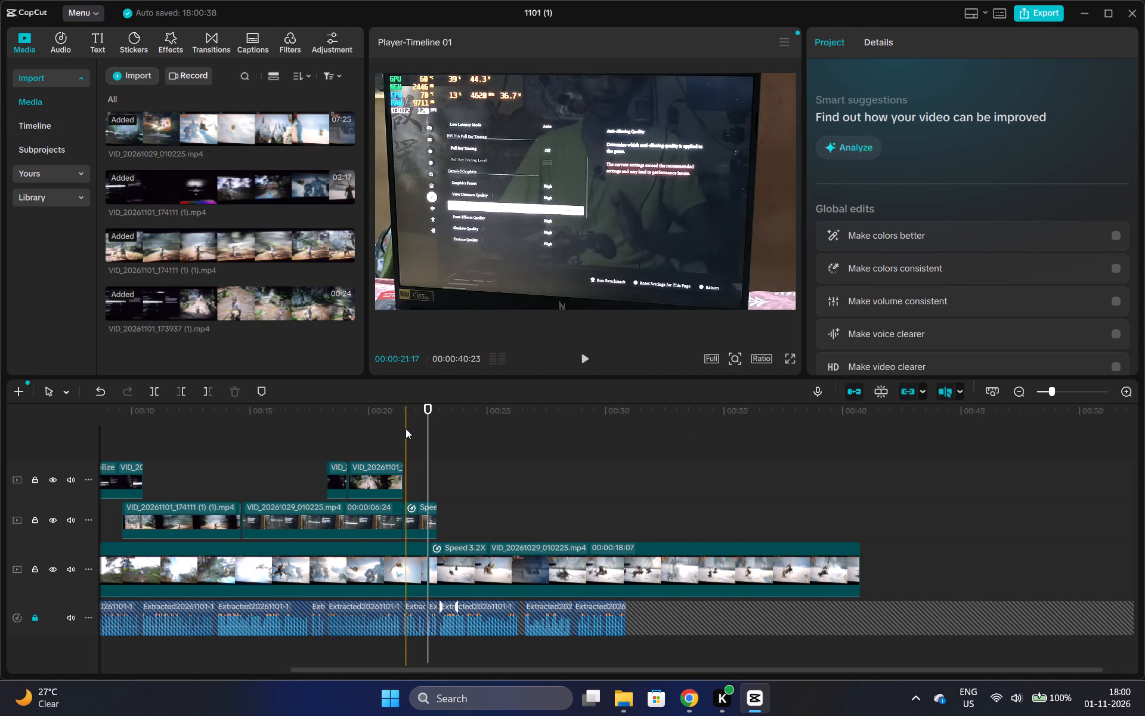
left_click(406, 428)
key("space")
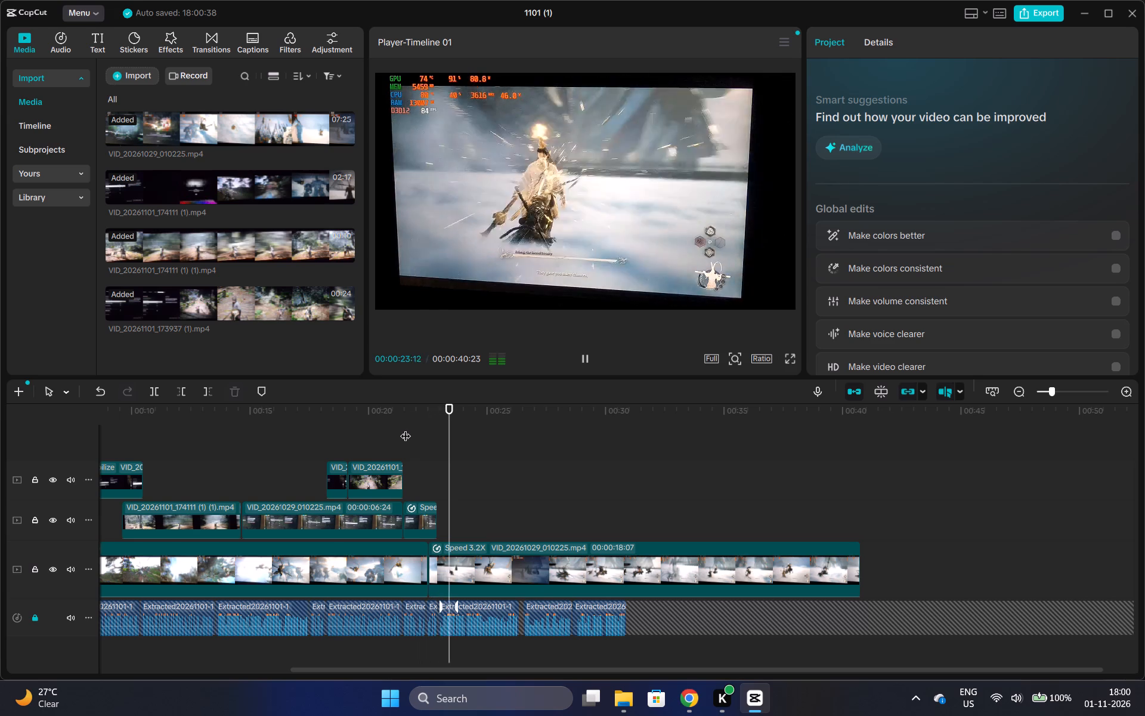
key("space")
left_click(583, 556)
left_click(896, 44)
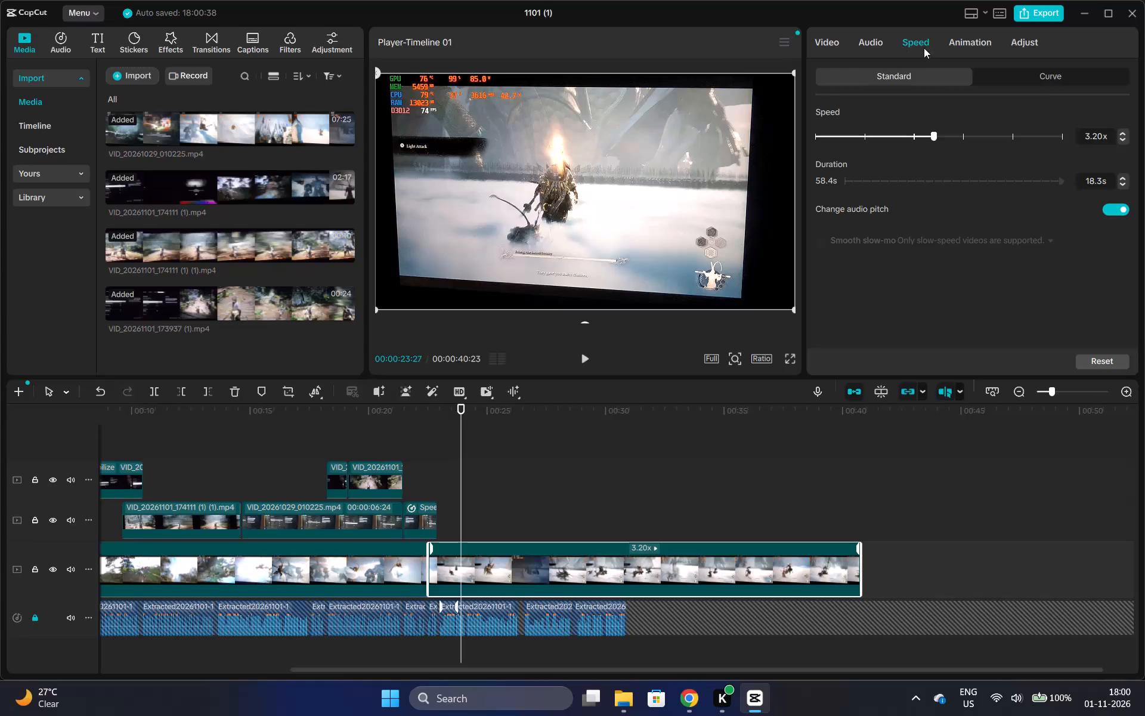
triple_click(1122, 135)
triple_click(1122, 137)
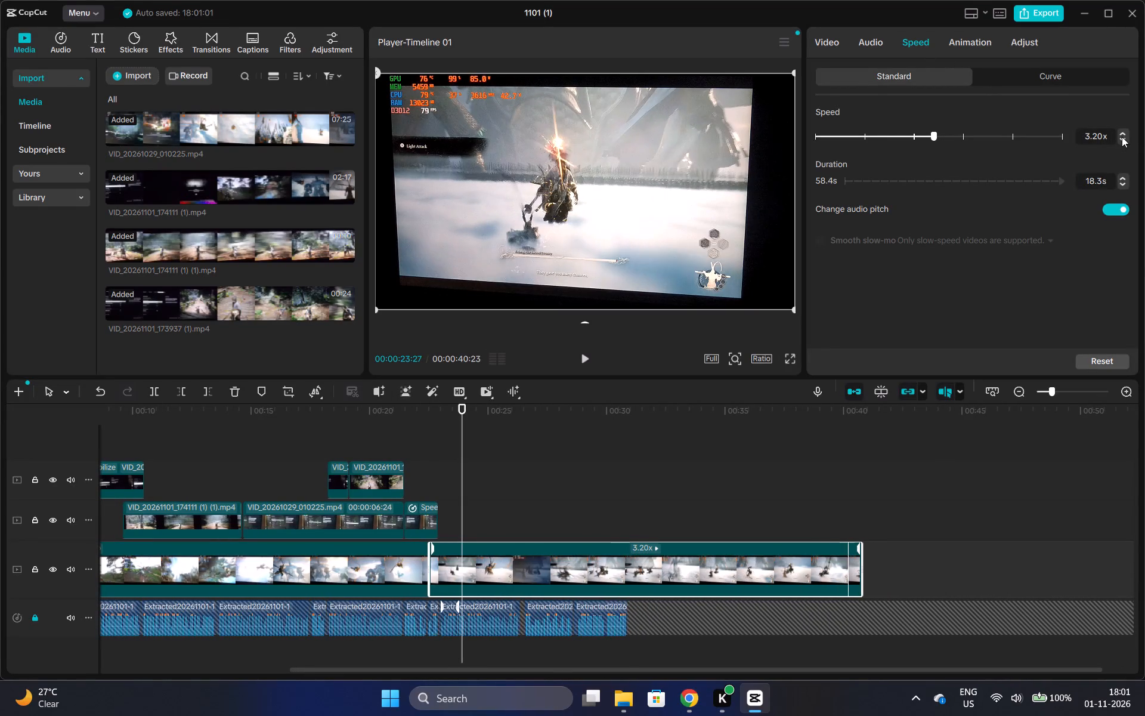
triple_click(1122, 137)
left_click(1122, 138)
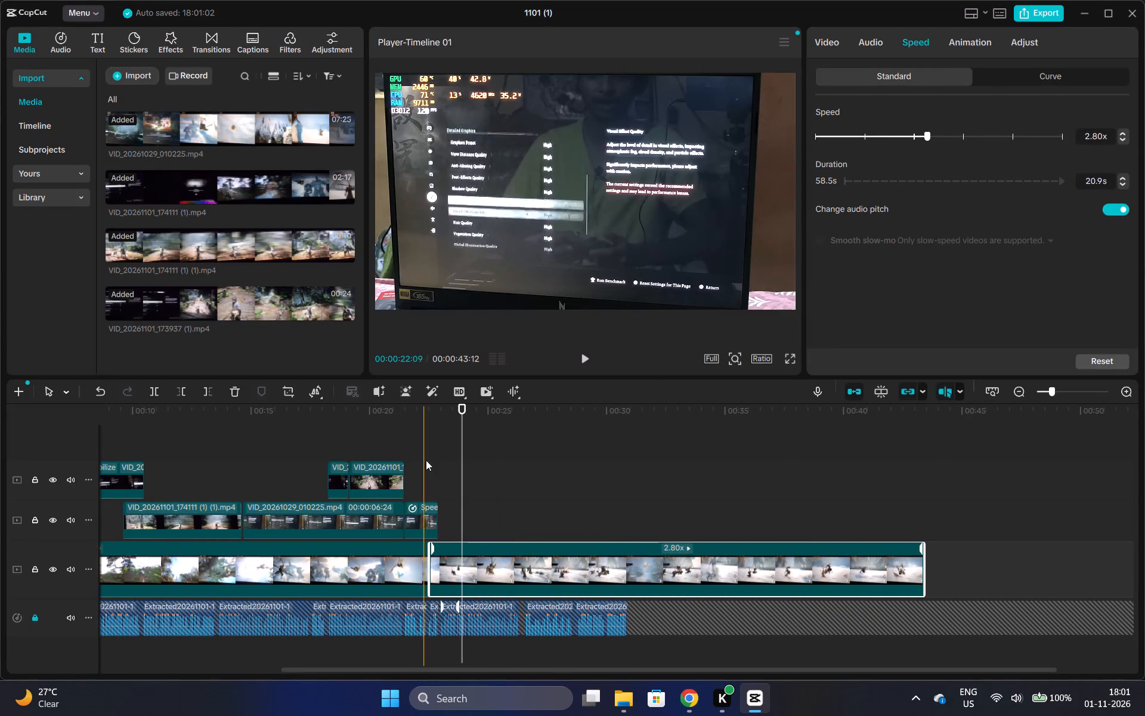
left_click(429, 450)
key("space")
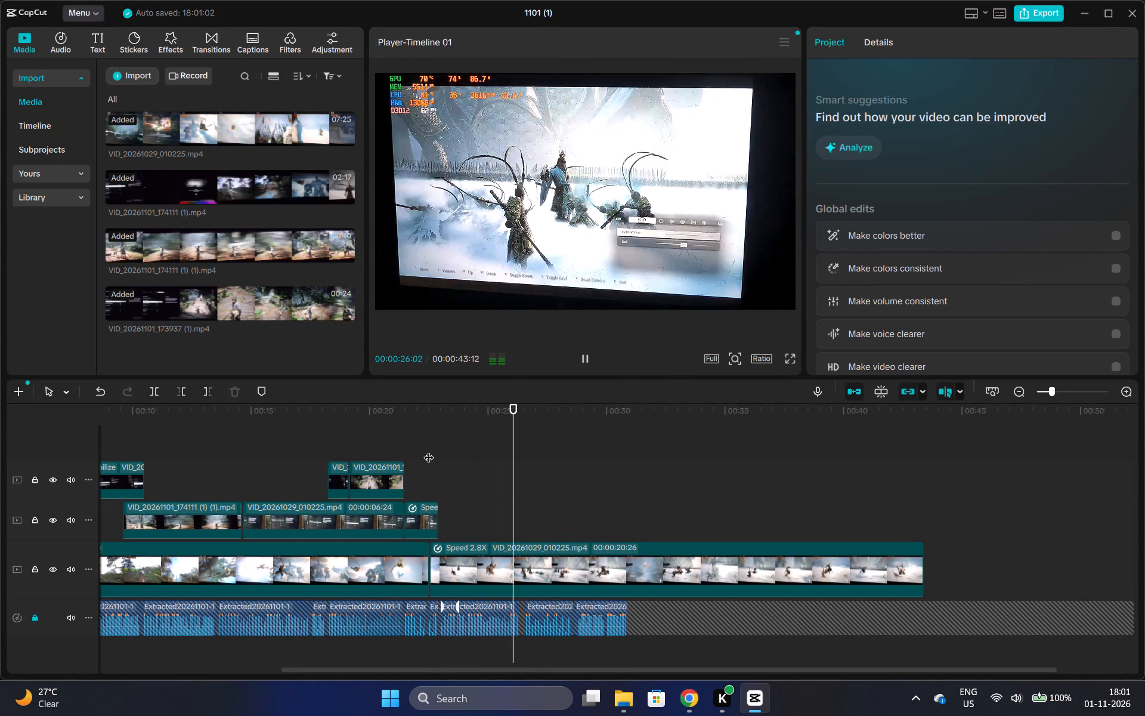
key("space")
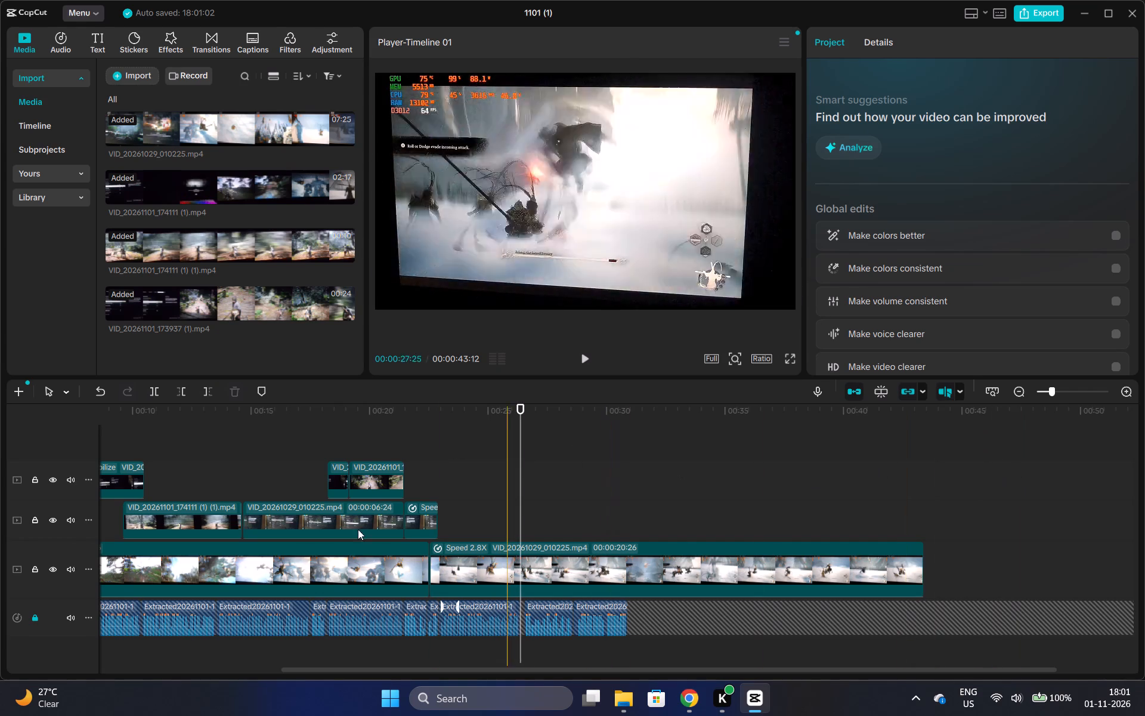
Unlock the voiceover track, move the voiceover clip near 00:00:26 earlier against the preceding one, and play that part.
left_click(38, 612)
left_click(35, 619)
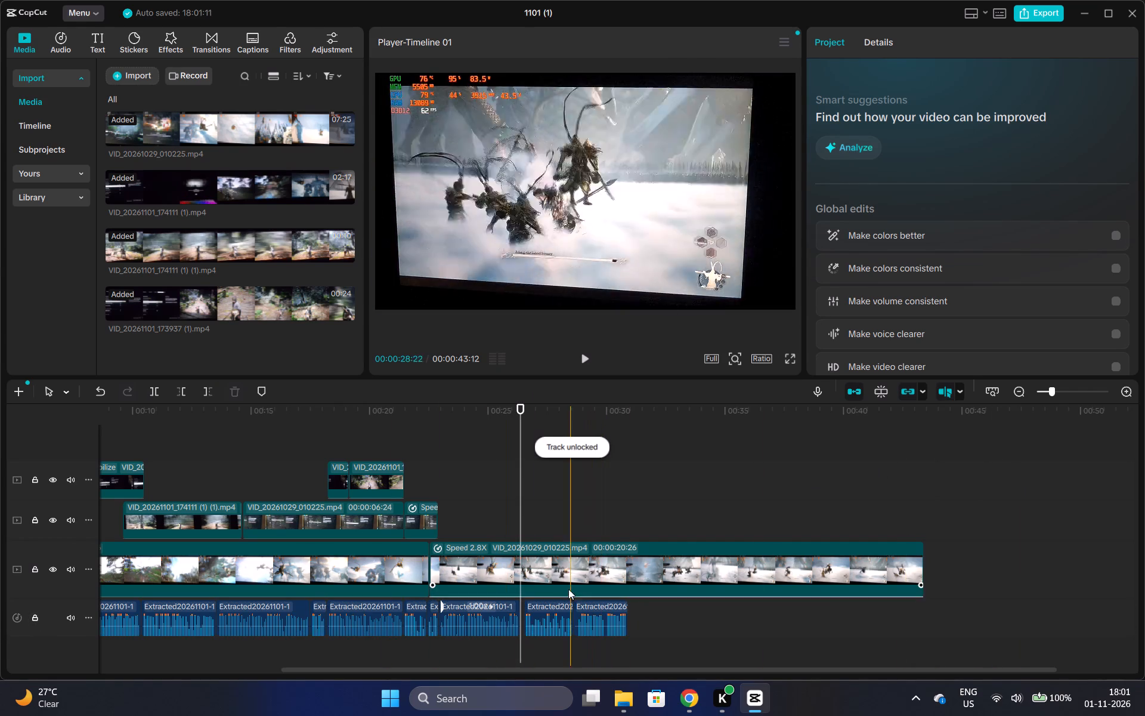
left_click(557, 607)
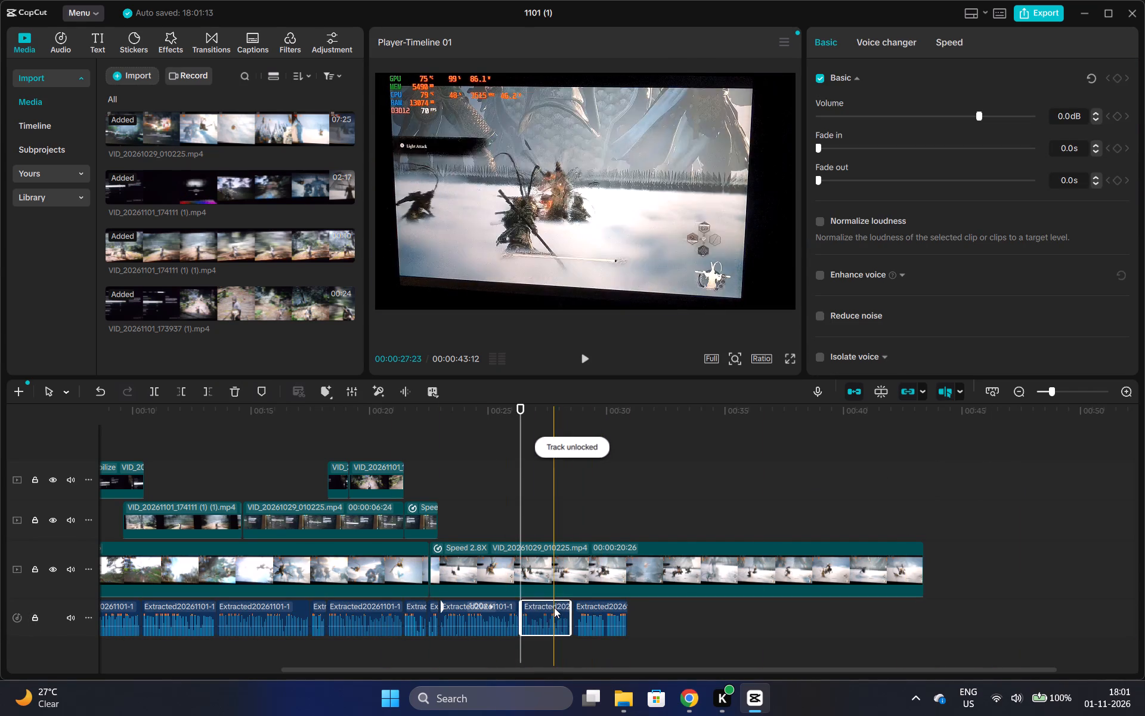
left_click(500, 532)
key("space")
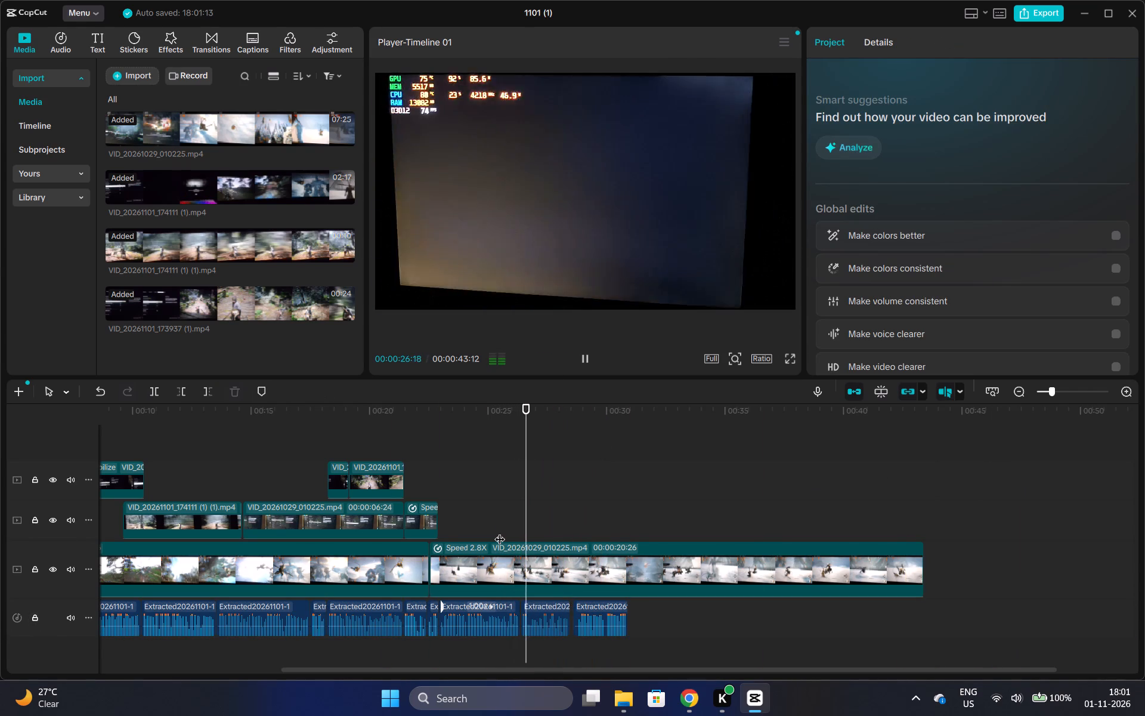
key("space")
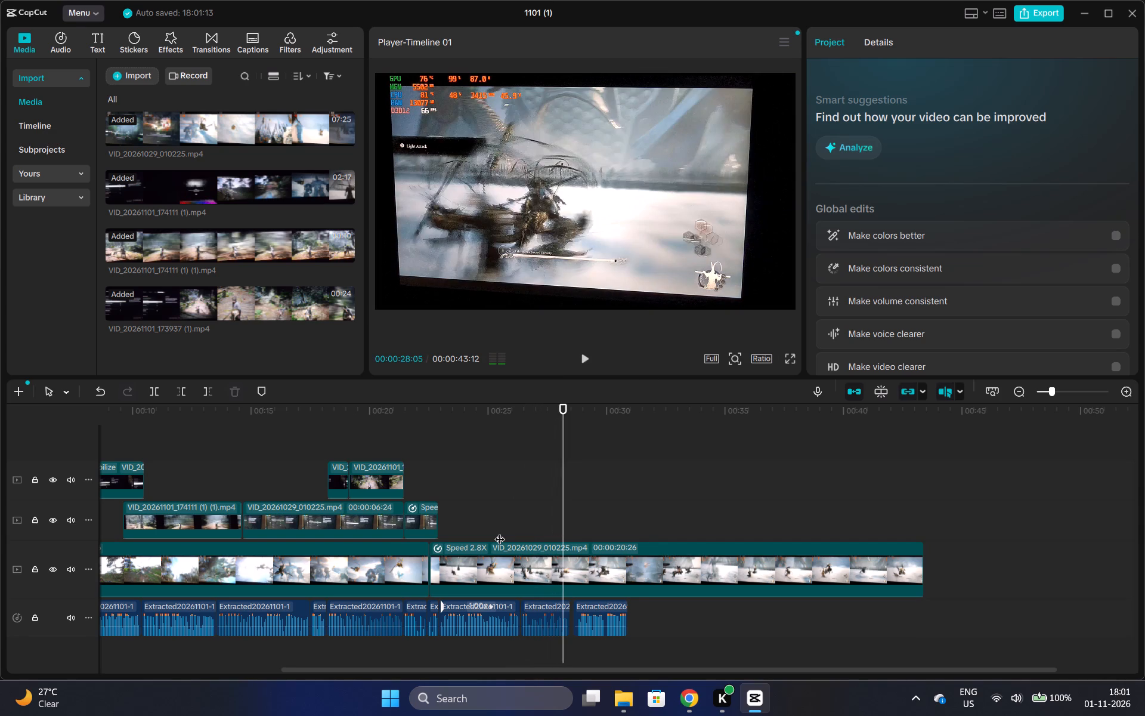
left_click(511, 448)
key("space")
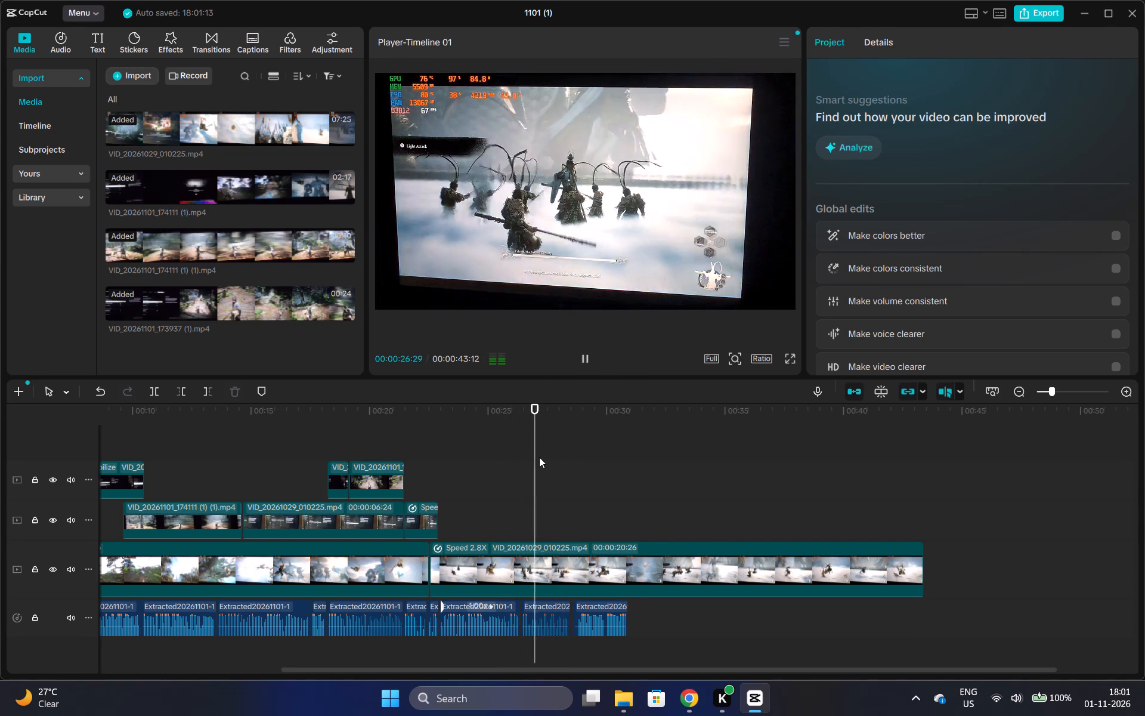
key("space")
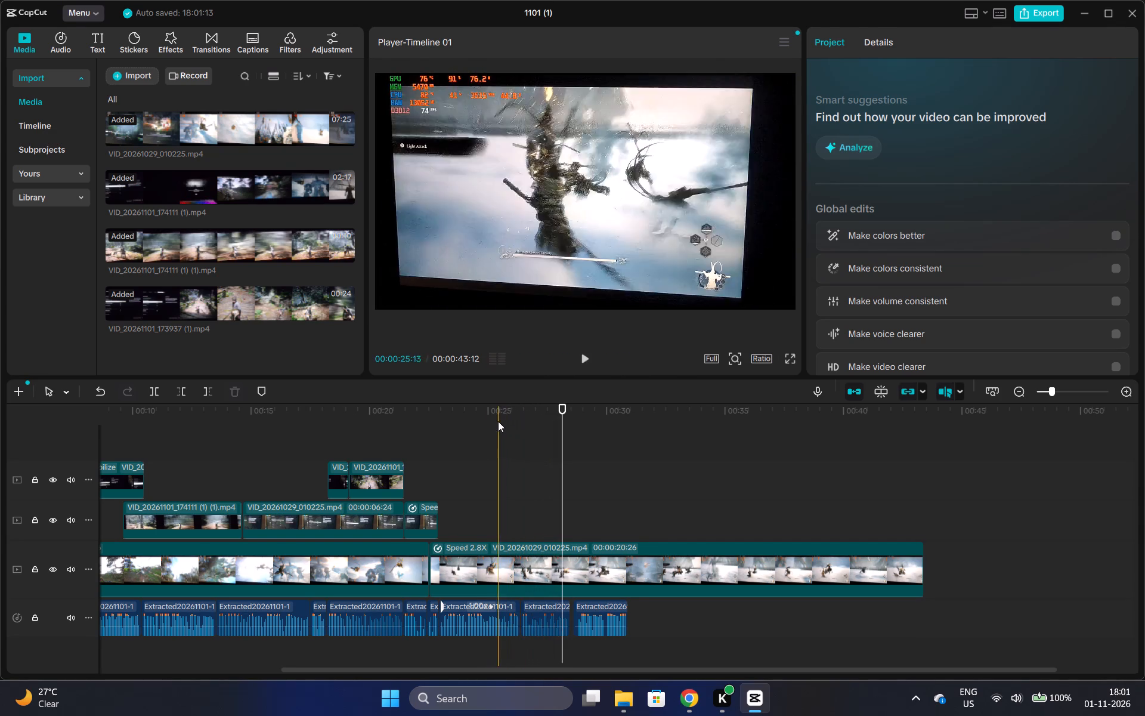
left_click(487, 418)
key("space")
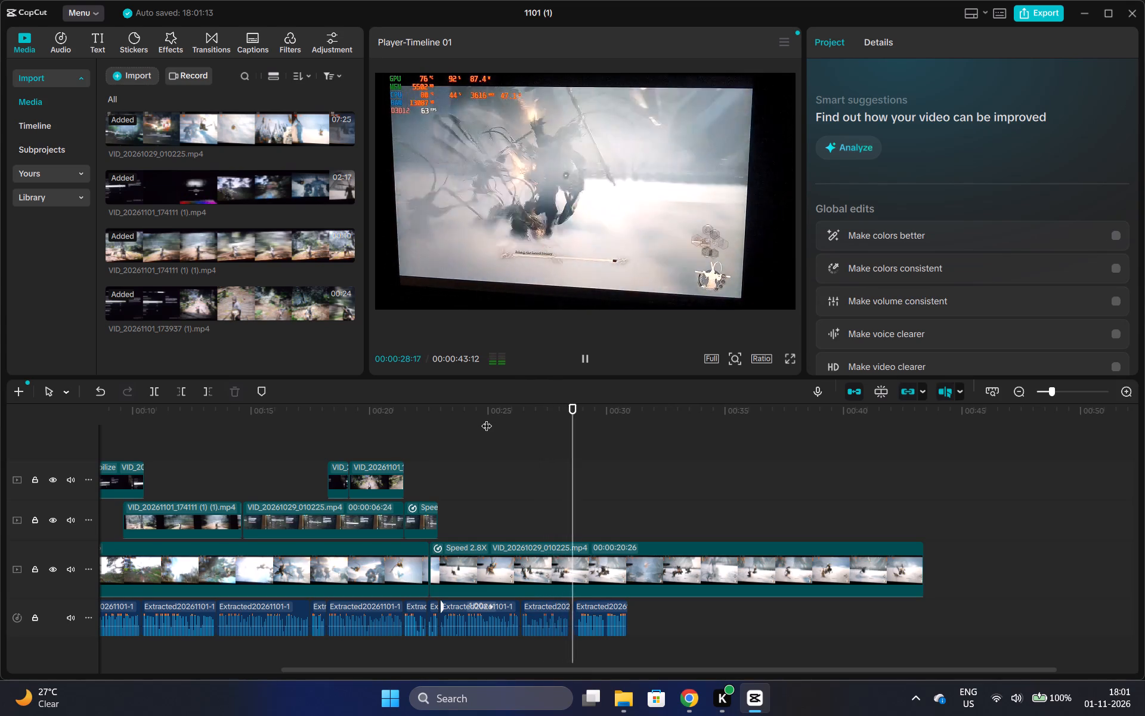
key("space")
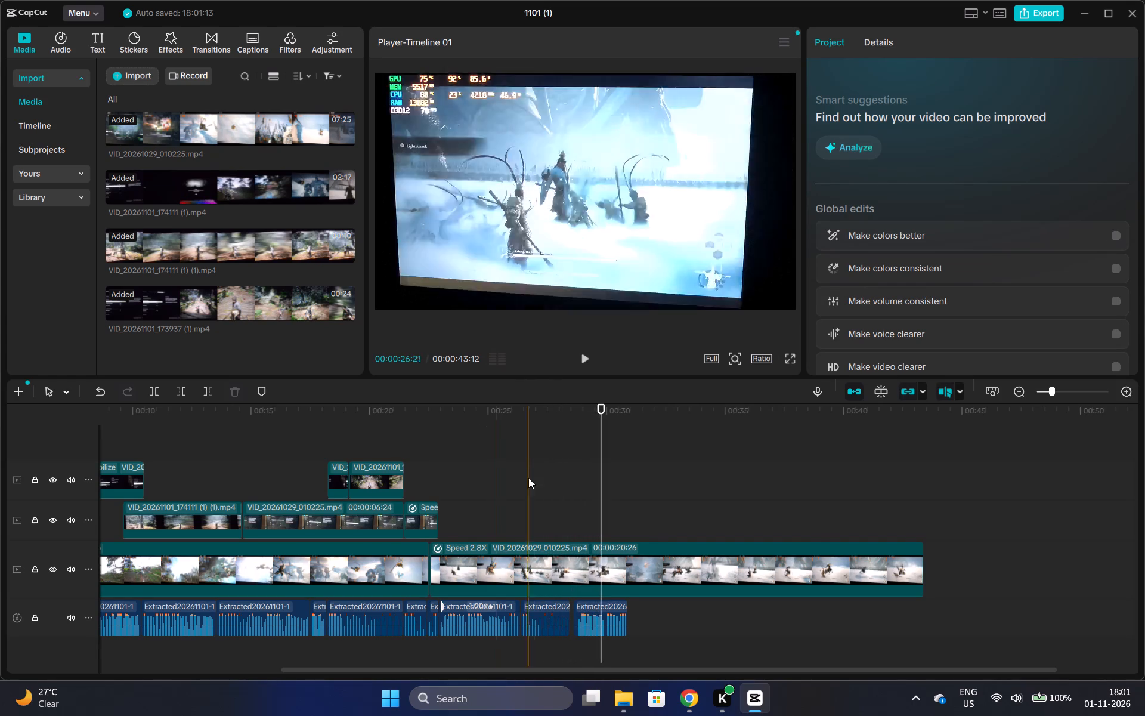
Trim the last voiceover clip's start at about 00:00:28:25, join it to the preceding voiceover clip, and play the join.
left_click(587, 606)
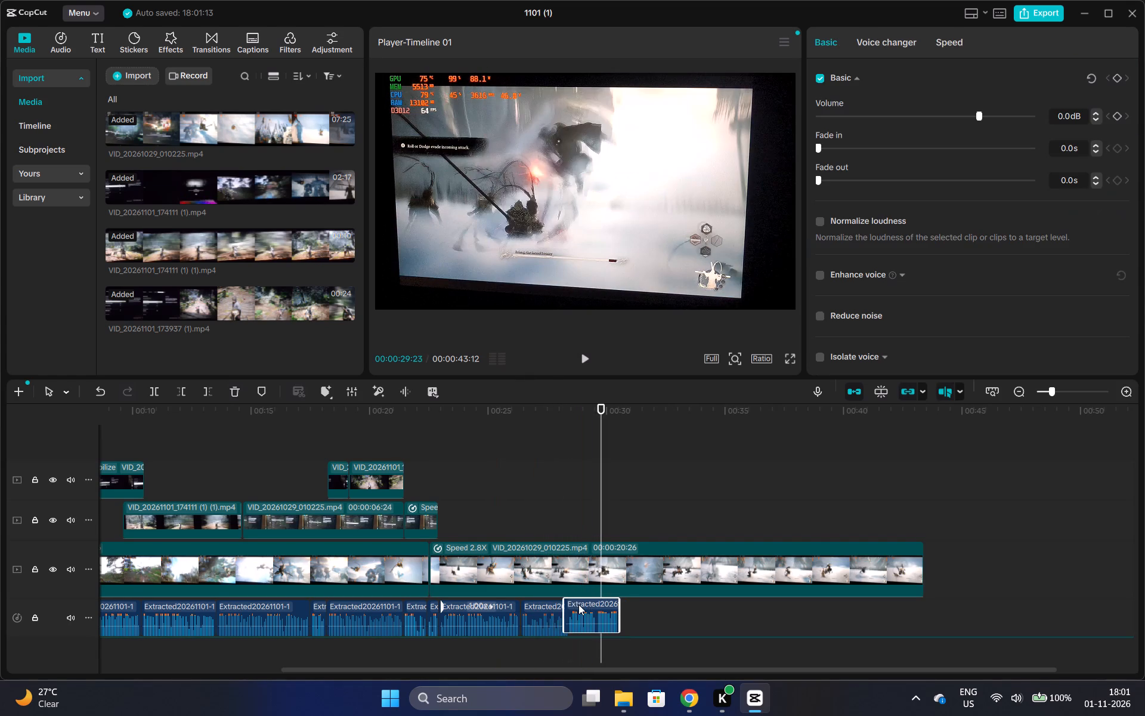
triple_click(1126, 386)
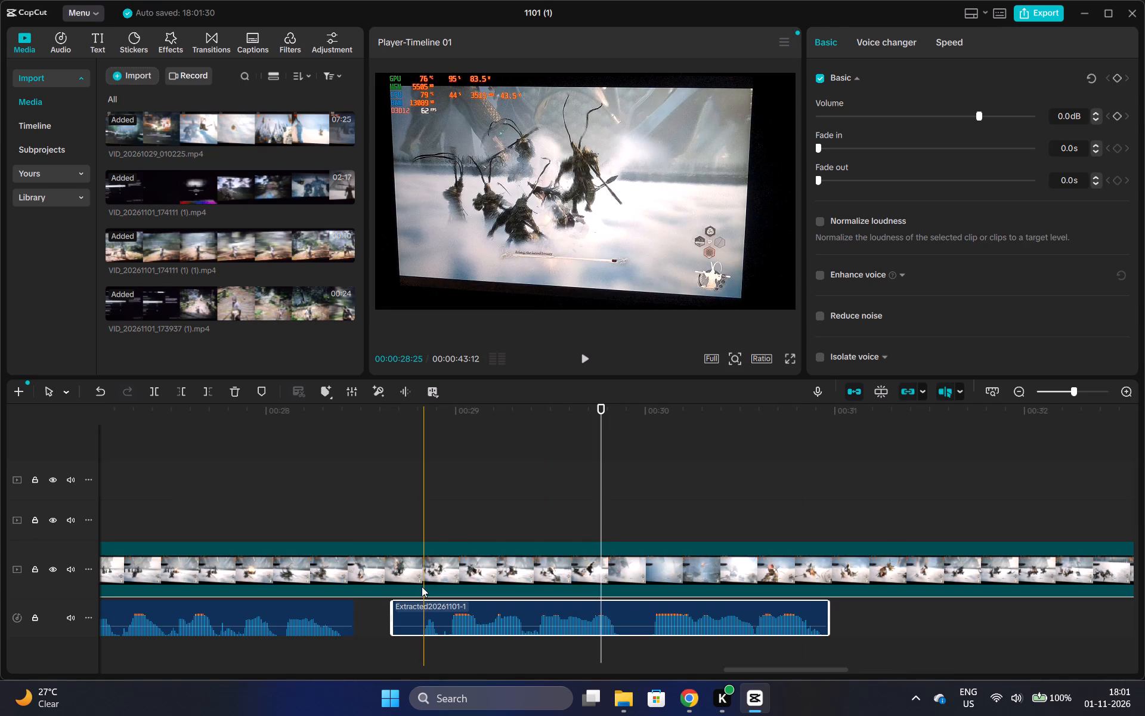
key("q")
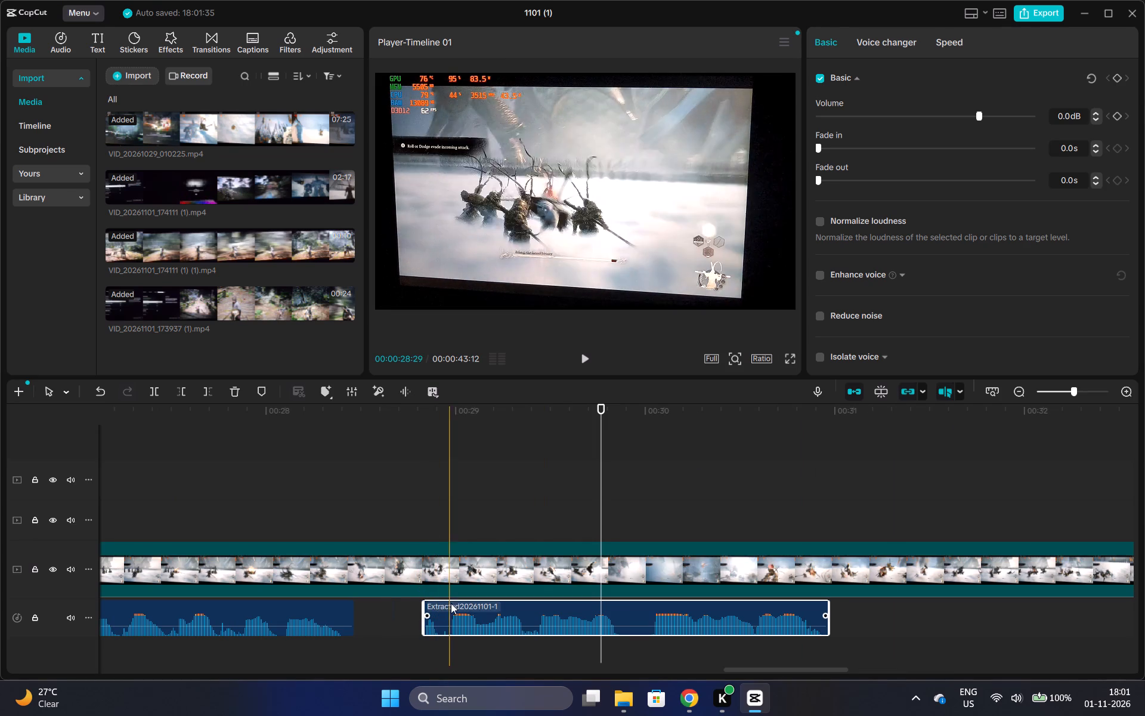
left_click_drag(451, 603, 378, 607)
left_click_drag(382, 631, 386, 597)
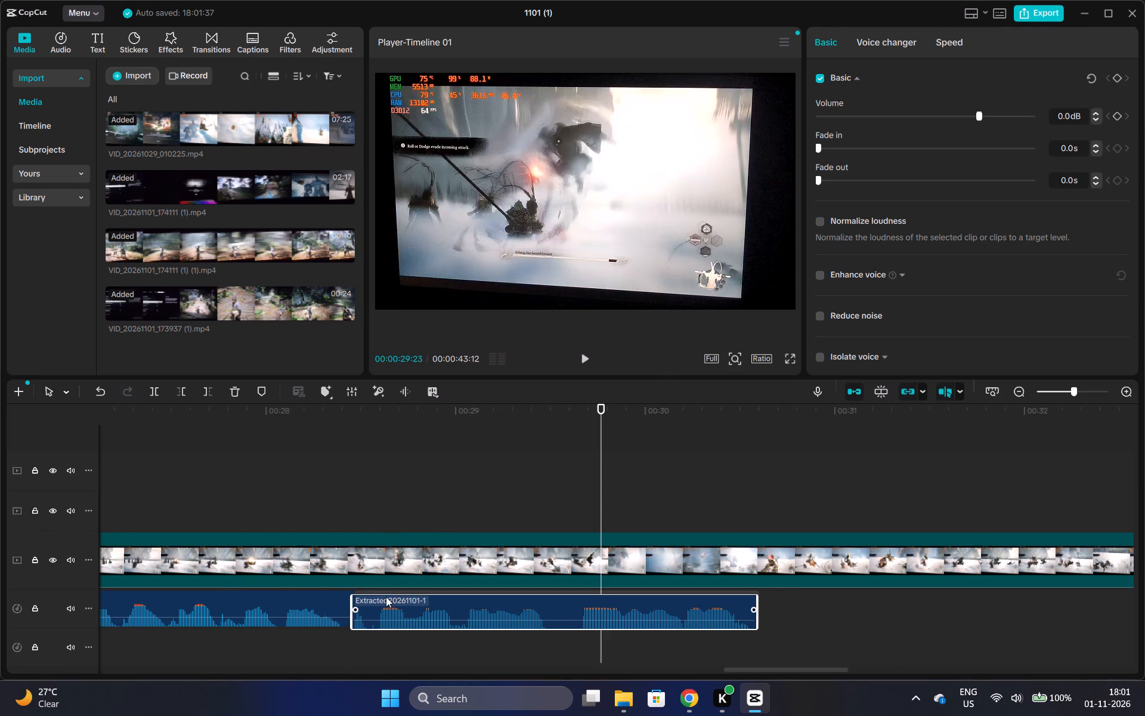
left_click_drag(386, 597, 386, 593)
left_click(313, 461)
key("space")
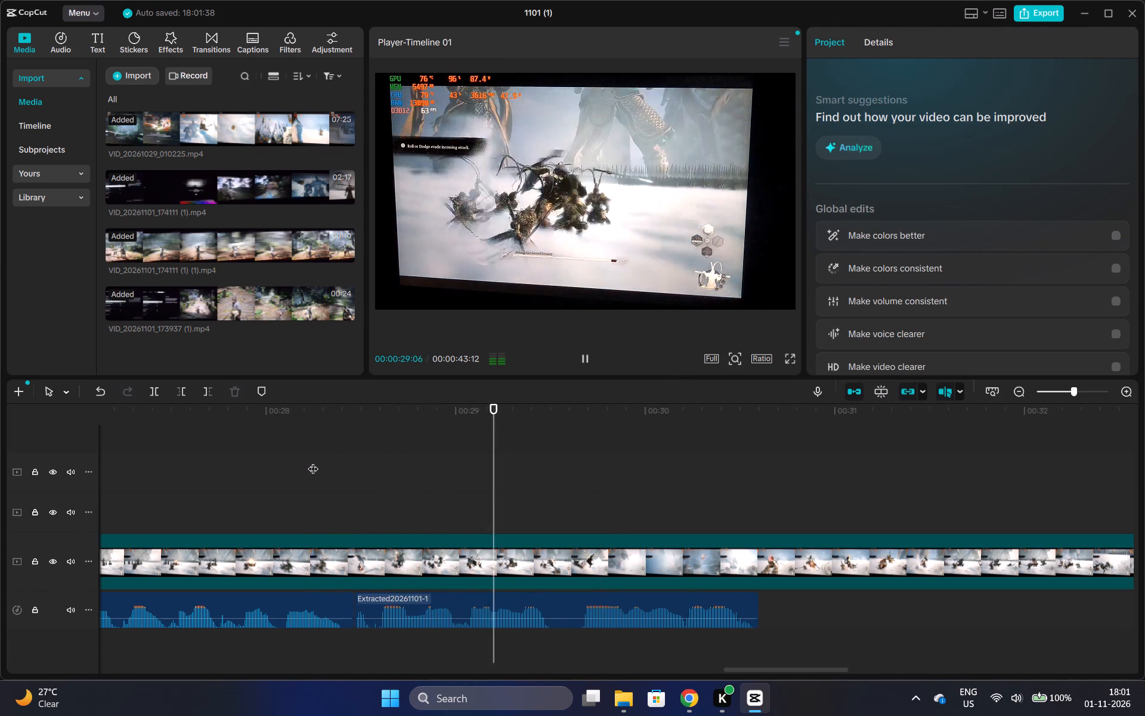
Cut out the short silent gap in the voiceover from 00:00:29:15, close the space, and play through to its end.
key("space")
left_click(551, 615)
key("ctrl+b")
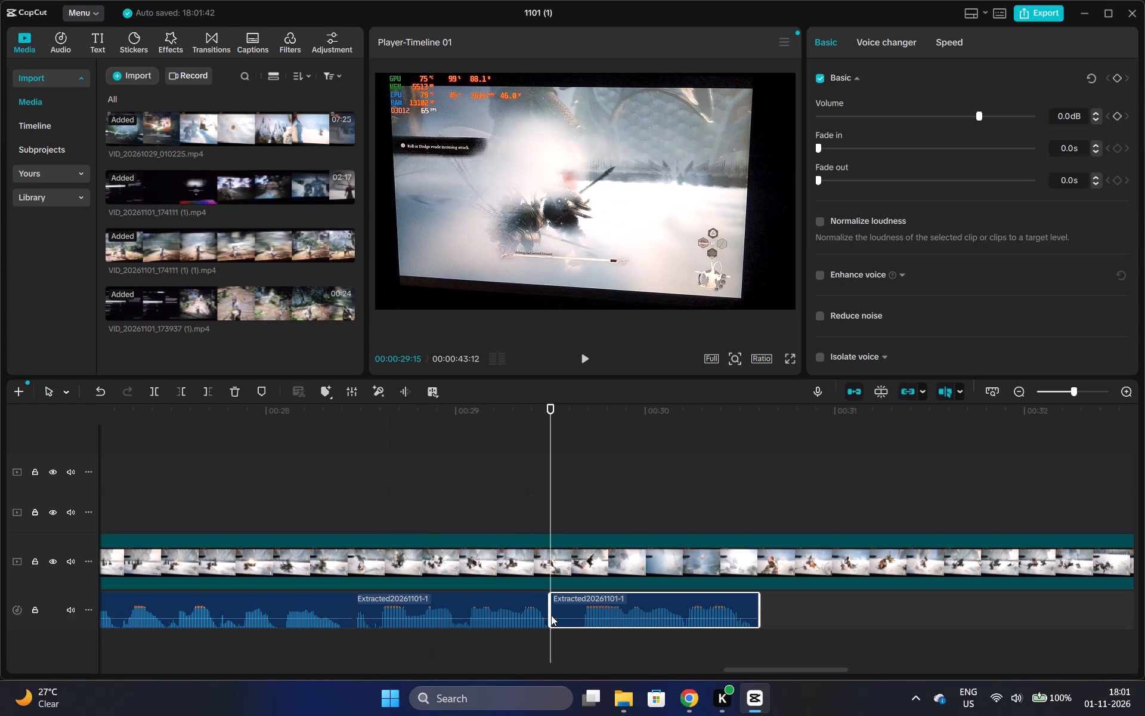
key("ctrl+b")
left_click(571, 613)
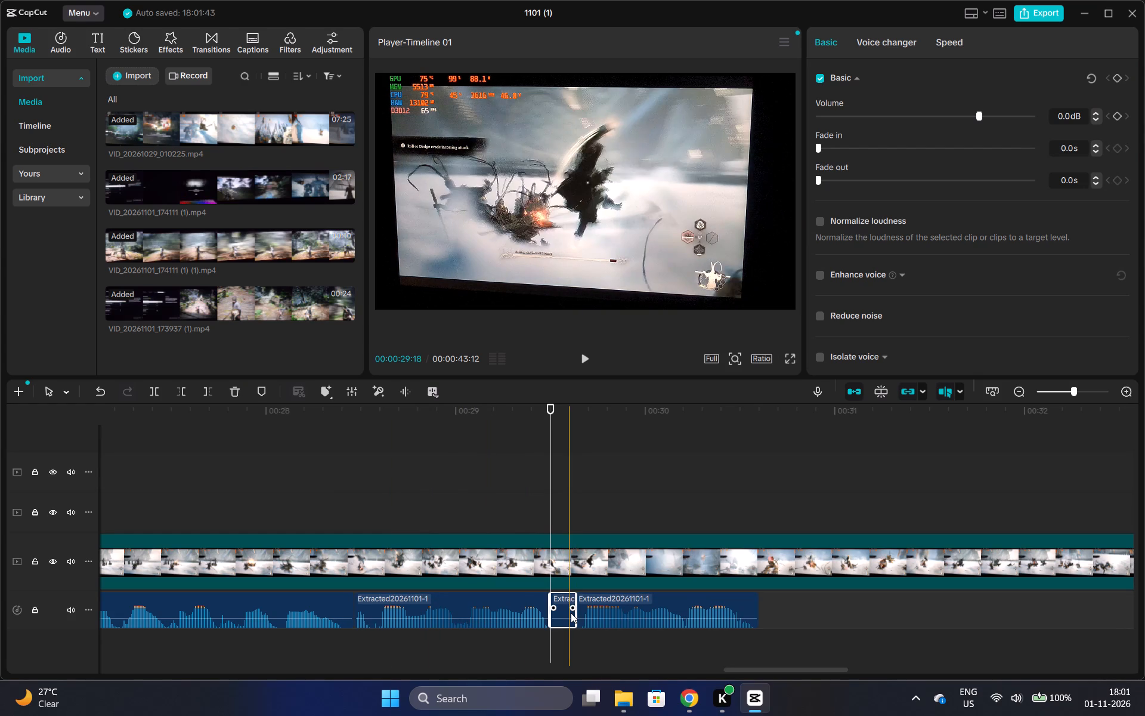
key("ctrl+x")
left_click_drag(592, 602, 572, 602)
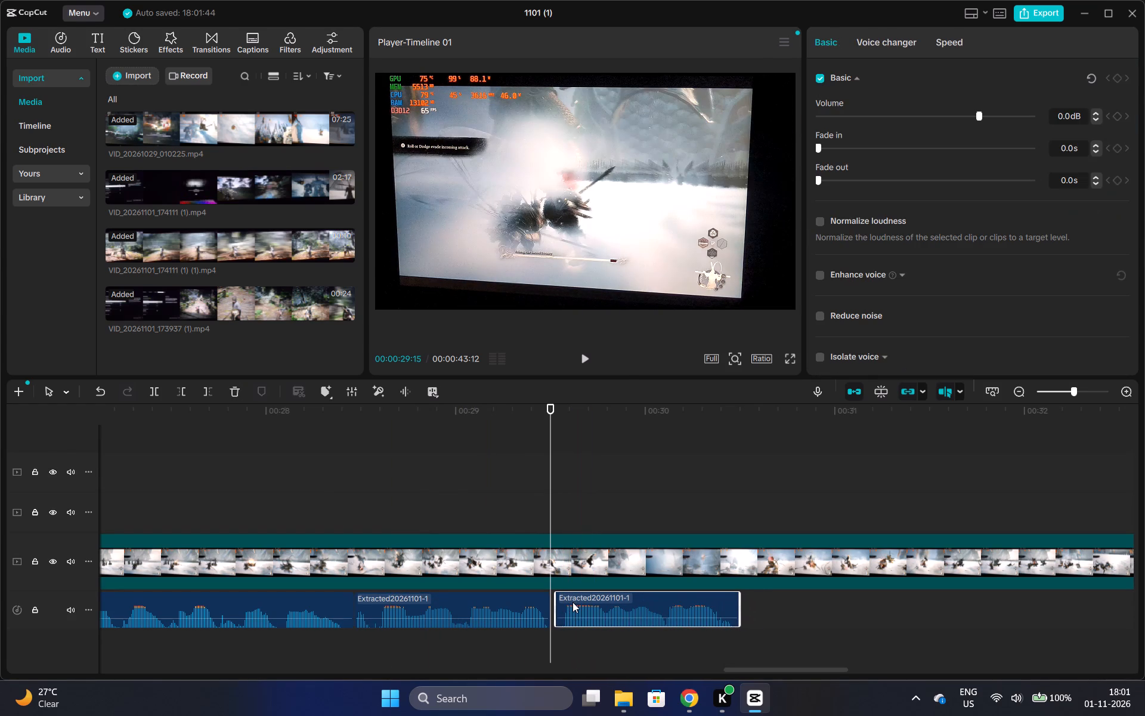
left_click_drag(572, 602, 569, 602)
left_click(502, 510)
key("space")
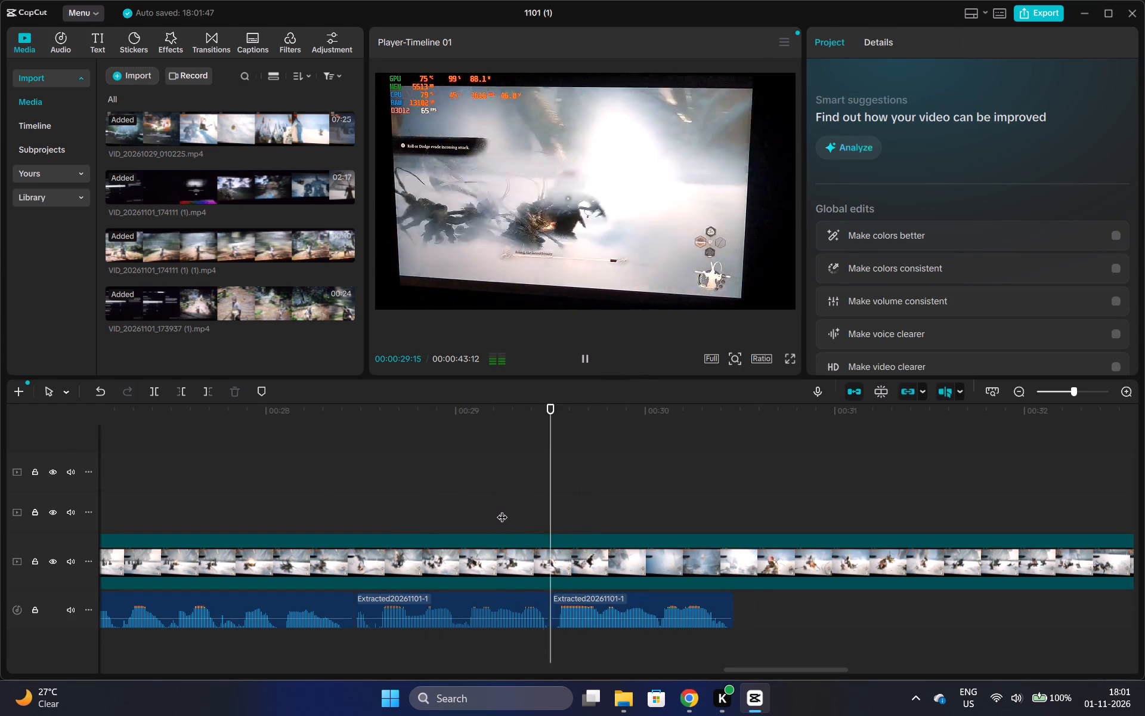
key("space")
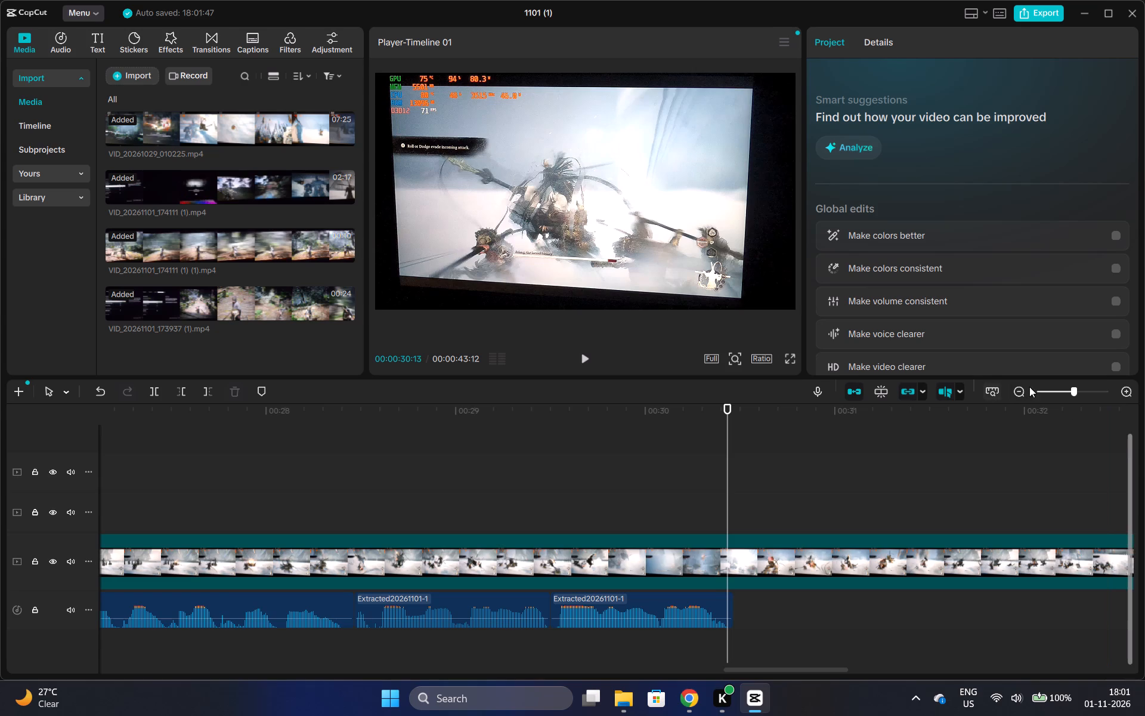
Replay from about 00:00:23, split the main footage at the voiceover's end near 00:00:30, and try extending the last piece.
triple_click(1017, 389)
left_click(1017, 389)
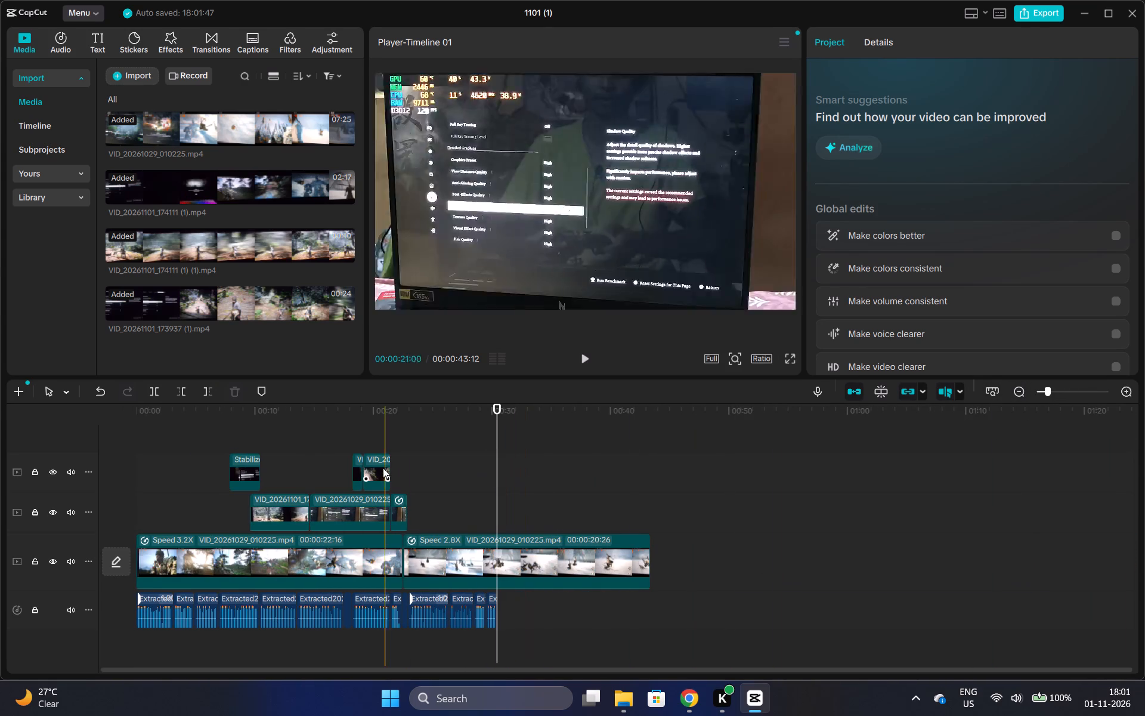
left_click(408, 441)
key("space")
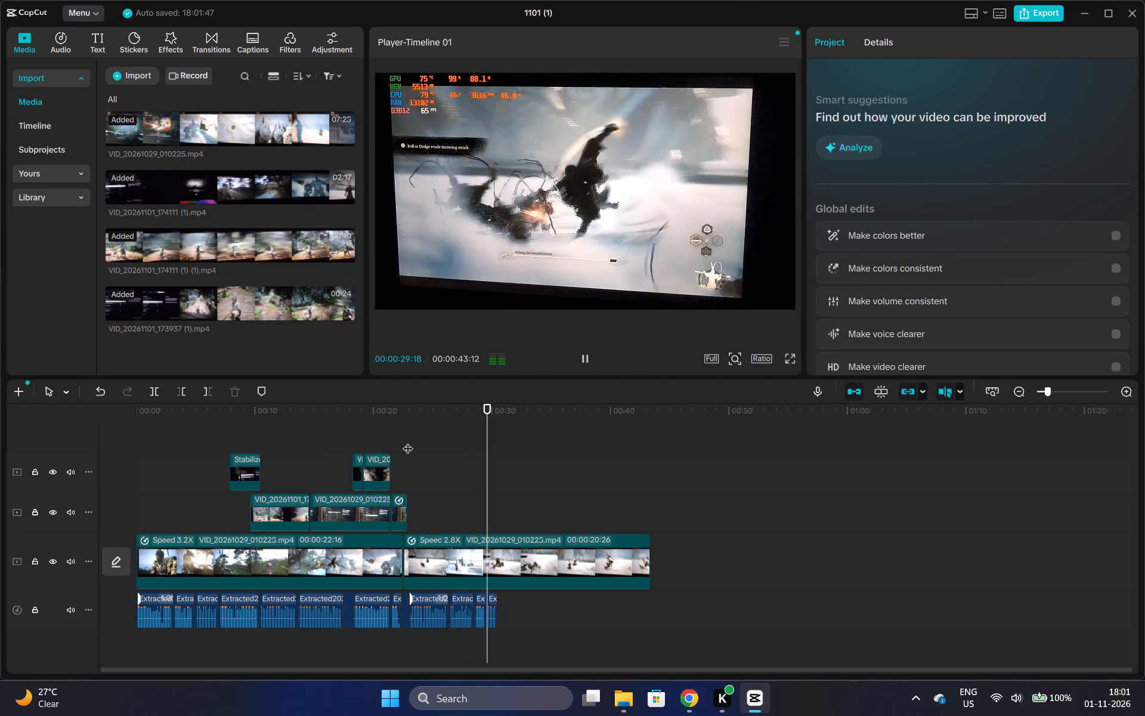
key("space")
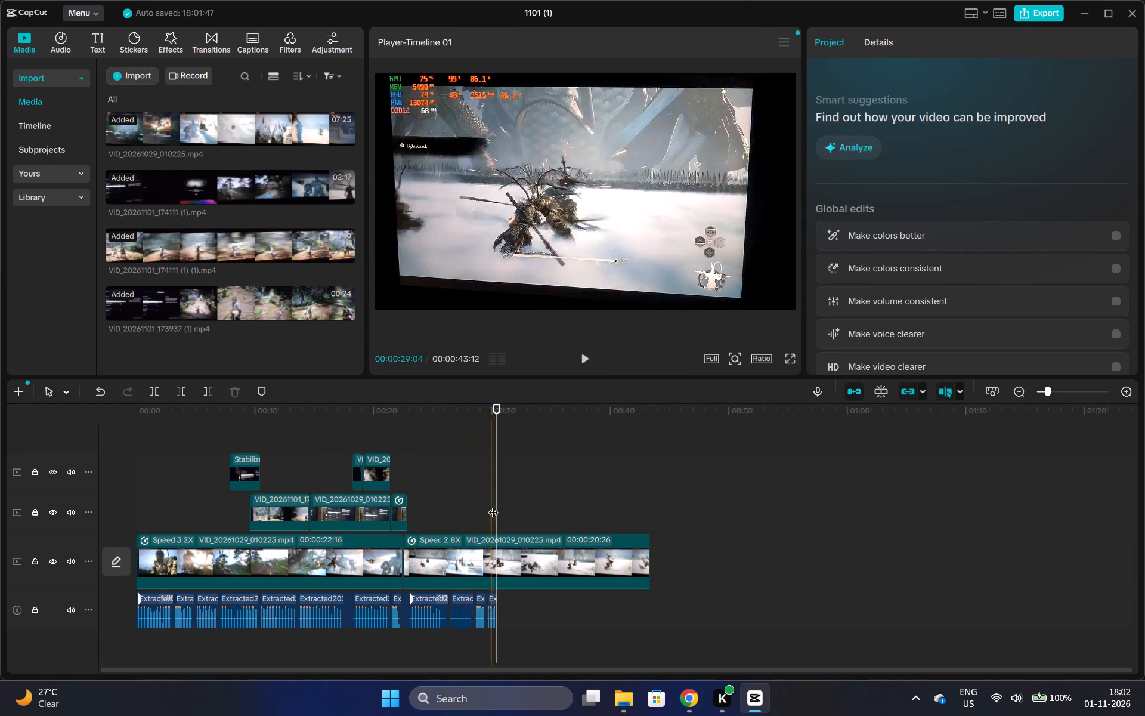
left_click(497, 564)
key("ctrl+b")
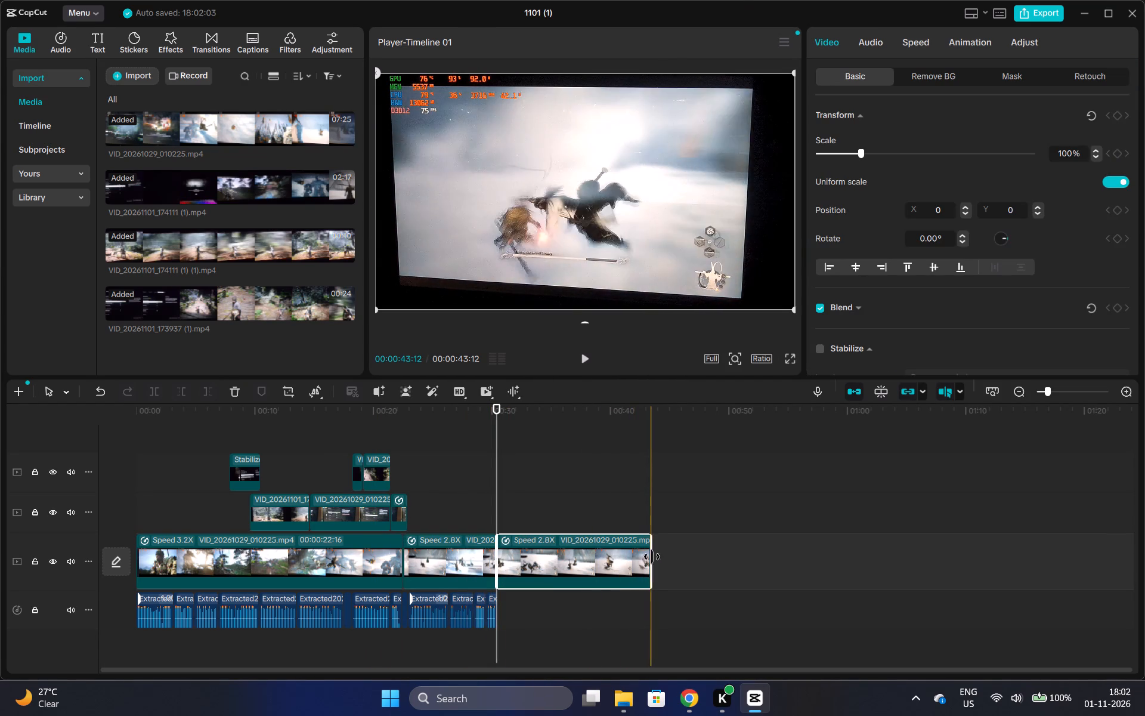
left_click_drag(651, 557, 700, 560)
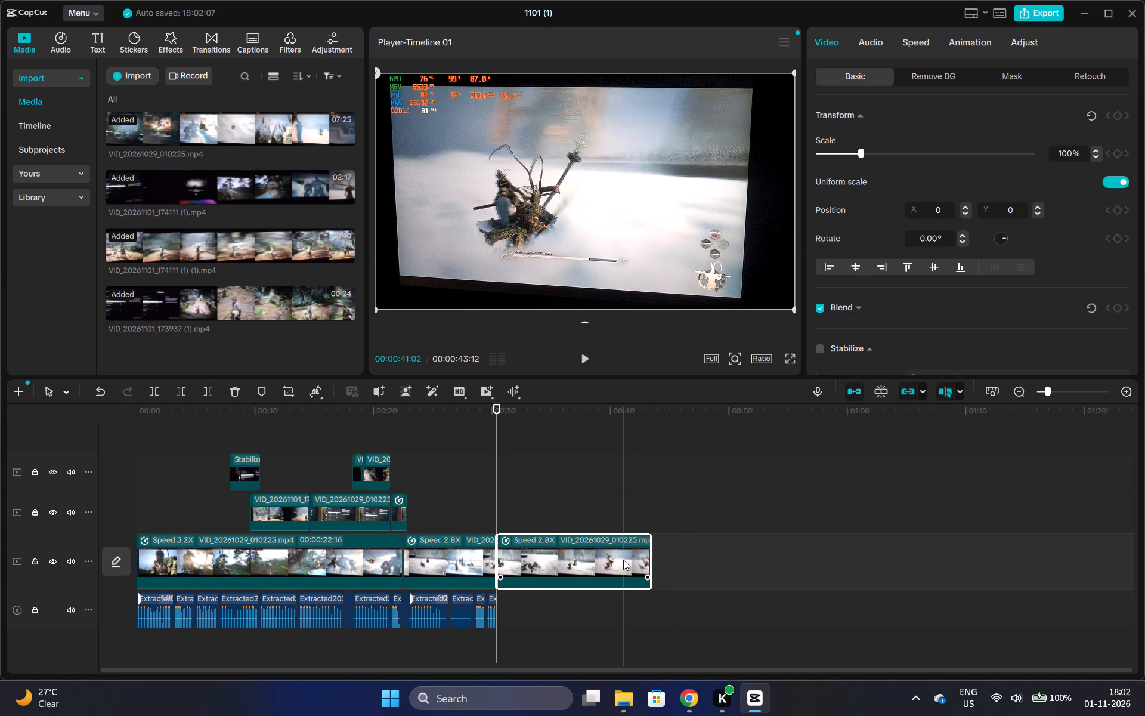
Switch to File Explorer, go to the VID folder on drive G:, and open VID_20261029_013638.mp4 for preview.
left_click(626, 682)
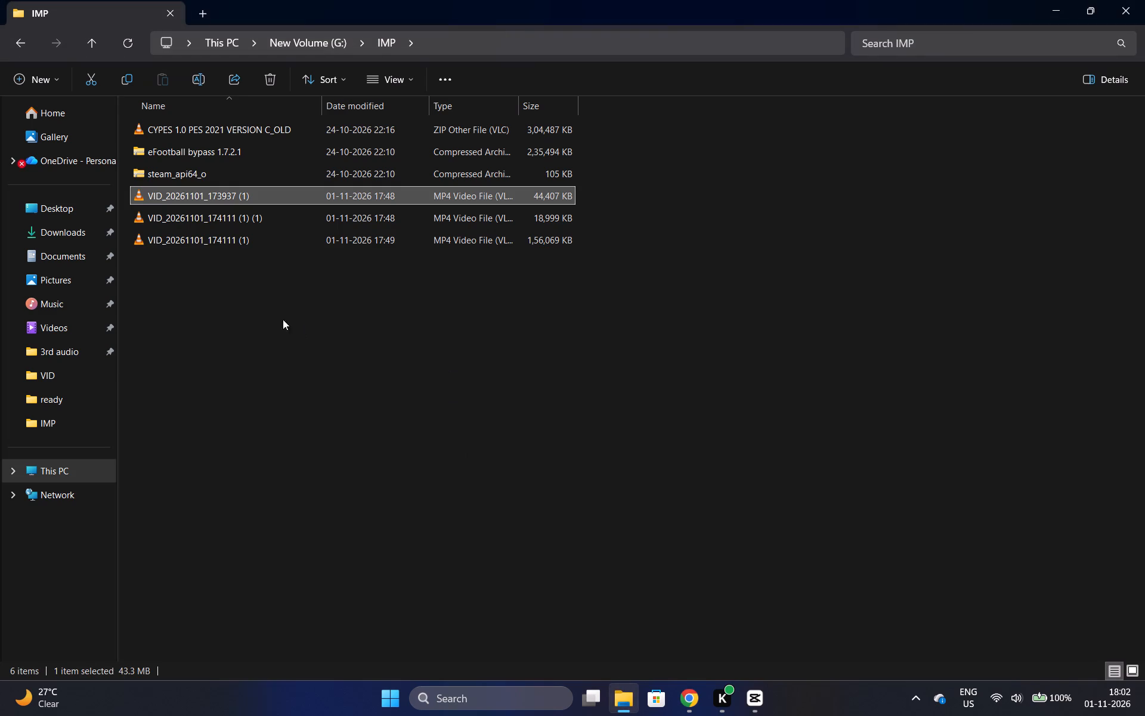
left_click(73, 473)
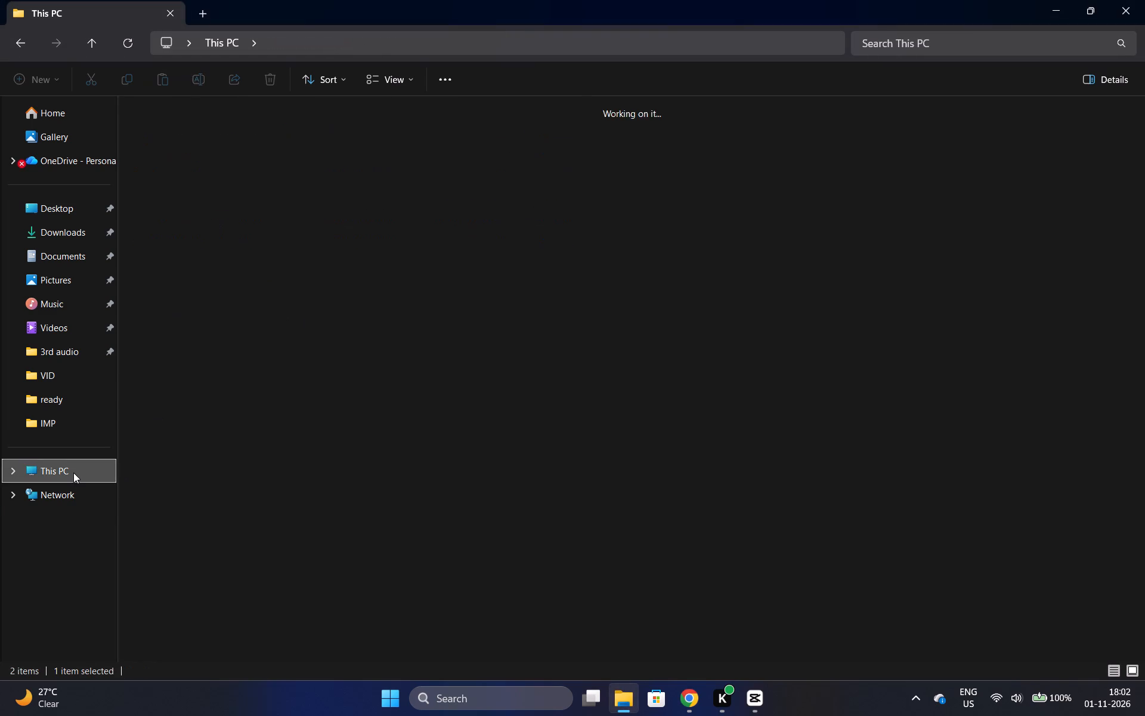
double_click(392, 134)
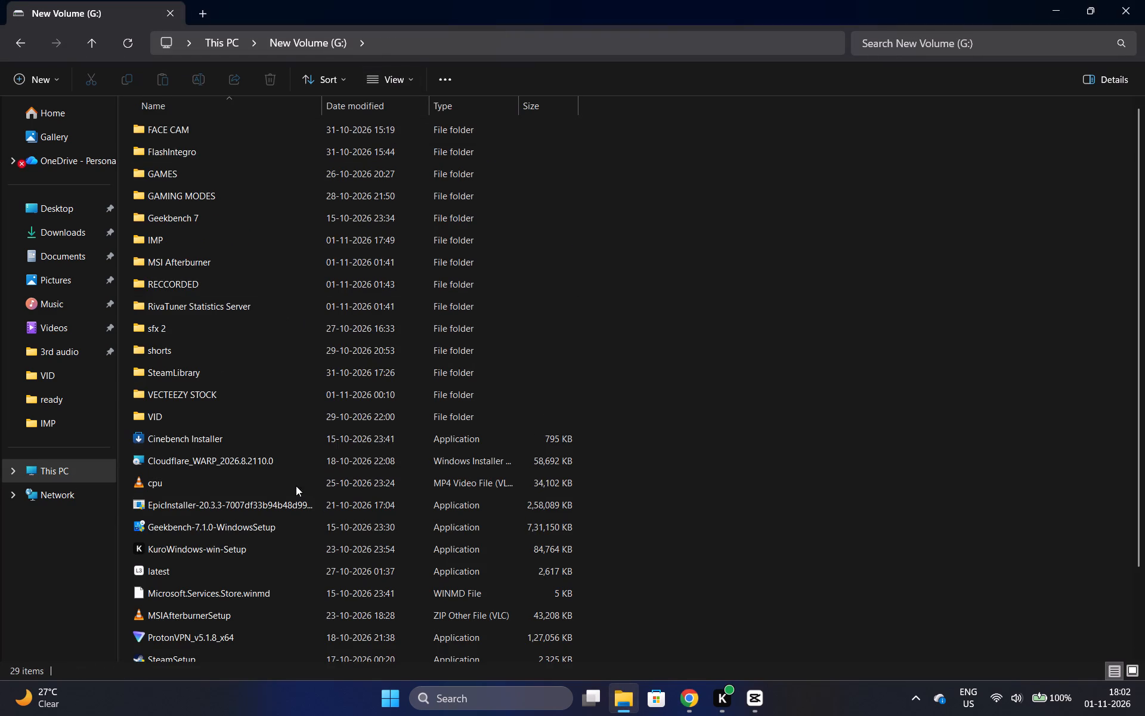
double_click(268, 419)
double_click(212, 153)
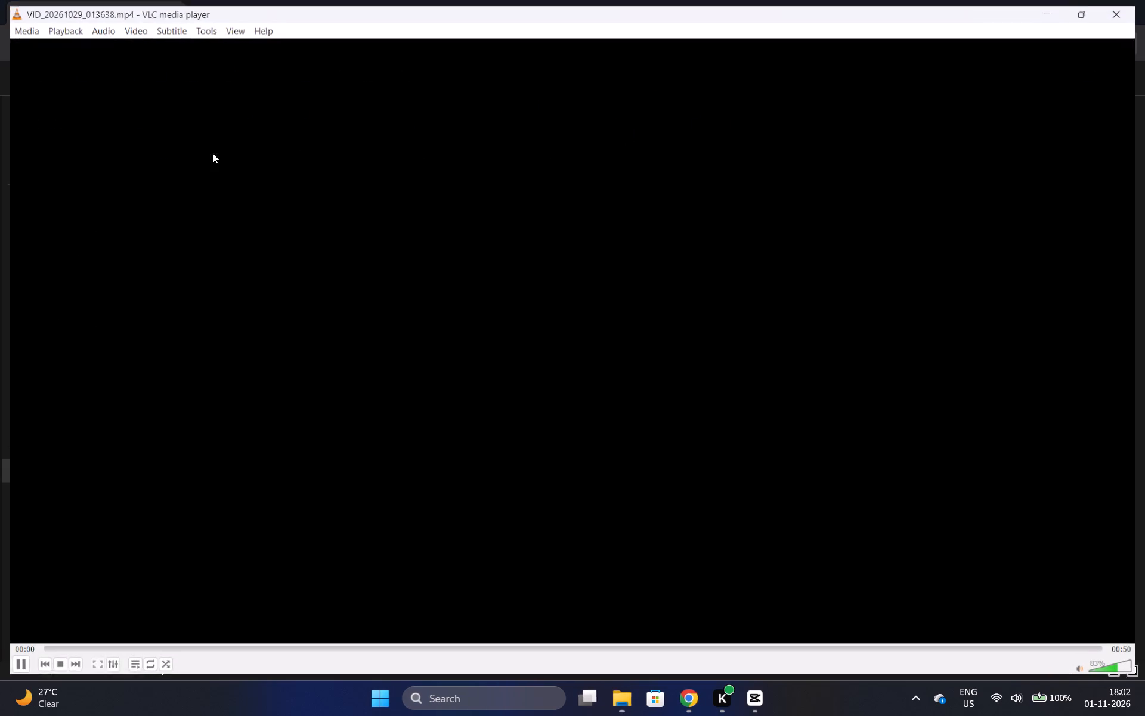
Preview the other recordings in the VID folder, scanning through VID_20261029_010225.mp4 up to near its end.
left_click(1113, 0)
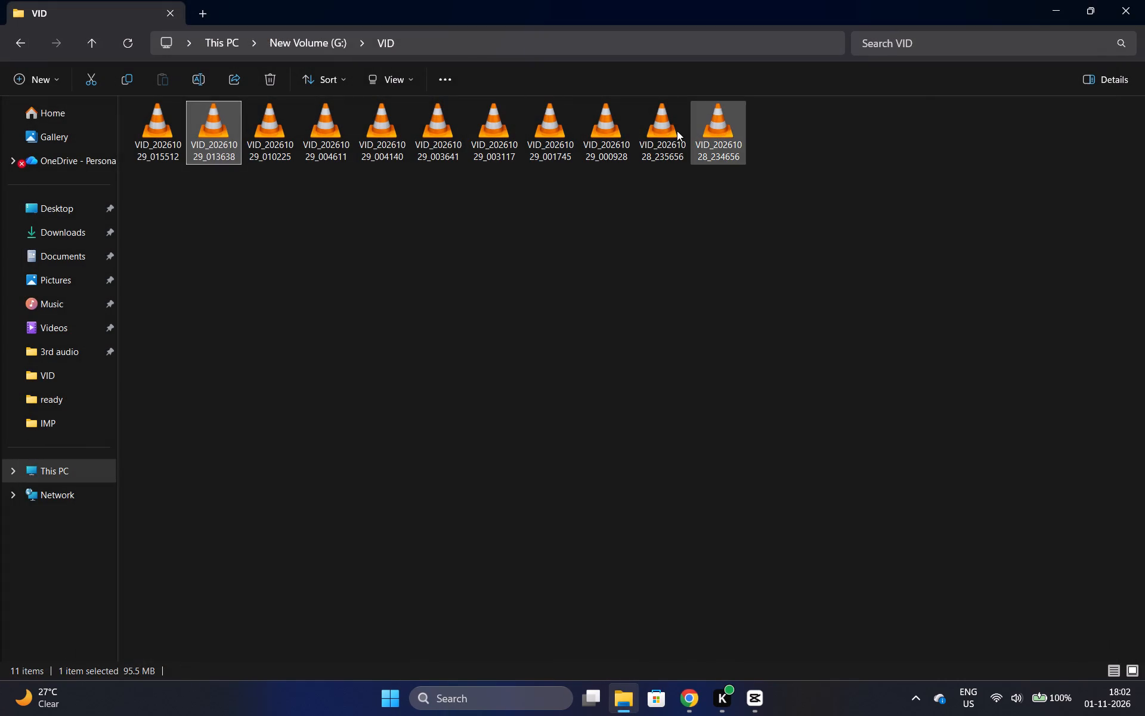
double_click(702, 132)
left_click(1144, 0)
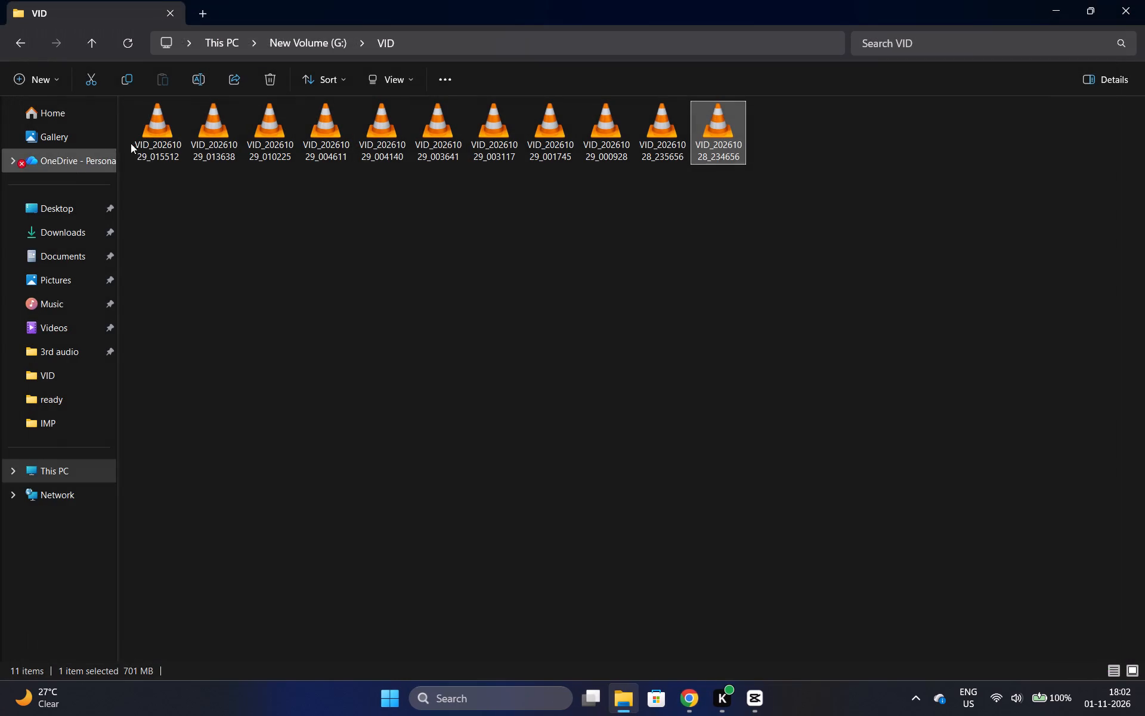
double_click(218, 134)
left_click(1144, 0)
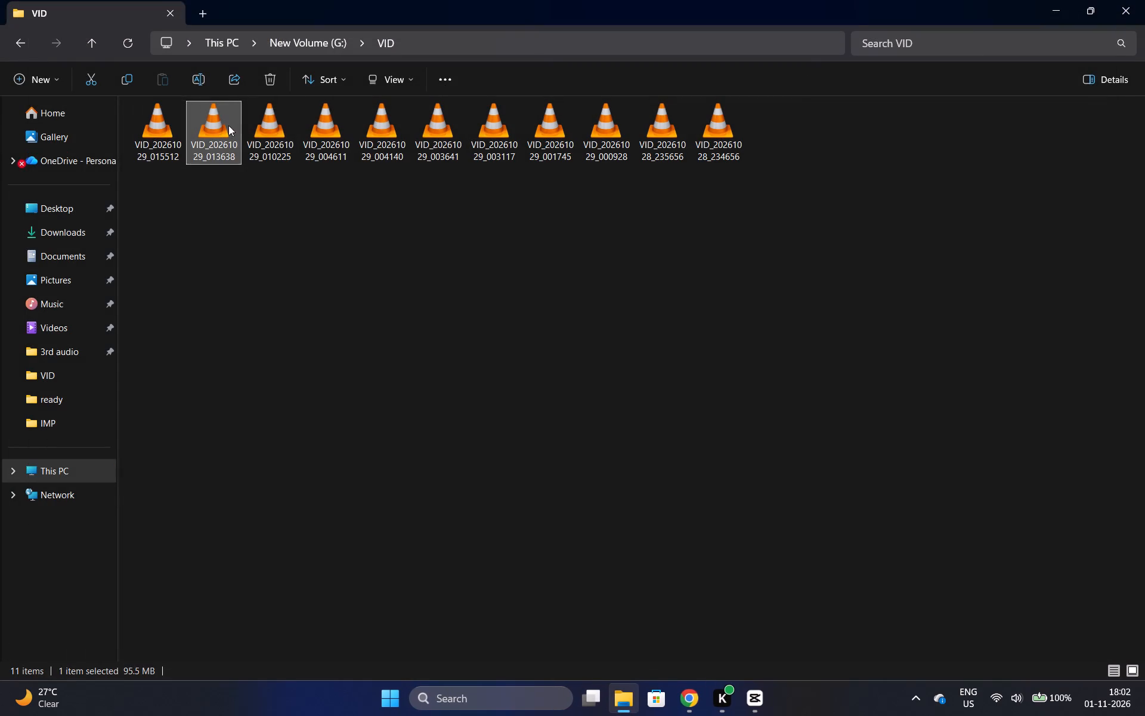
double_click(274, 134)
left_click(304, 658)
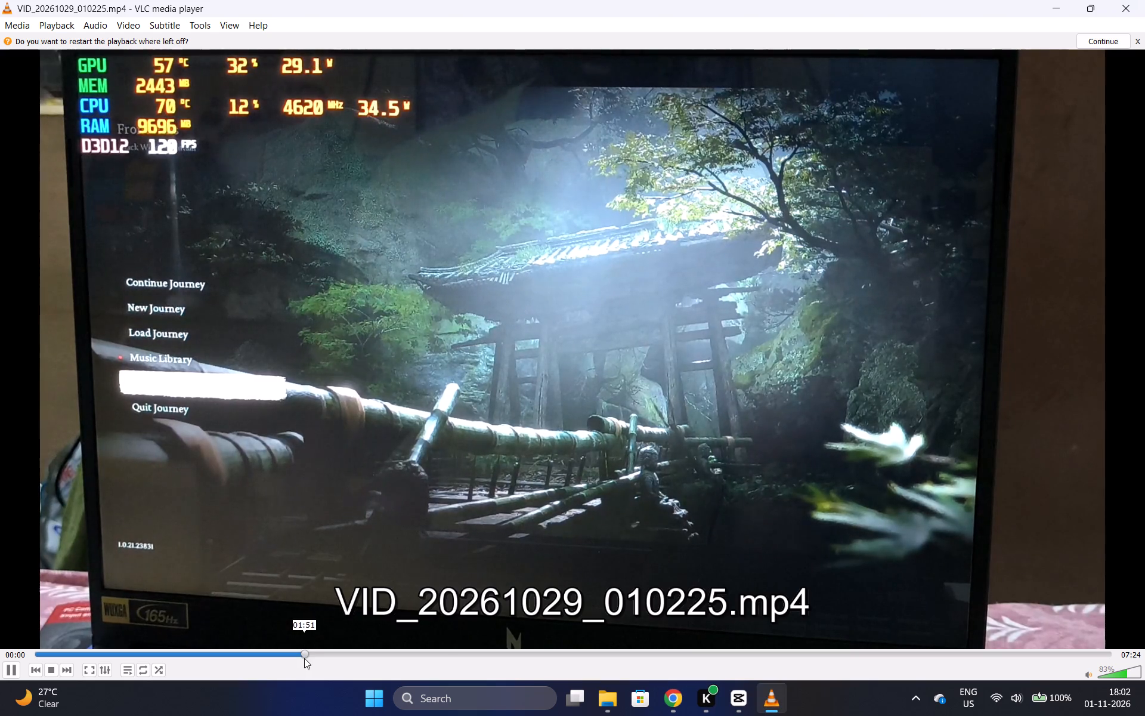
left_click(412, 657)
left_click_drag(510, 678, 547, 678)
left_click(778, 658)
left_click_drag(814, 664, 887, 660)
left_click_drag(932, 654, 960, 653)
left_click_drag(1006, 648, 1008, 648)
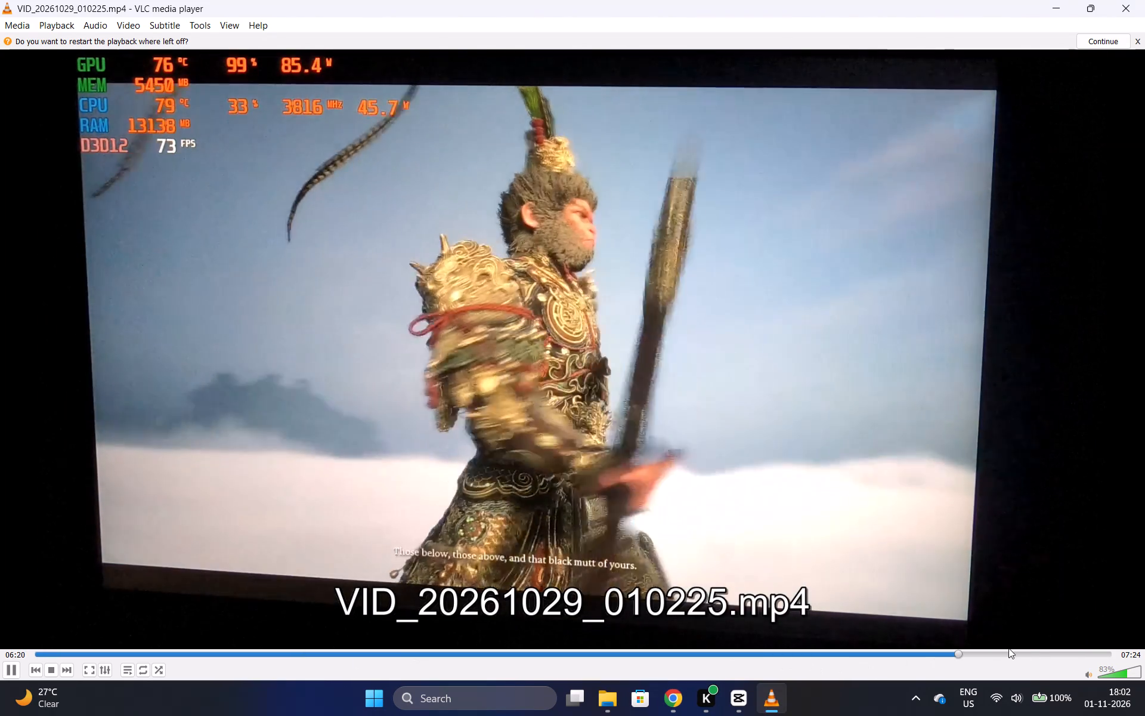
left_click_drag(1008, 648, 1012, 648)
left_click_drag(1035, 647, 1048, 647)
left_click_drag(1067, 649, 1076, 650)
left_click(1089, 653)
left_click(1144, 2)
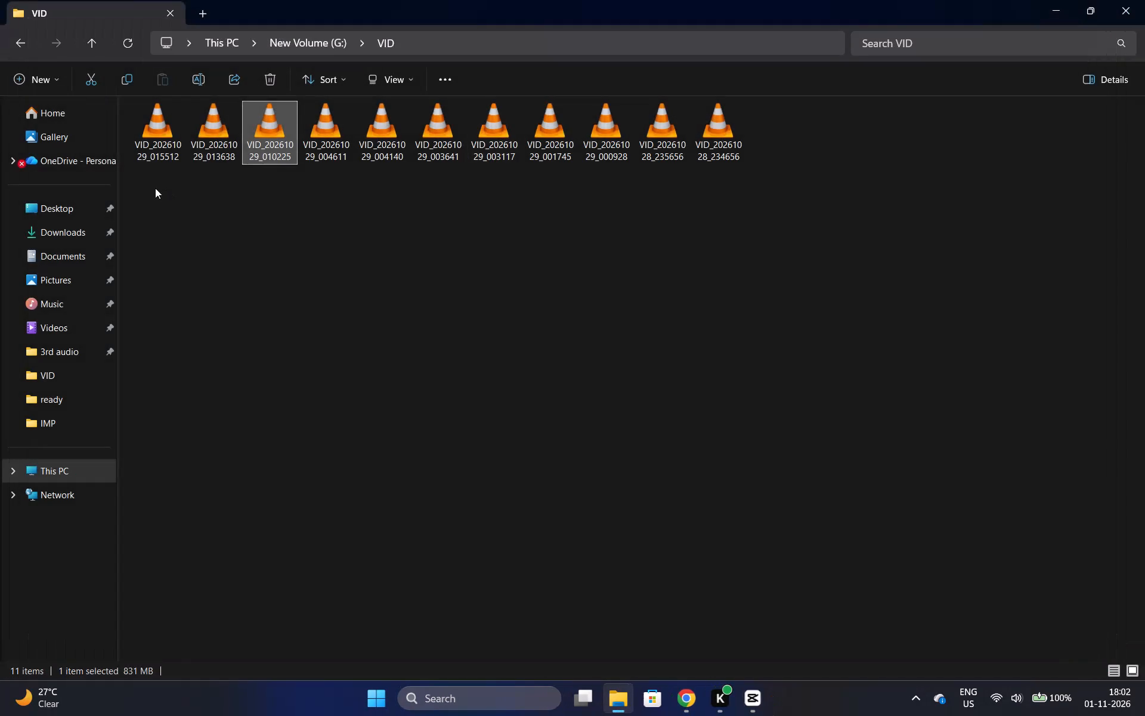
Reopen VID_20261029_013638.mp4 and scan its opening seconds to find where the gameplay begins.
double_click(202, 153)
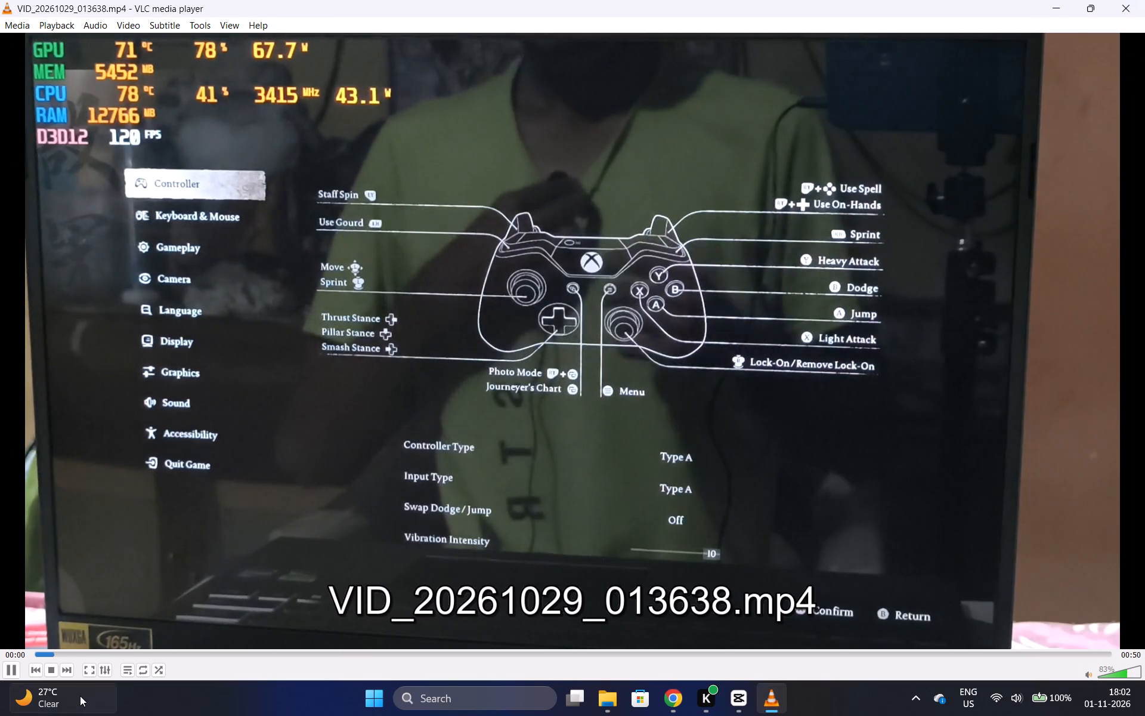
left_click(109, 654)
left_click(154, 658)
left_click(198, 656)
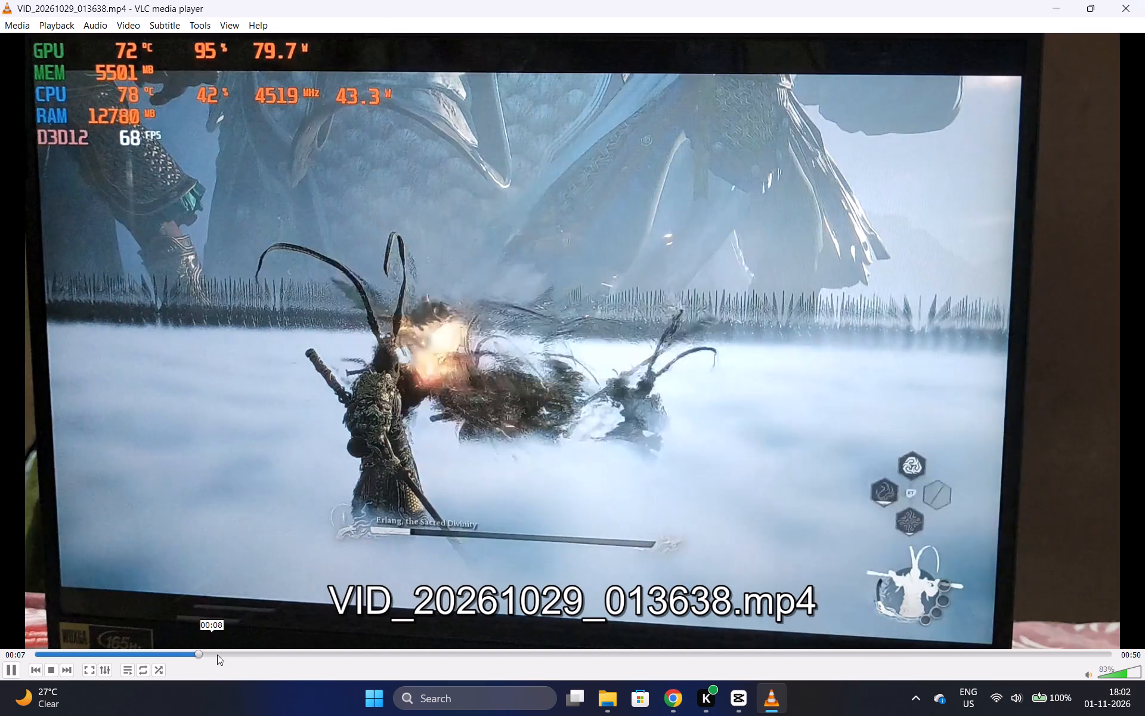
left_click(267, 652)
left_click(190, 649)
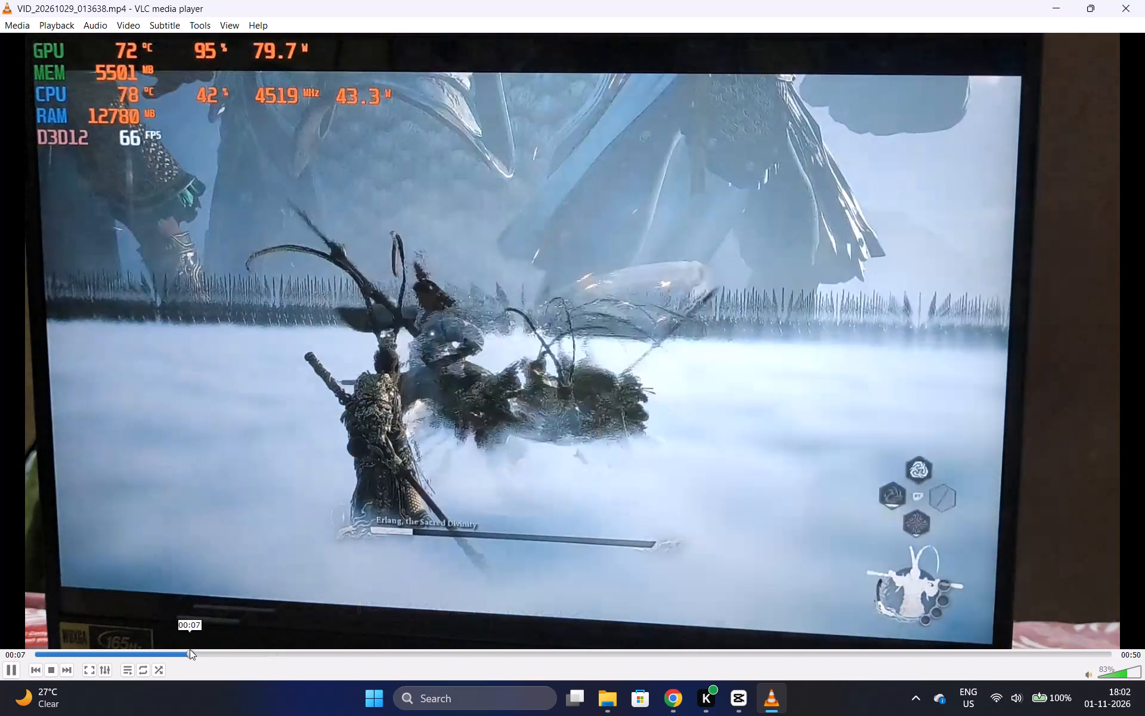
left_click(1144, 0)
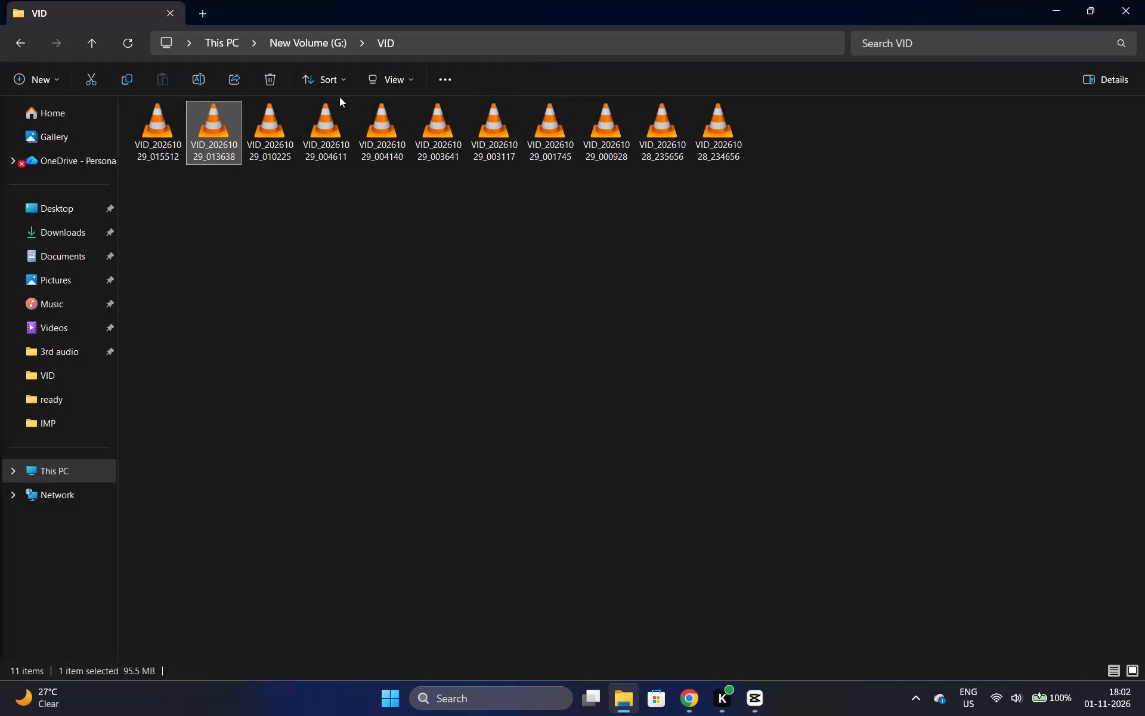
Import VID_20261029_013638.mp4 from the VID folder into the CapCut project and place it on the topmost video track at about 00:00:35.
left_click_drag(206, 131, 759, 696)
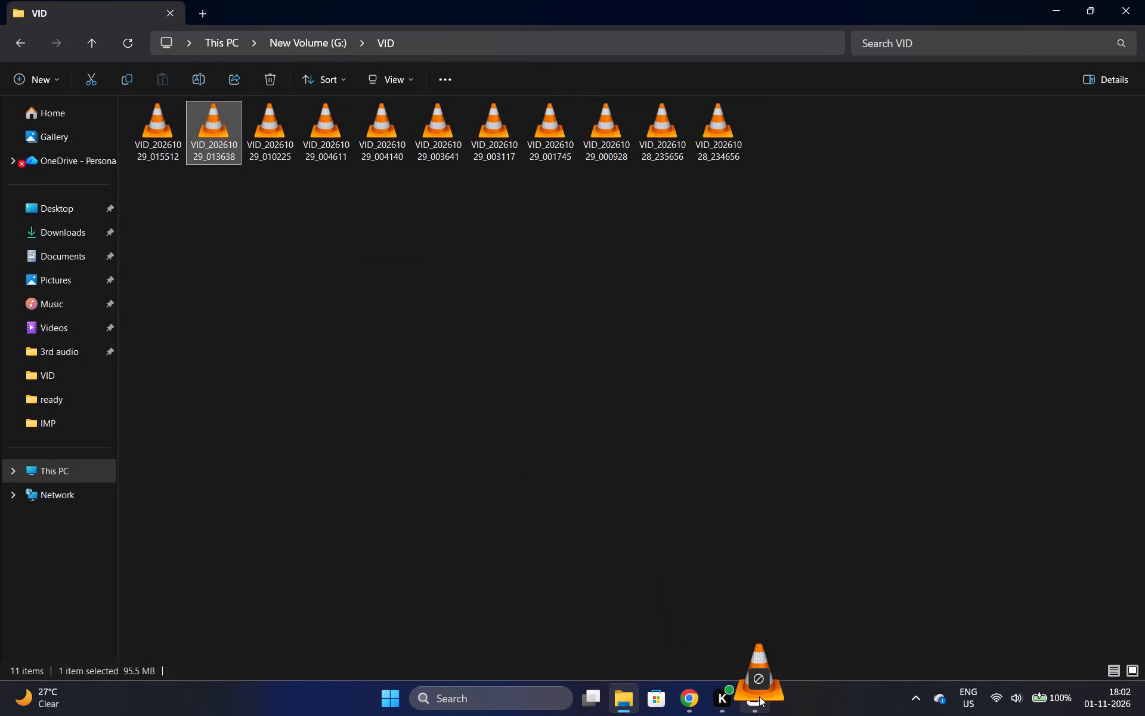
left_click_drag(759, 696, 276, 313)
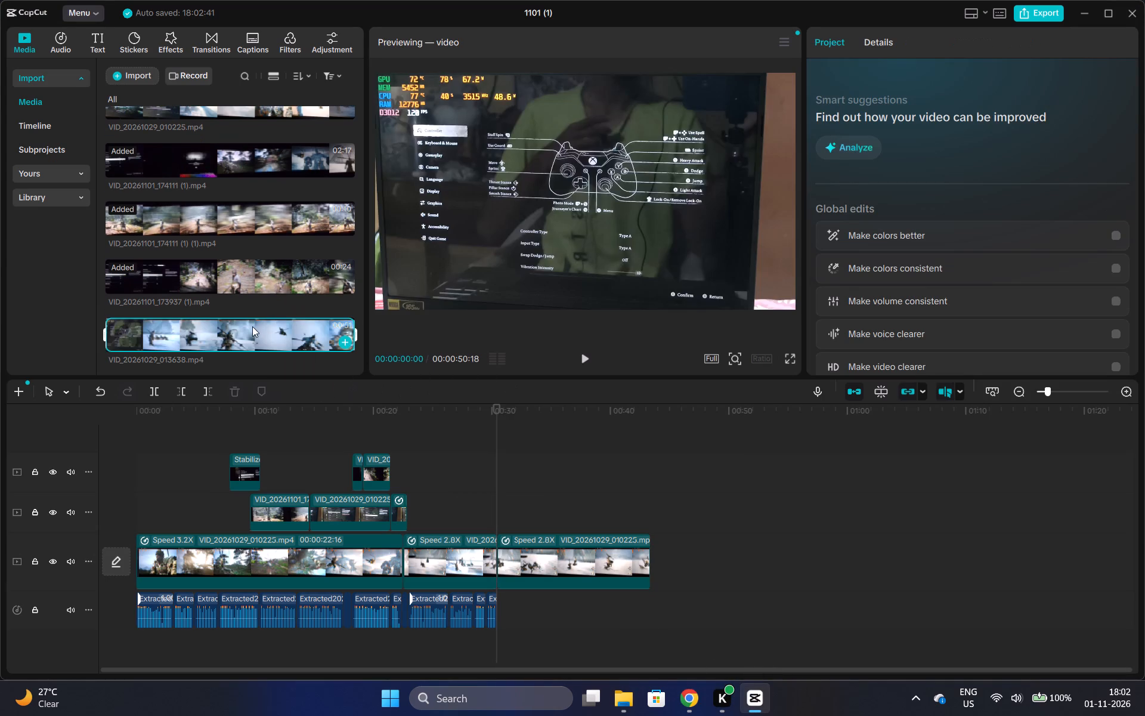
left_click_drag(252, 326, 556, 483)
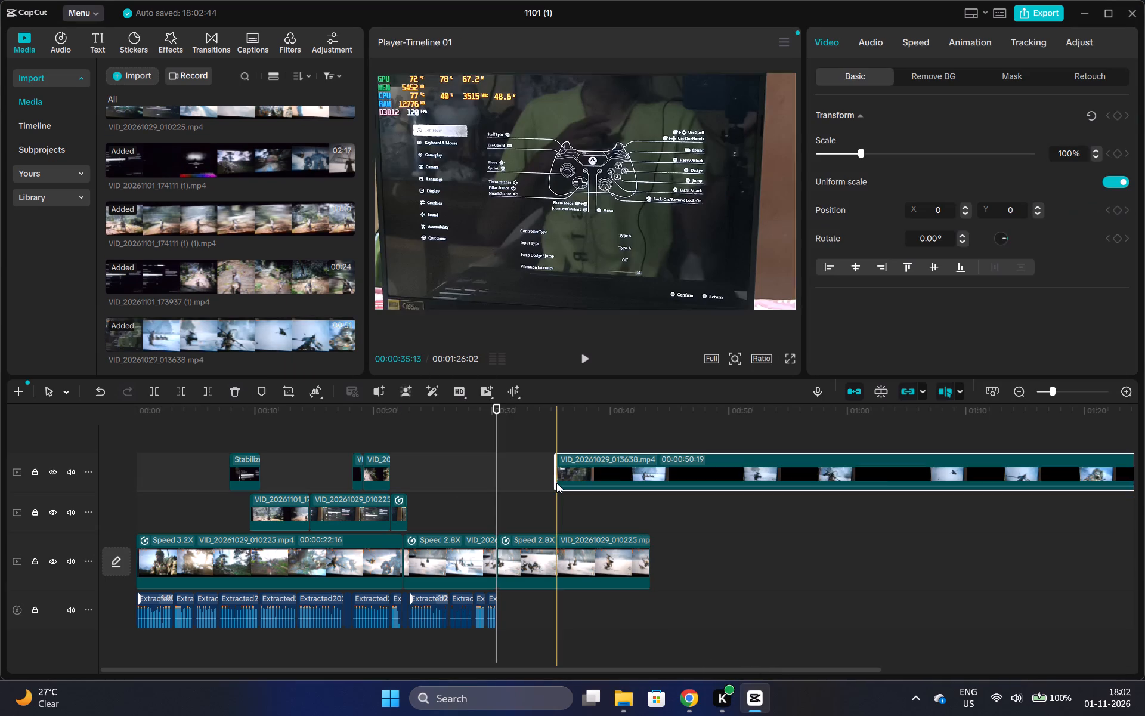
Turn the volume of the new VID_20261029_013638.mp4 clip all the way down.
left_click(853, 44)
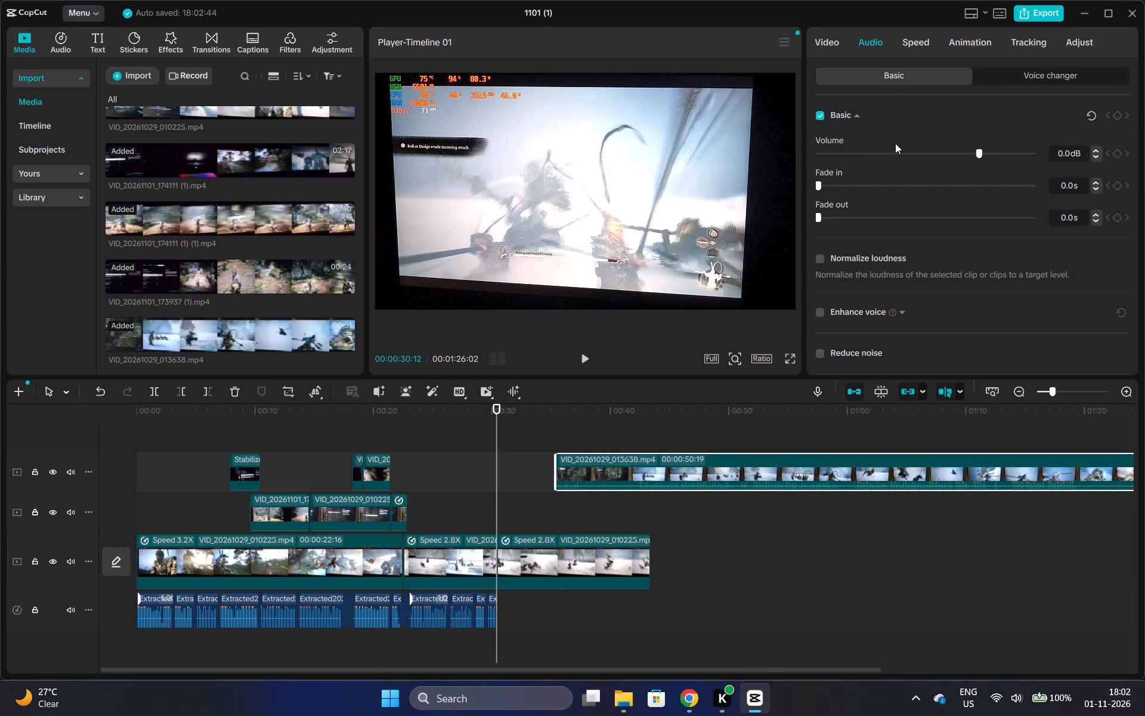
left_click_drag(900, 158, 759, 163)
Replay from about 00:00:26 to the voiceover's end and remove the leftover main footage piece after 00:00:30.
left_click(455, 453)
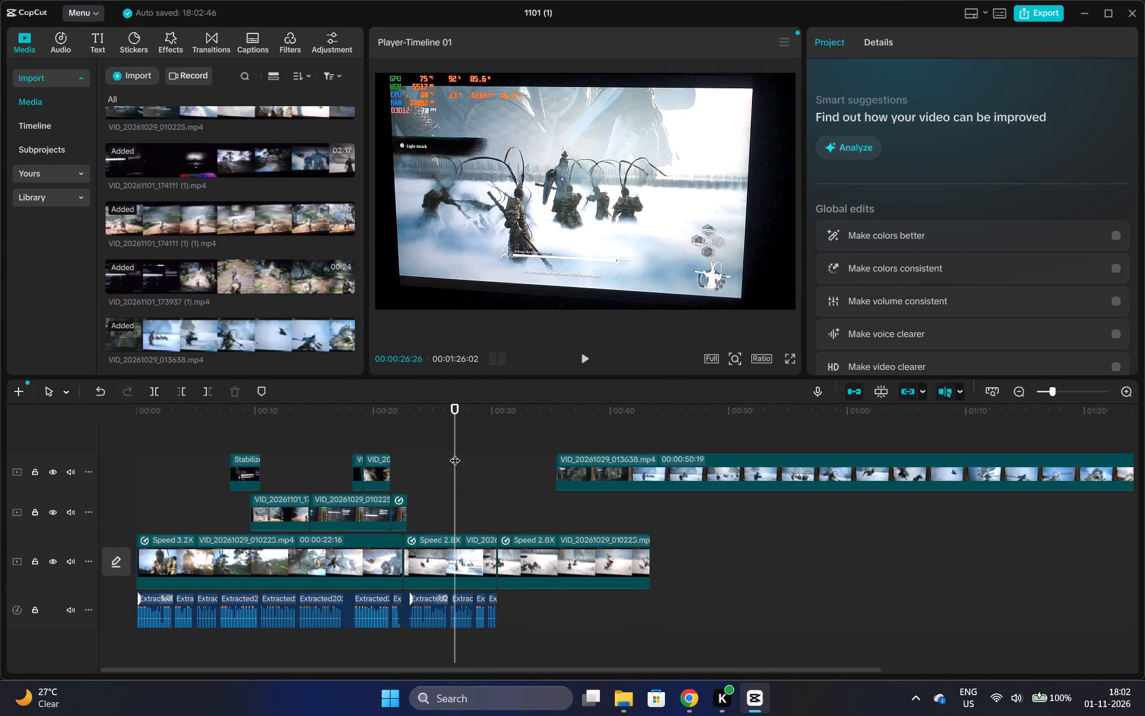
key("space")
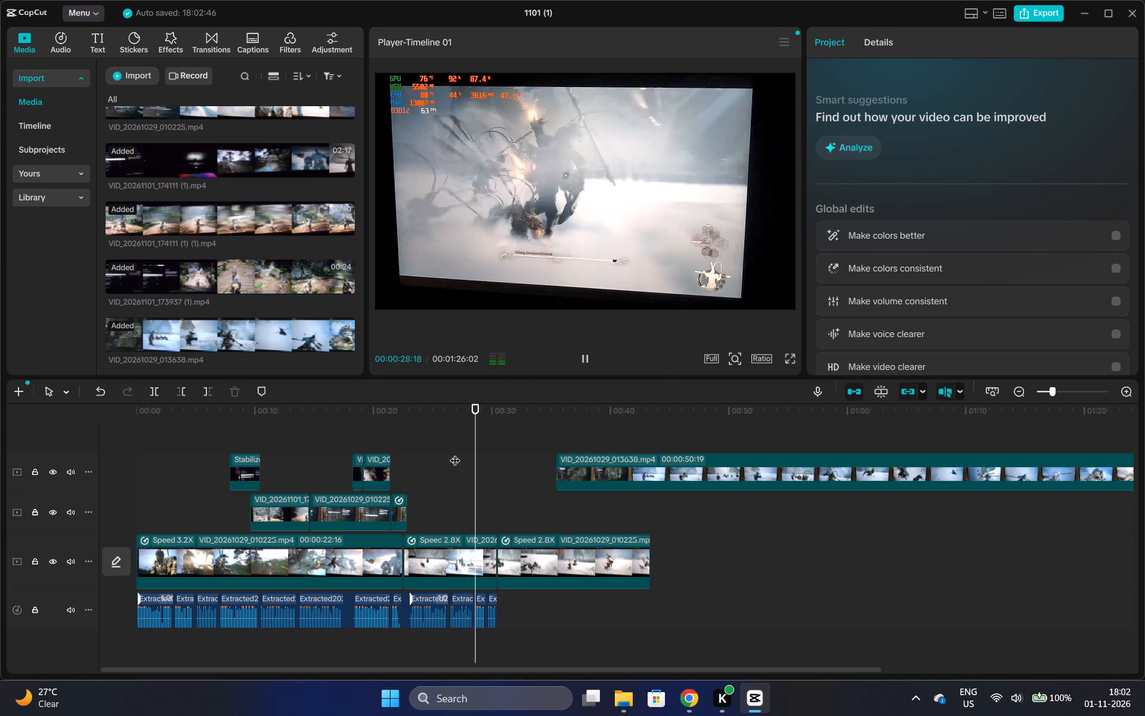
key("space")
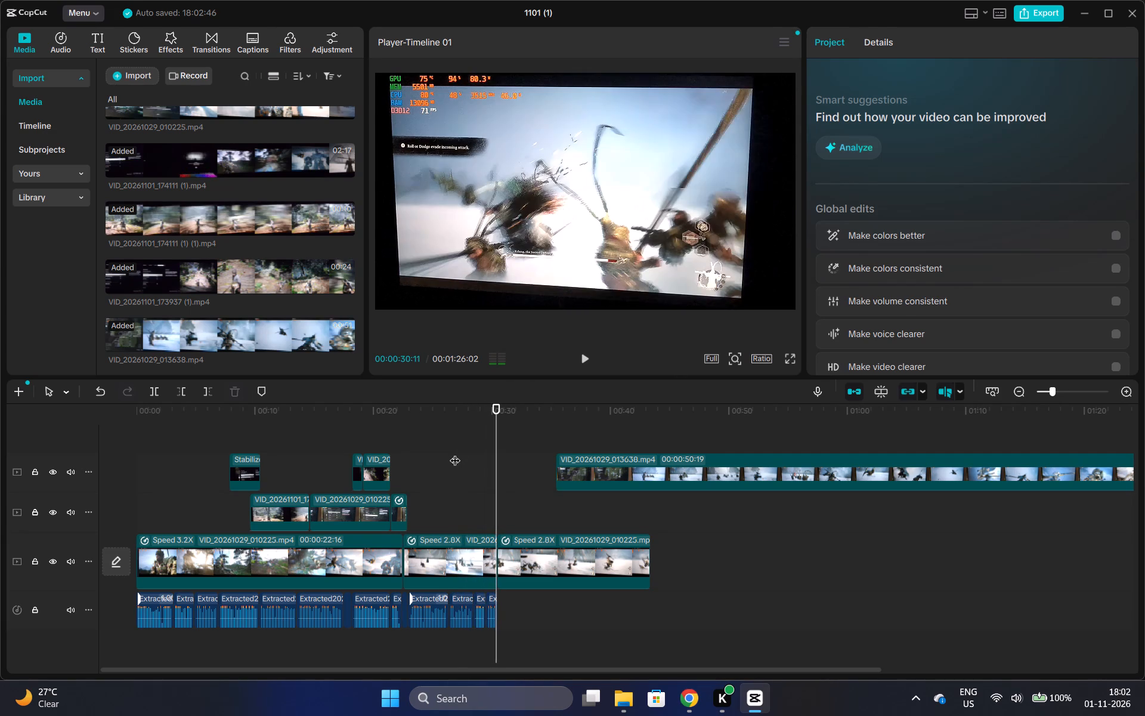
left_click(553, 564)
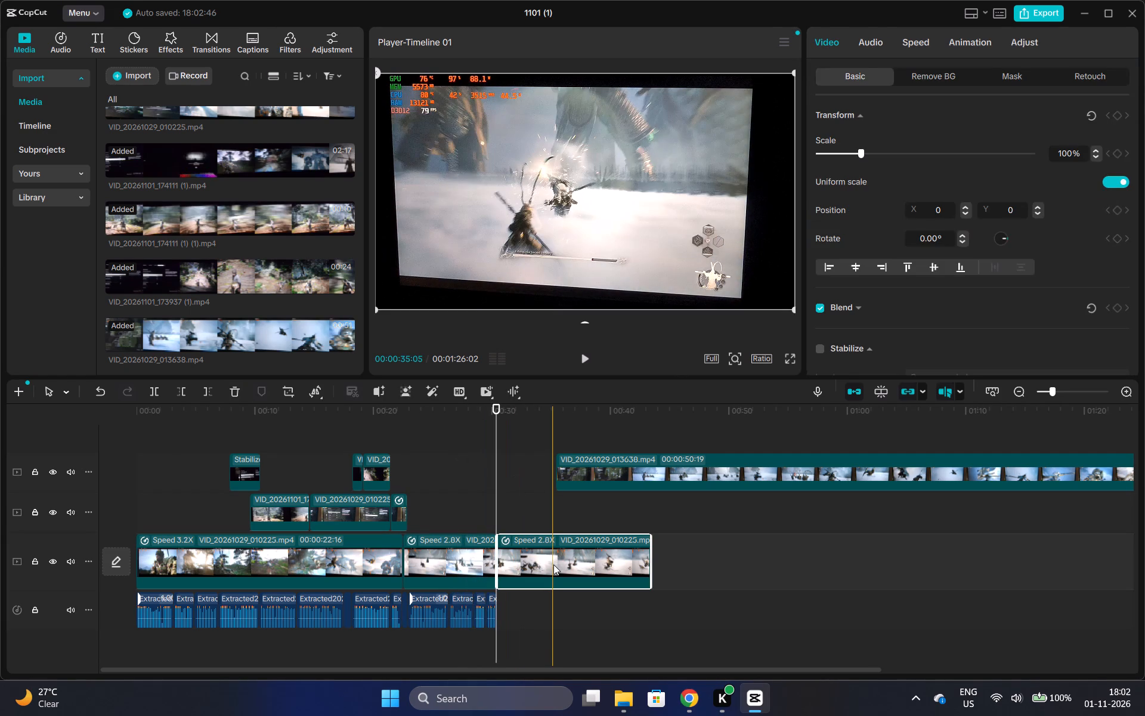
key("ctrl+x")
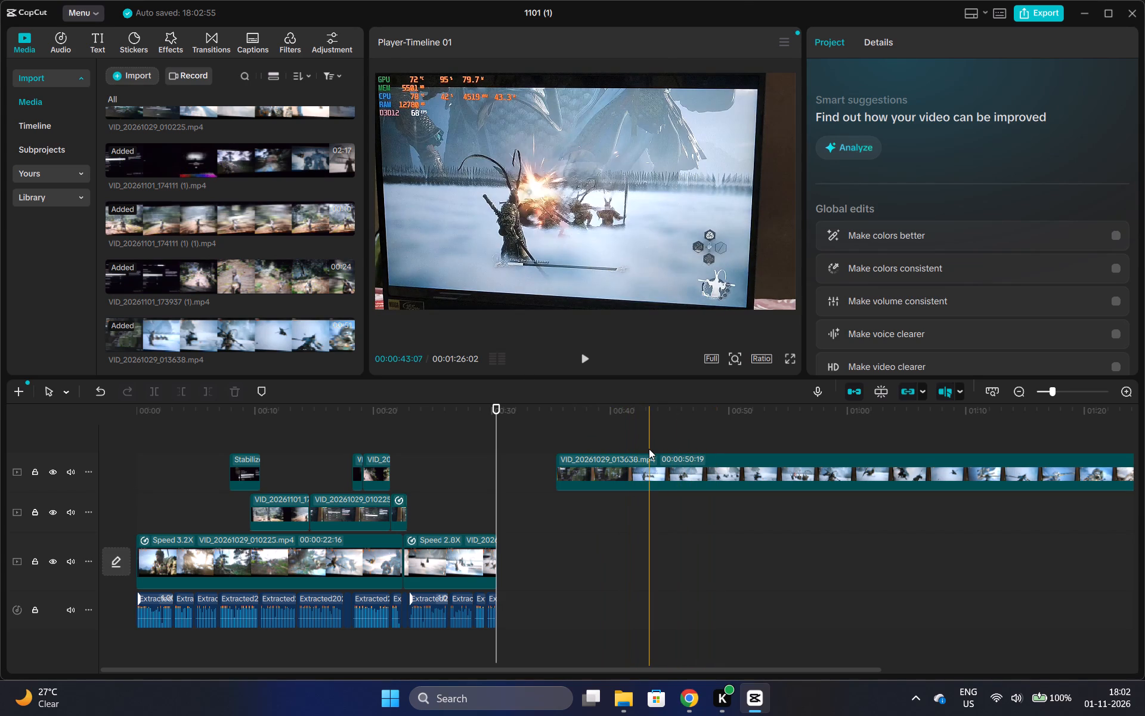
Trim the VID_20261029_013638.mp4 clip's start at about 00:00:42 and move it onto the main track, directly after the existing footage.
left_click(652, 450)
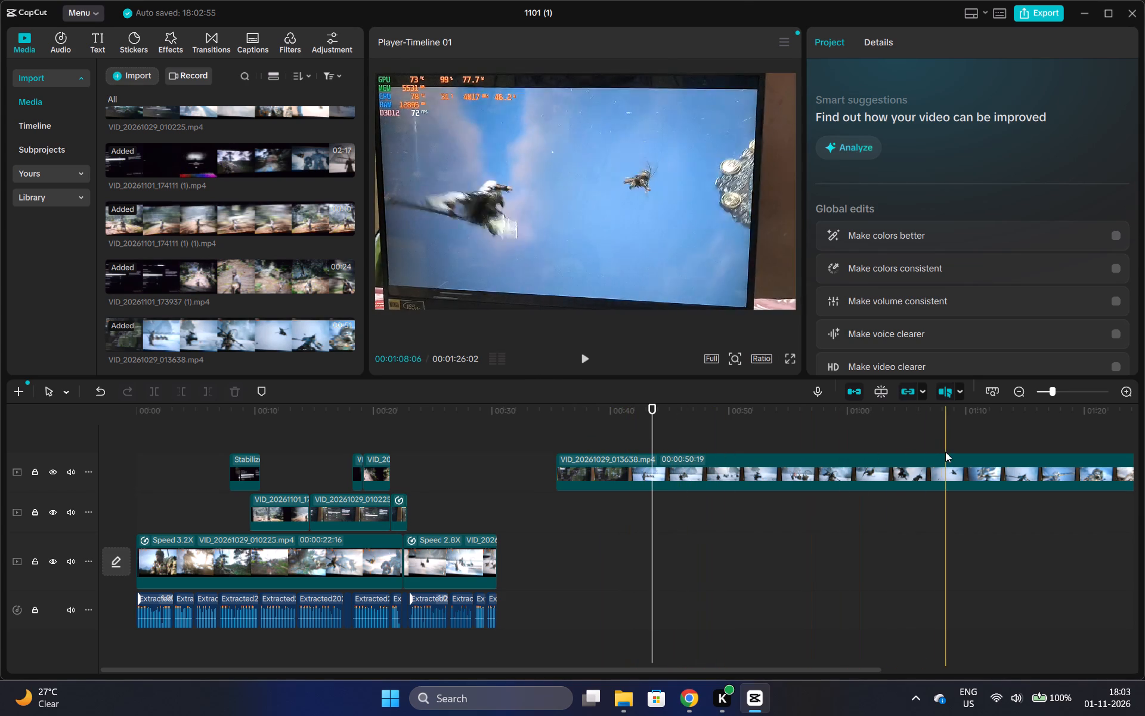
left_click(643, 464)
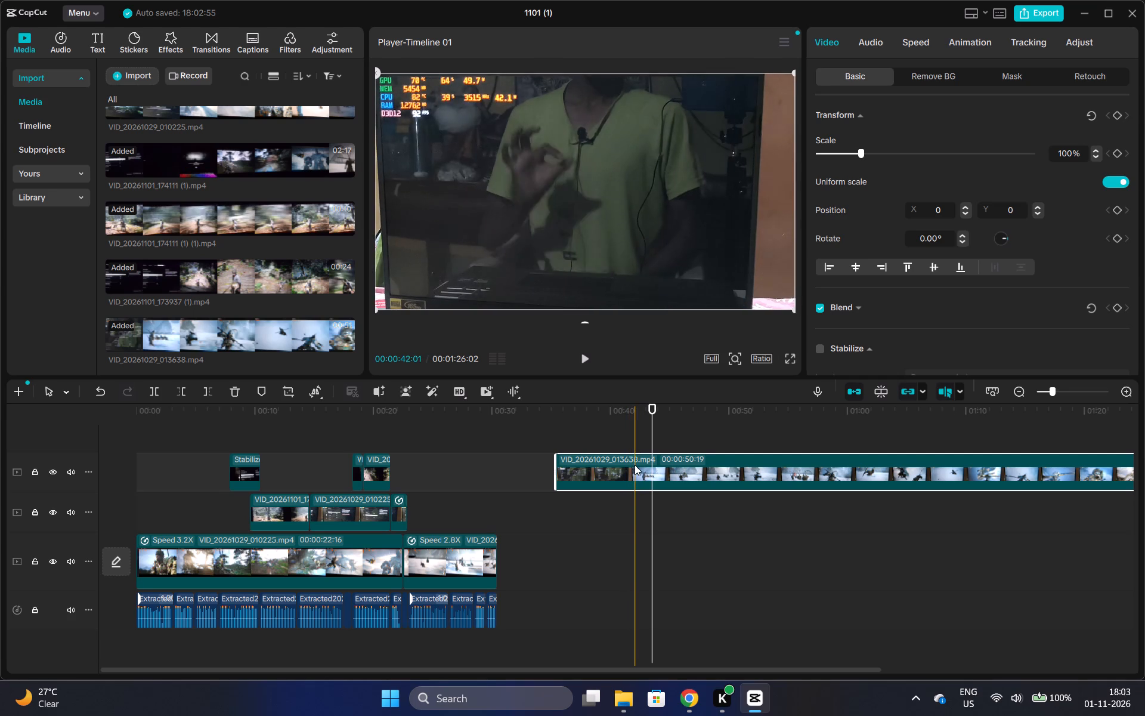
key("q")
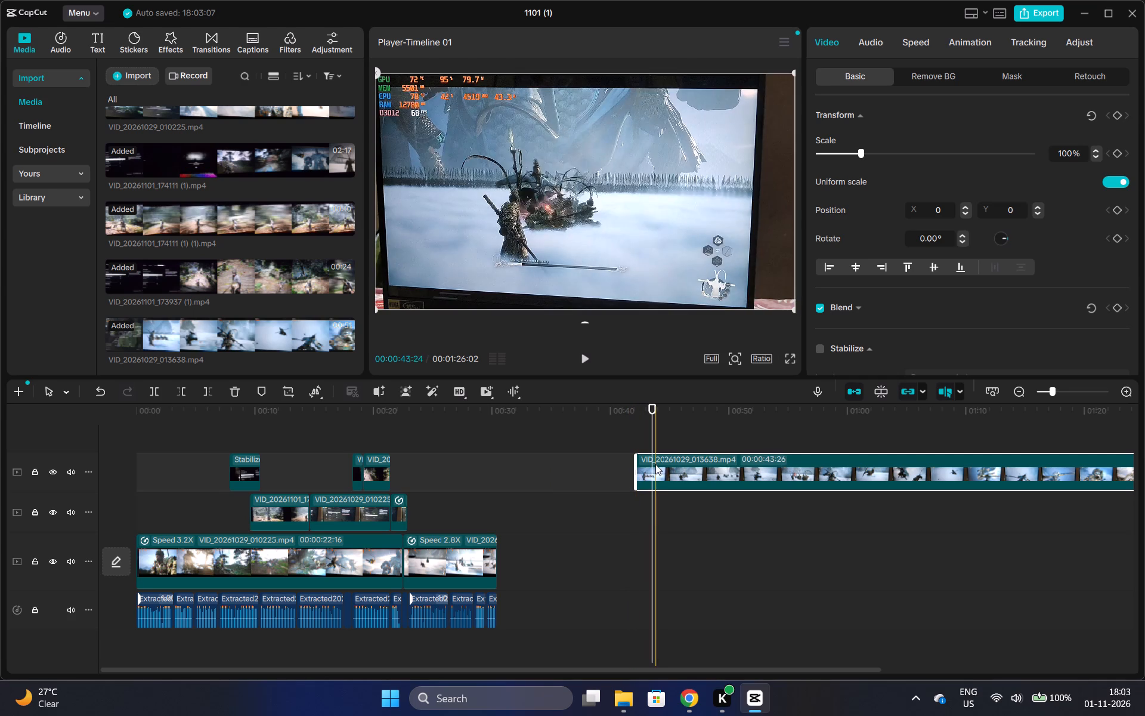
left_click_drag(658, 458, 457, 513)
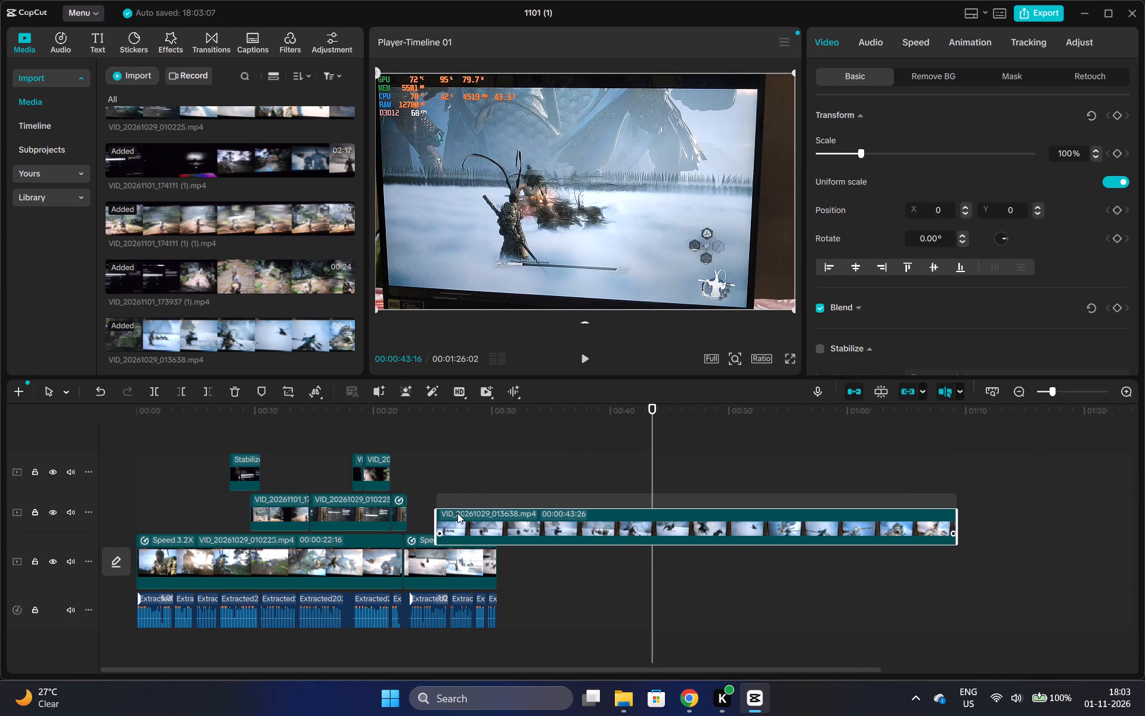
left_click_drag(457, 513, 450, 498)
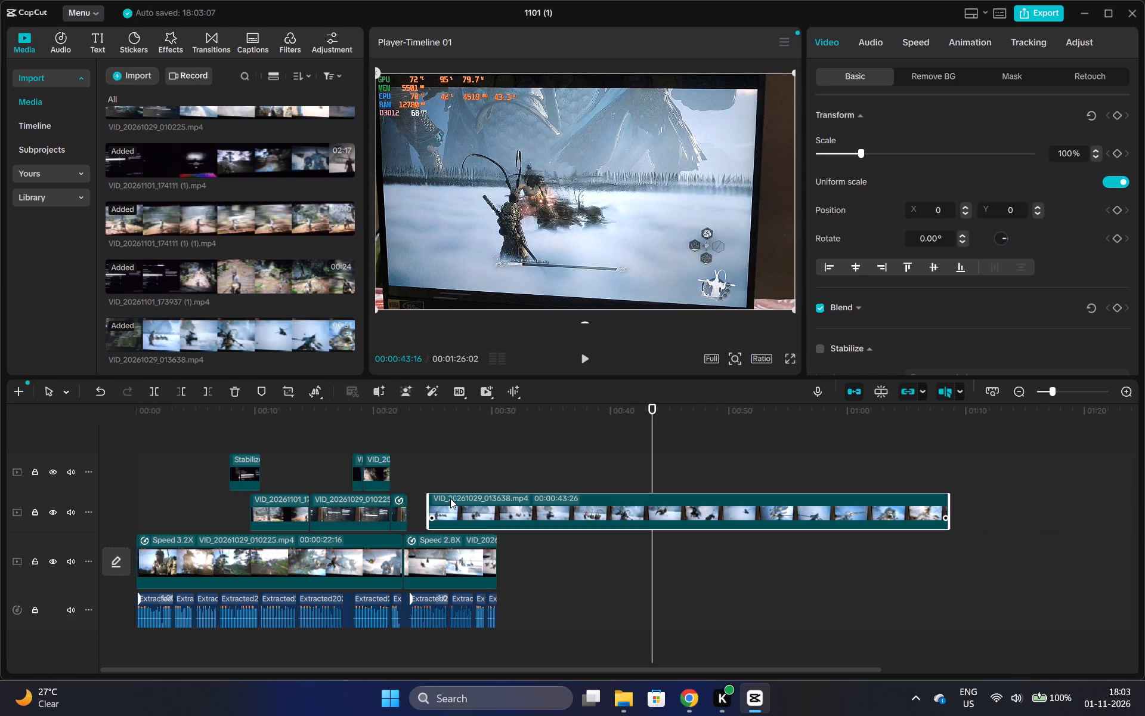
left_click_drag(450, 498, 537, 538)
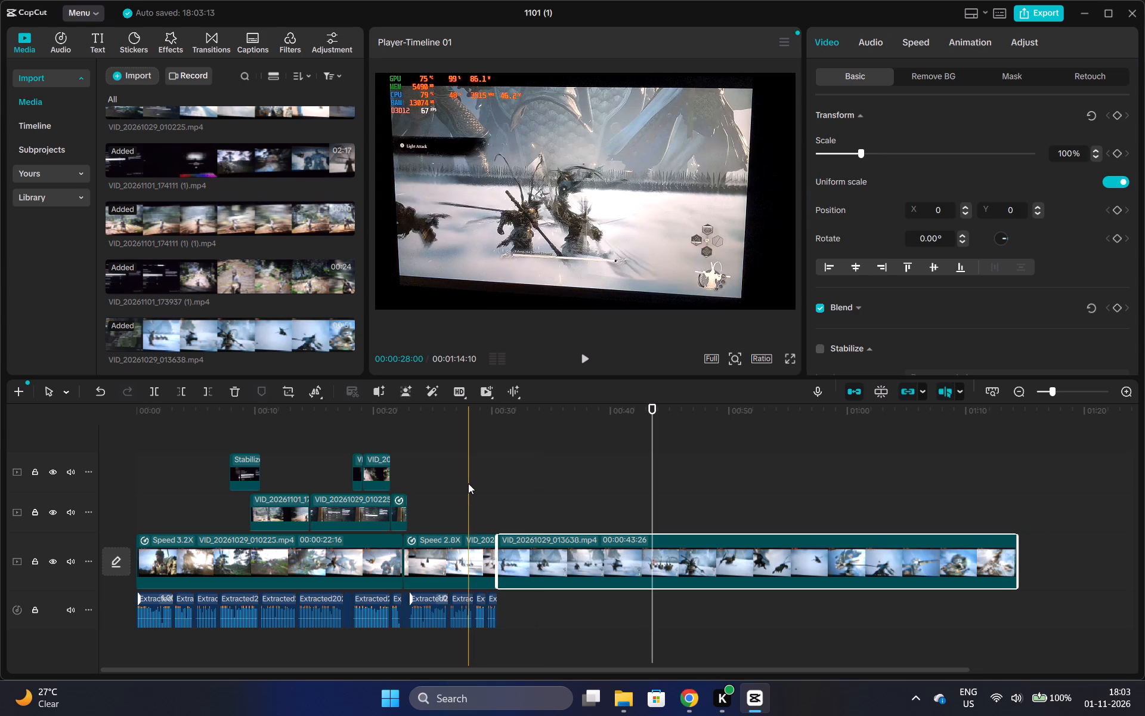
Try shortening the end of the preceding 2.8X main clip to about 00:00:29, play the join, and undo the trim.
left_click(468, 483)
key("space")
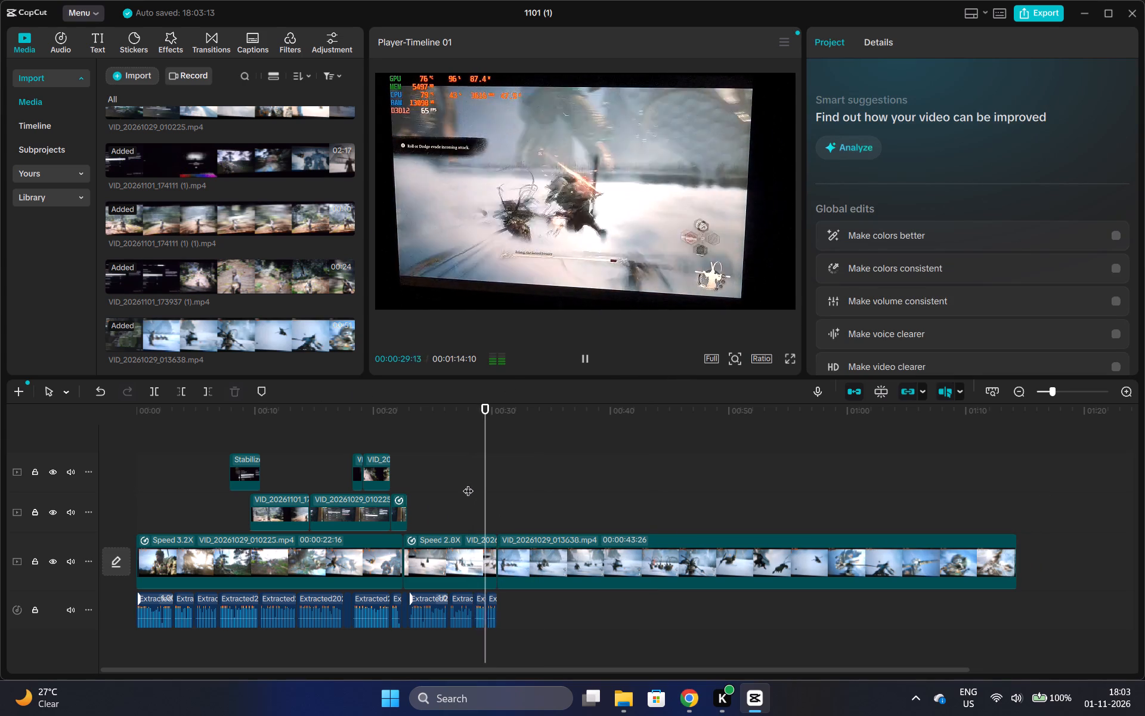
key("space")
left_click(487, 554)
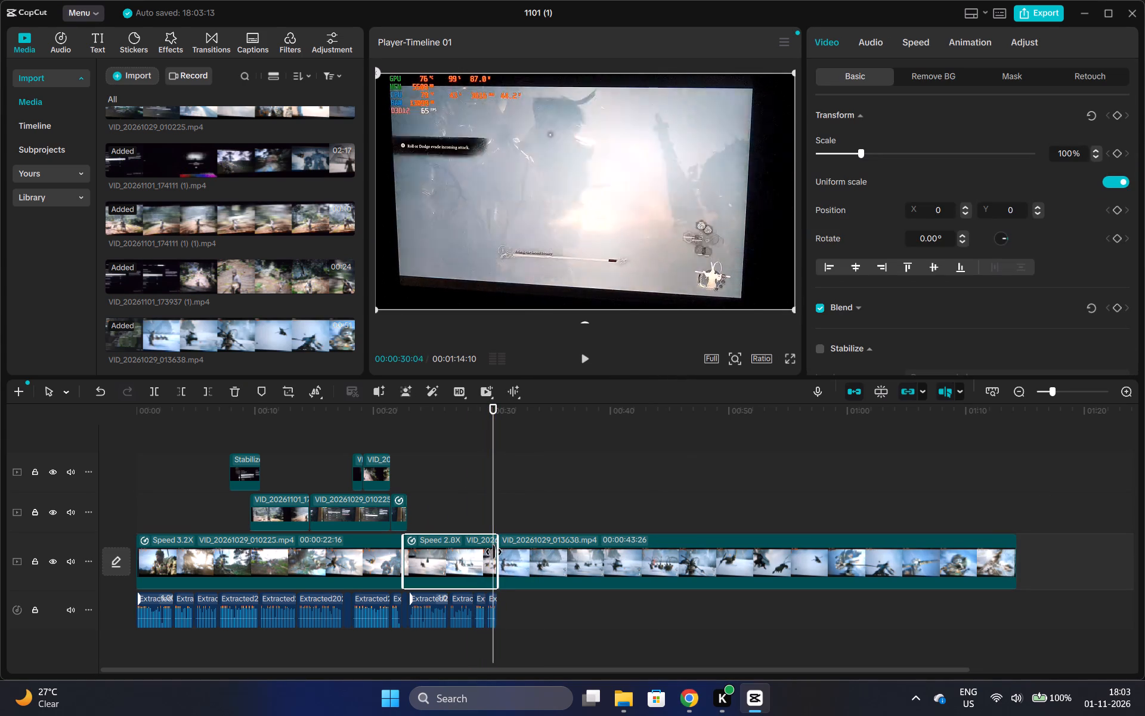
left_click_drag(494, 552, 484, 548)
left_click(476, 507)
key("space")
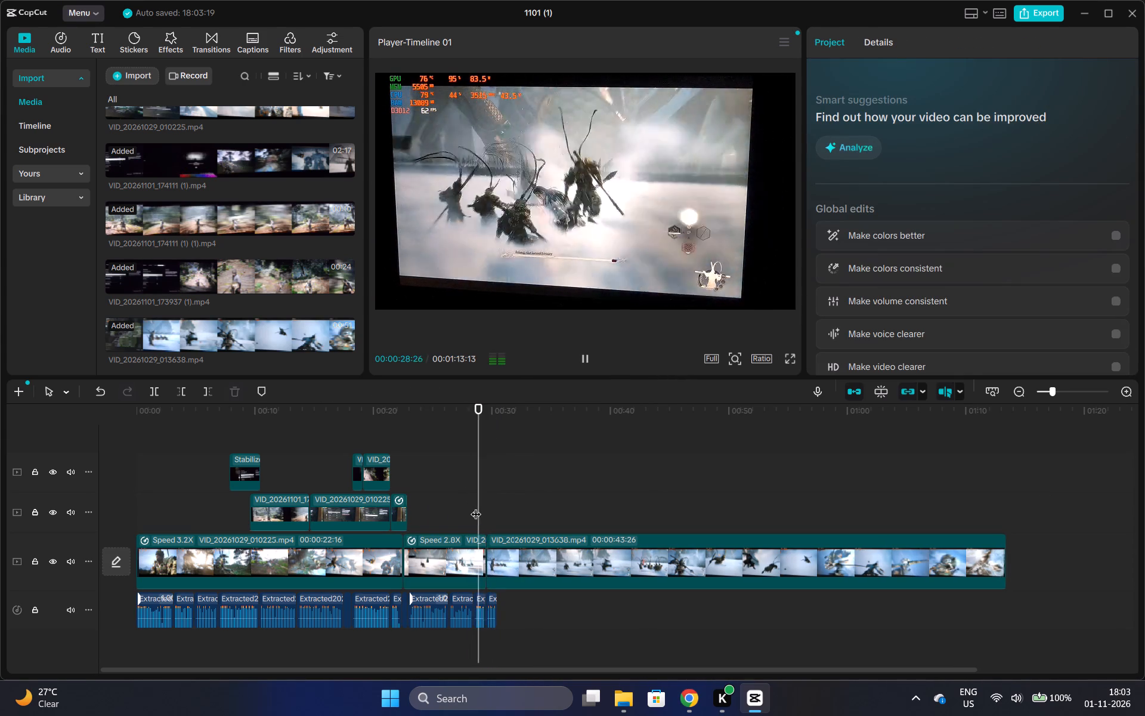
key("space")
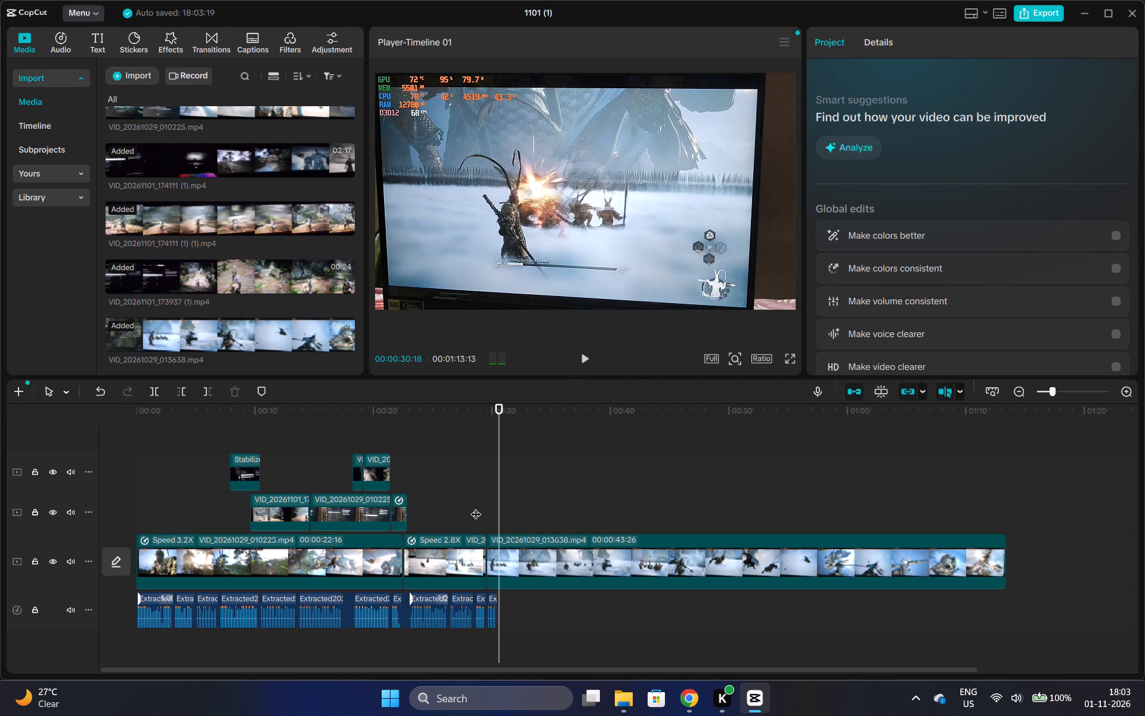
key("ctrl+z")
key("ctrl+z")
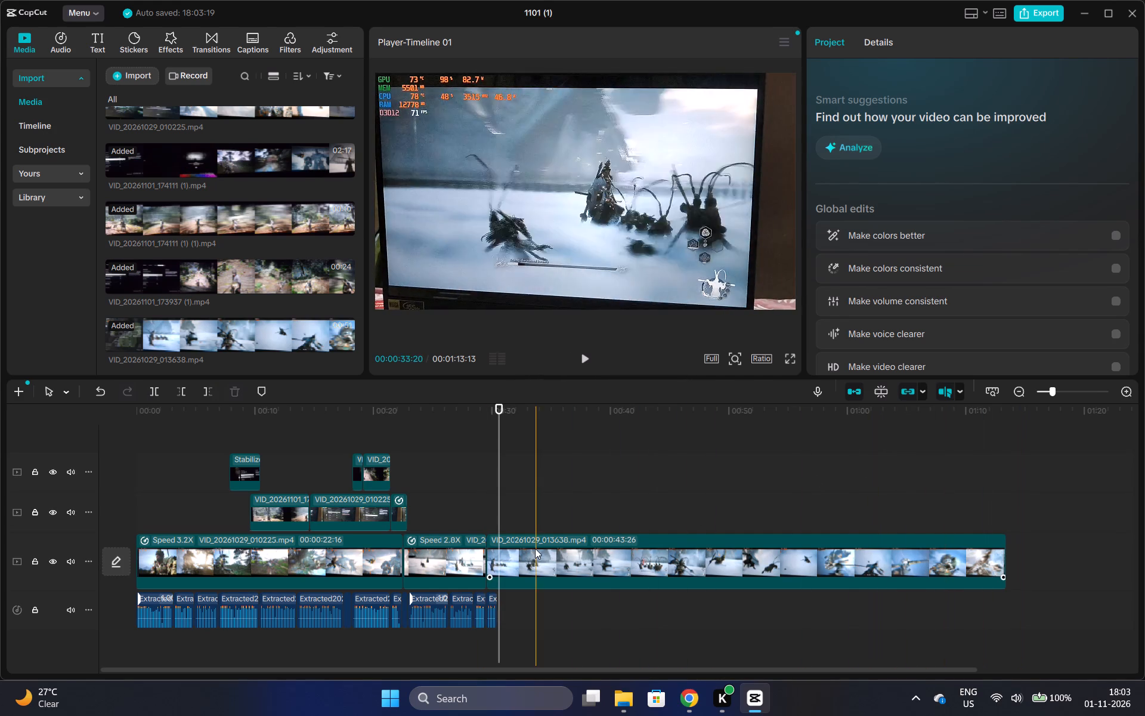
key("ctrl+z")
Play the join from about 00:00:30, and set the VID_20261029_013638.mp4 main clip's speed to 2.40x.
left_click(491, 512)
key("space")
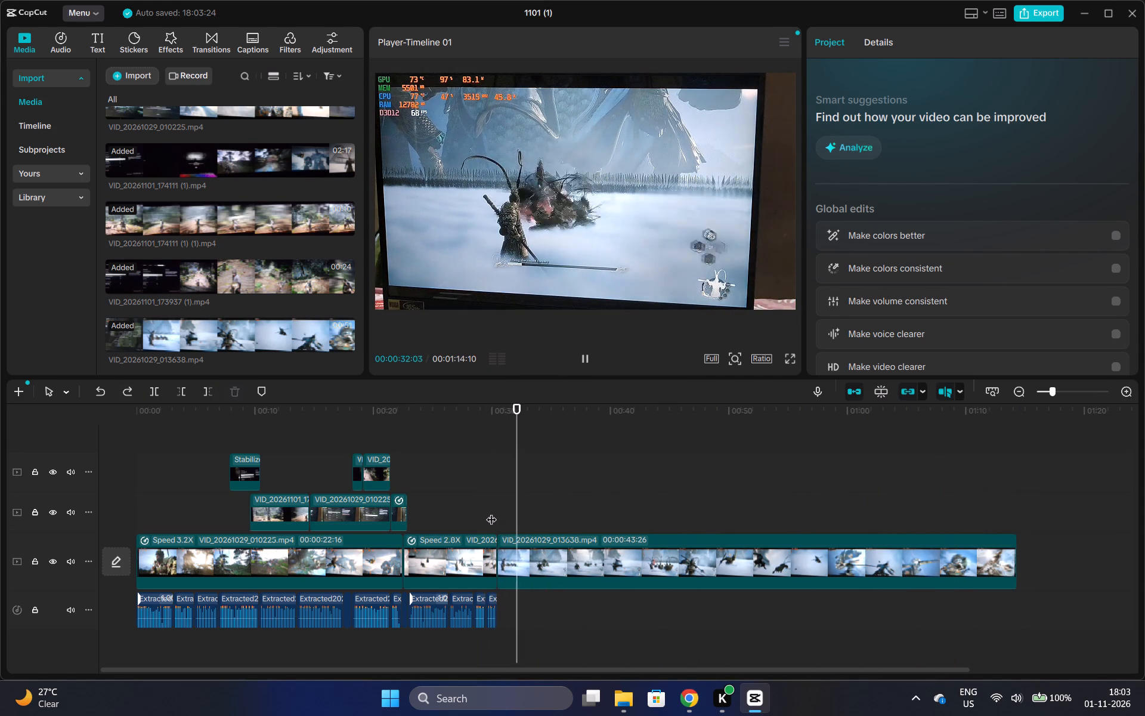
key("space")
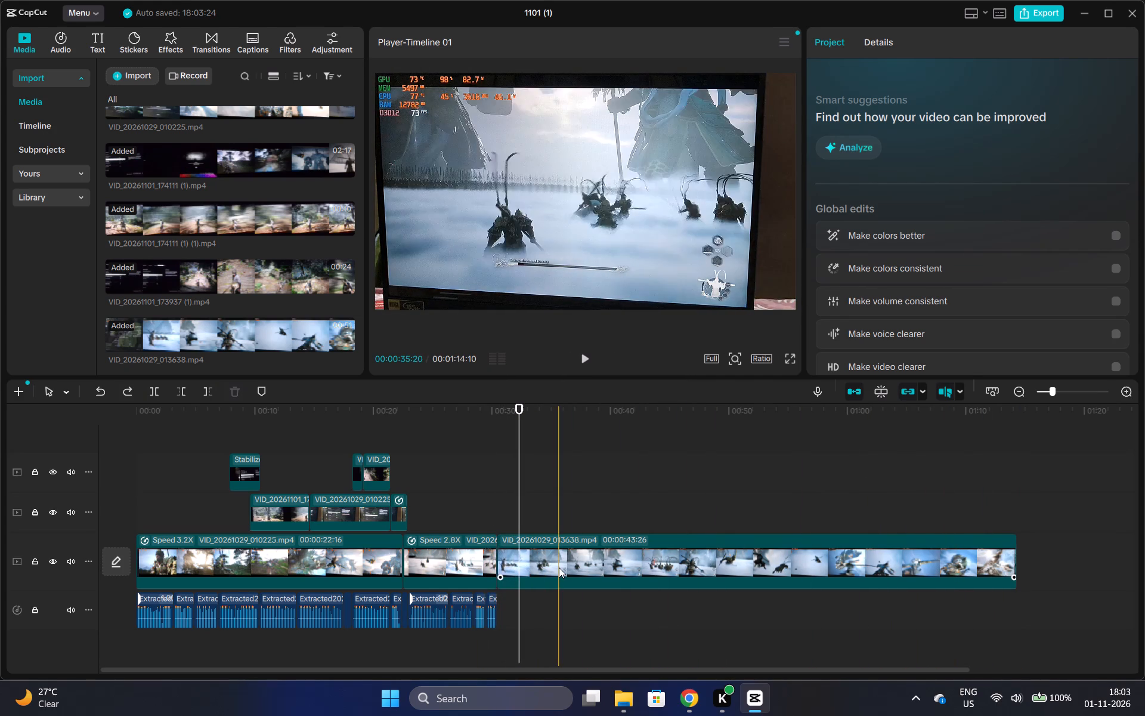
left_click(559, 567)
left_click(921, 51)
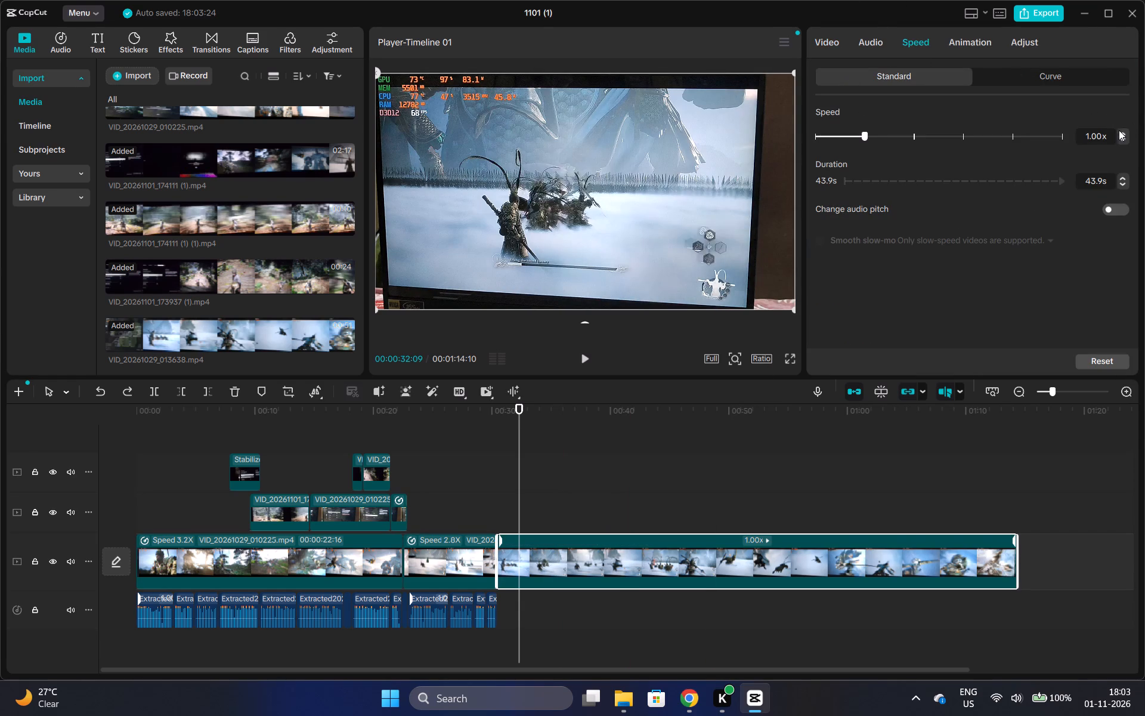
triple_click(1119, 130)
left_click(1122, 131)
triple_click(1122, 131)
triple_click(1122, 131)
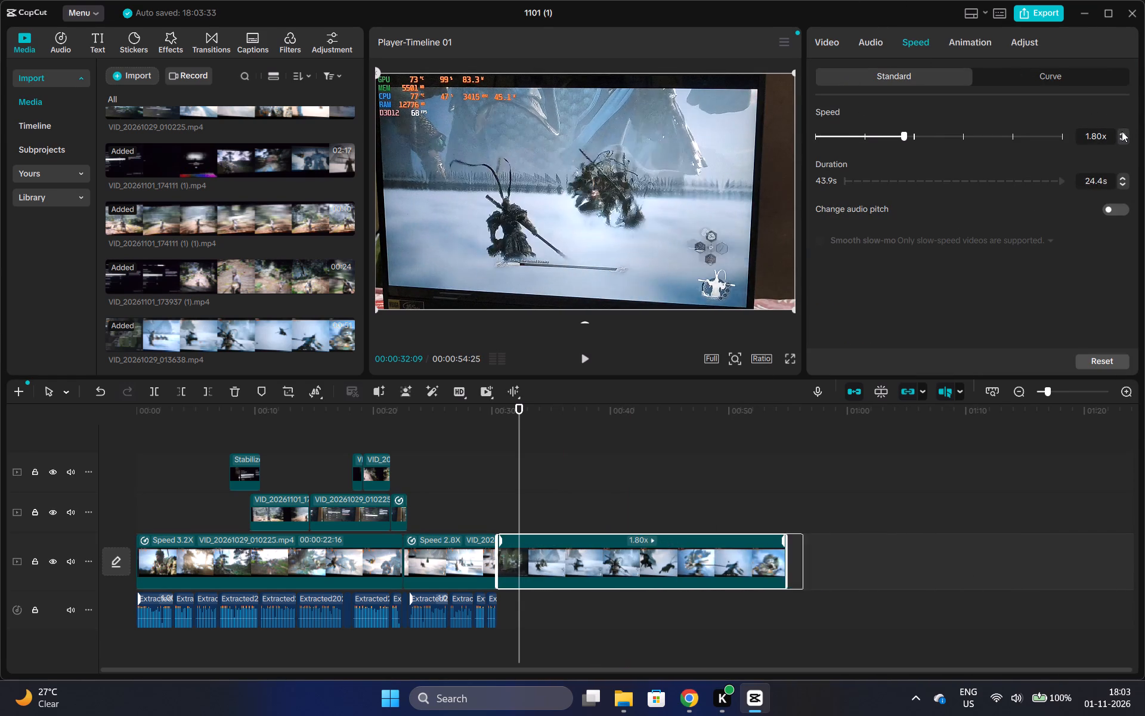
triple_click(1122, 131)
left_click(1122, 131)
left_click(1122, 131)
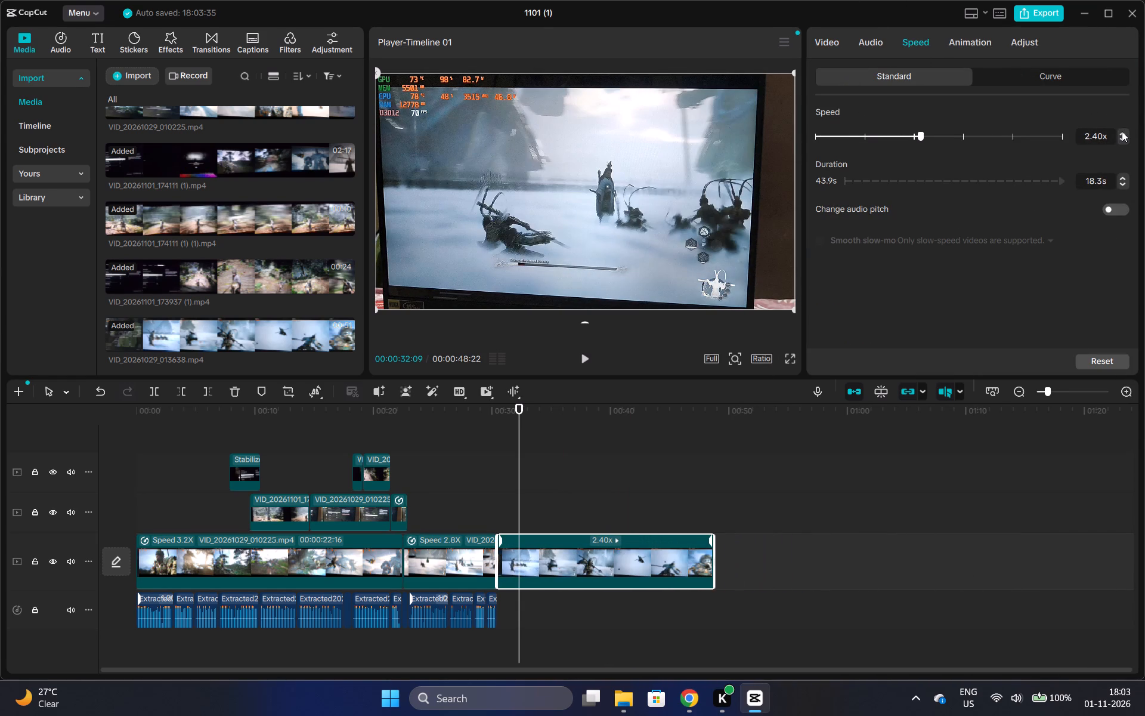
Set the VID_20261029_013638.mp4 main clip's speed to 2.30x and play the join from about 00:00:30.
left_click(1121, 142)
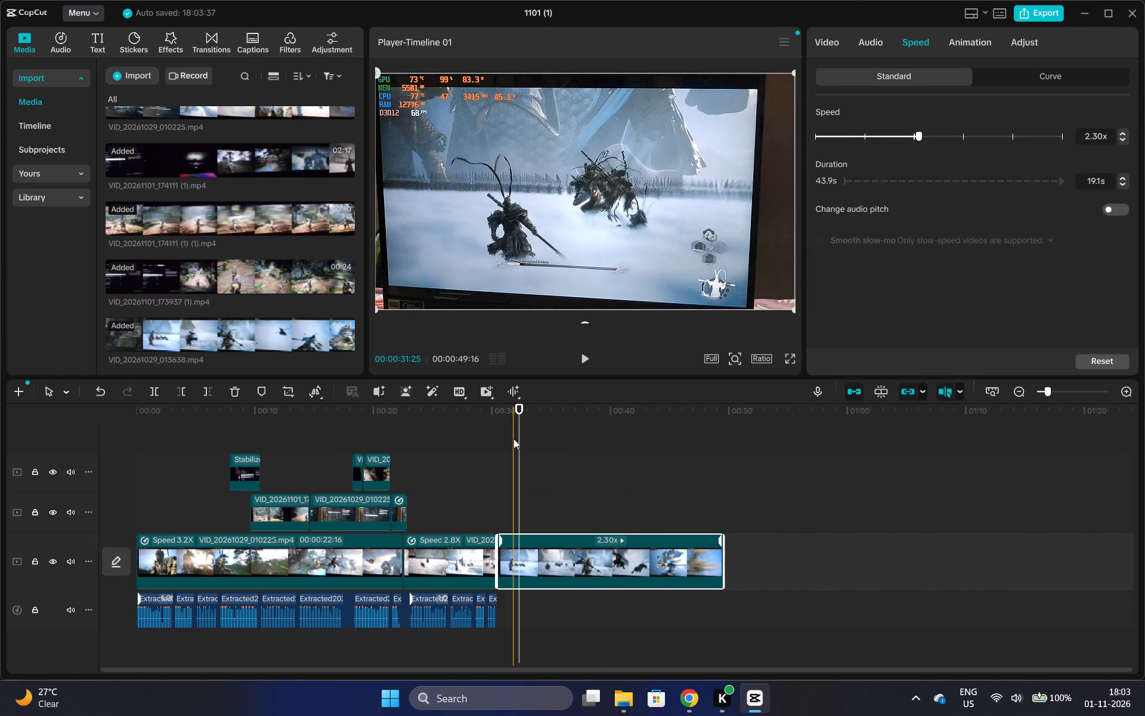
left_click(498, 428)
key("space")
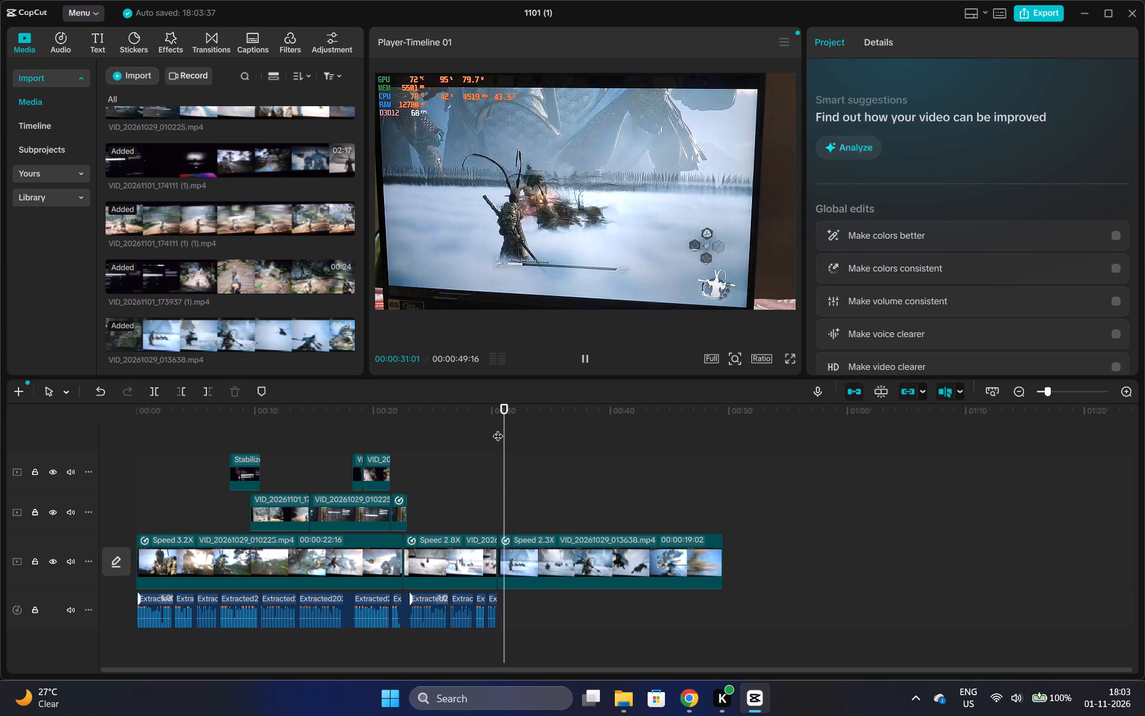
key("space")
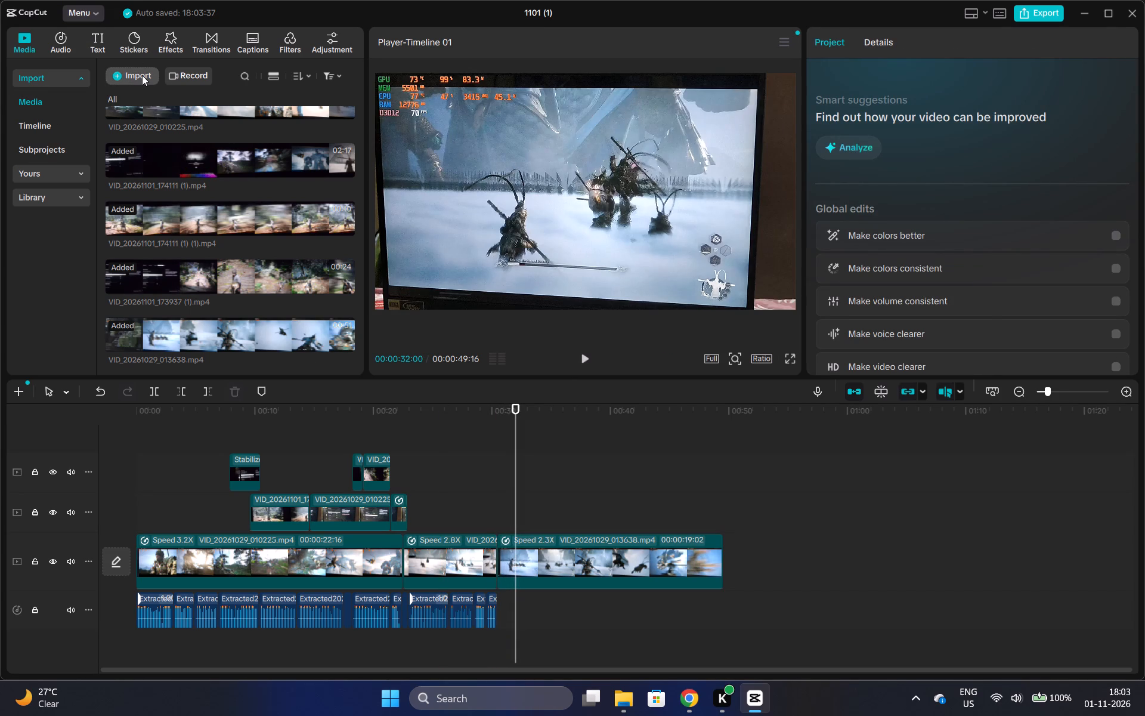
Extract audio from the black myth 2 enhanced voiceover file and place it on the audio track at about 00:00:36.
left_click(72, 41)
left_click(130, 81)
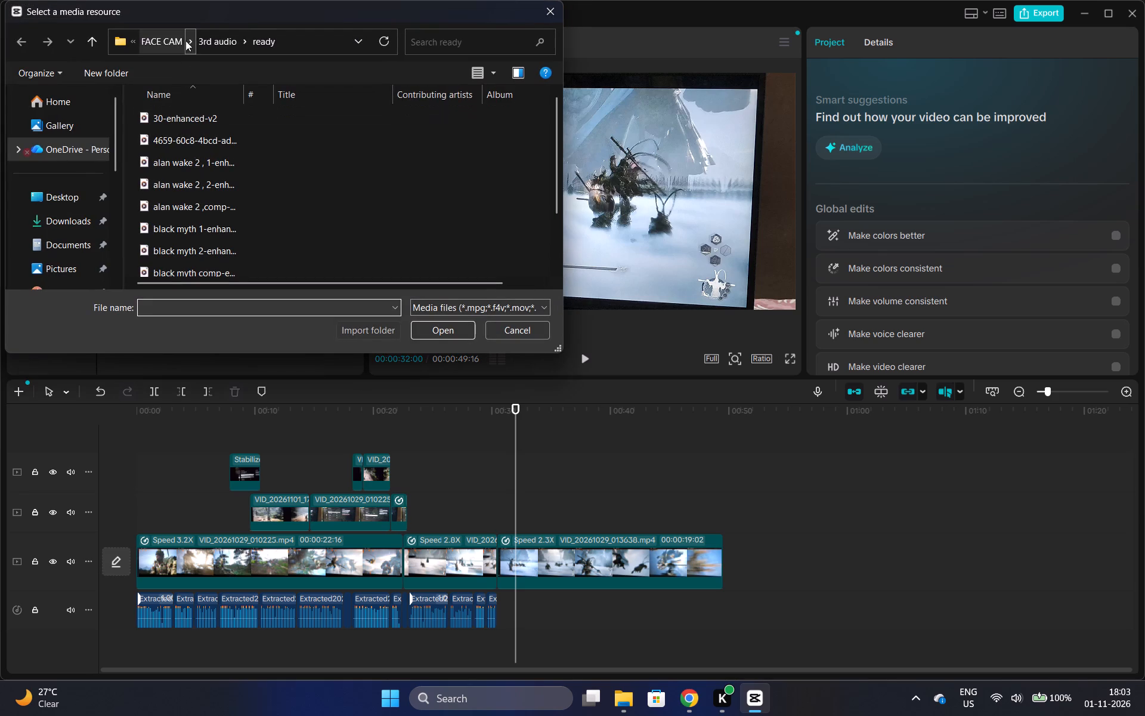
left_click(250, 246)
left_click(441, 336)
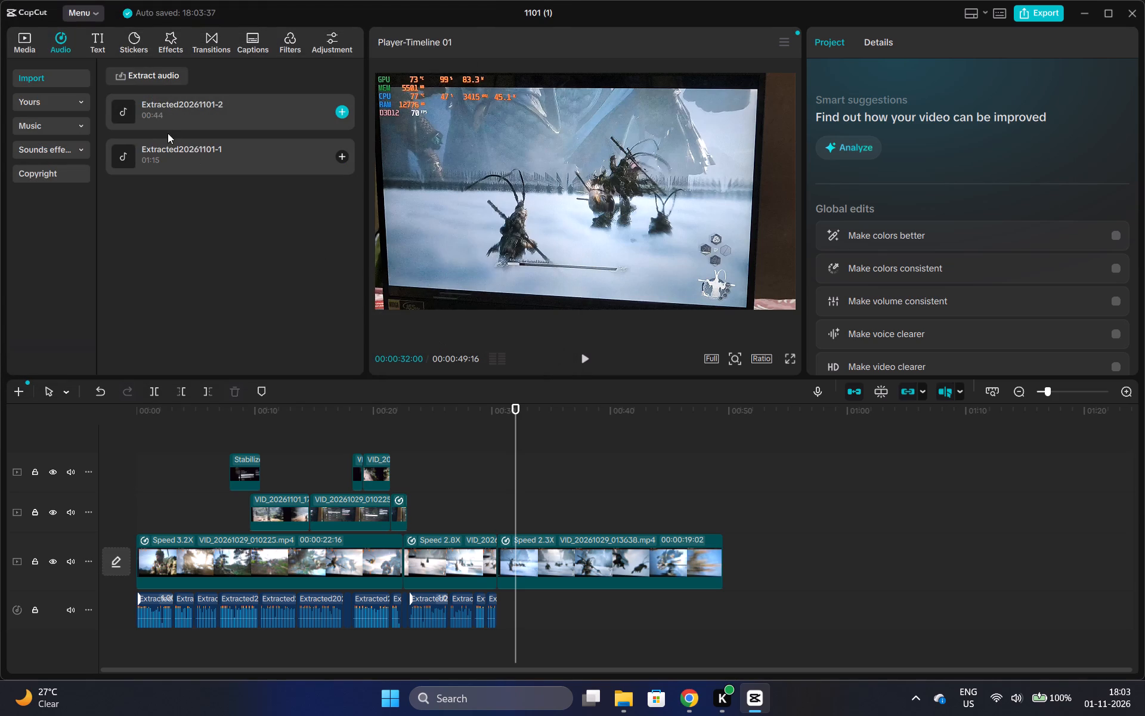
left_click_drag(159, 100, 572, 606)
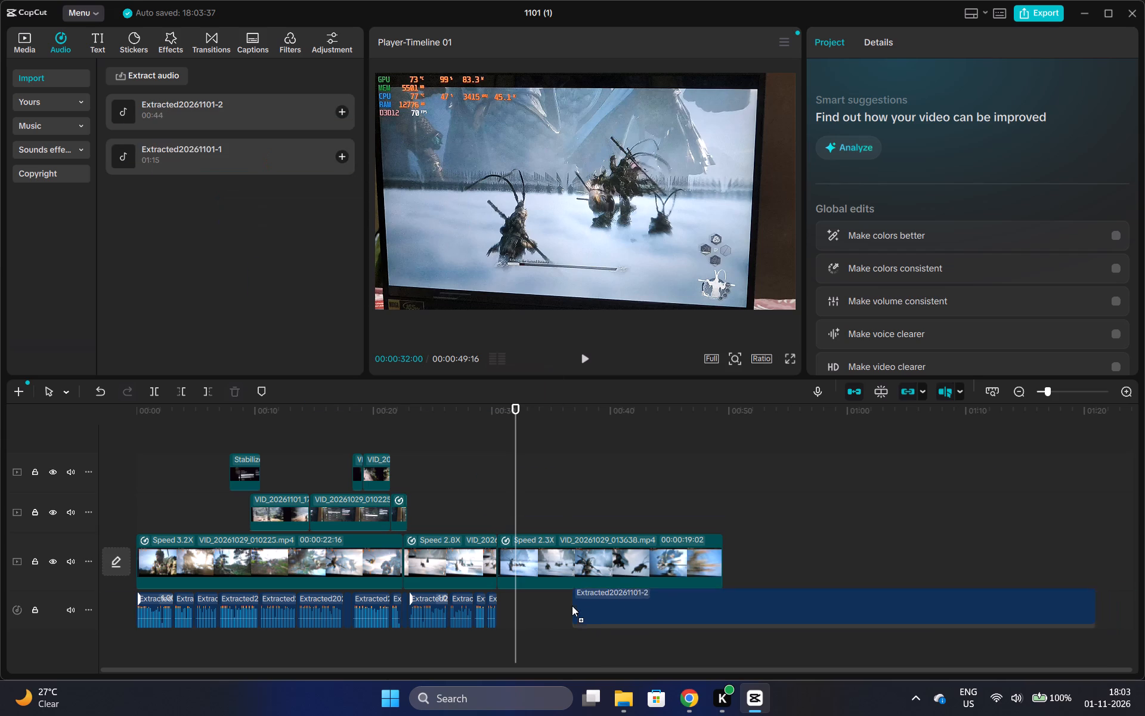
left_click_drag(572, 606, 565, 604)
Play the new voiceover from about 00:00:43 and trim off its silent beginning up to 00:00:43:10.
left_click(650, 585)
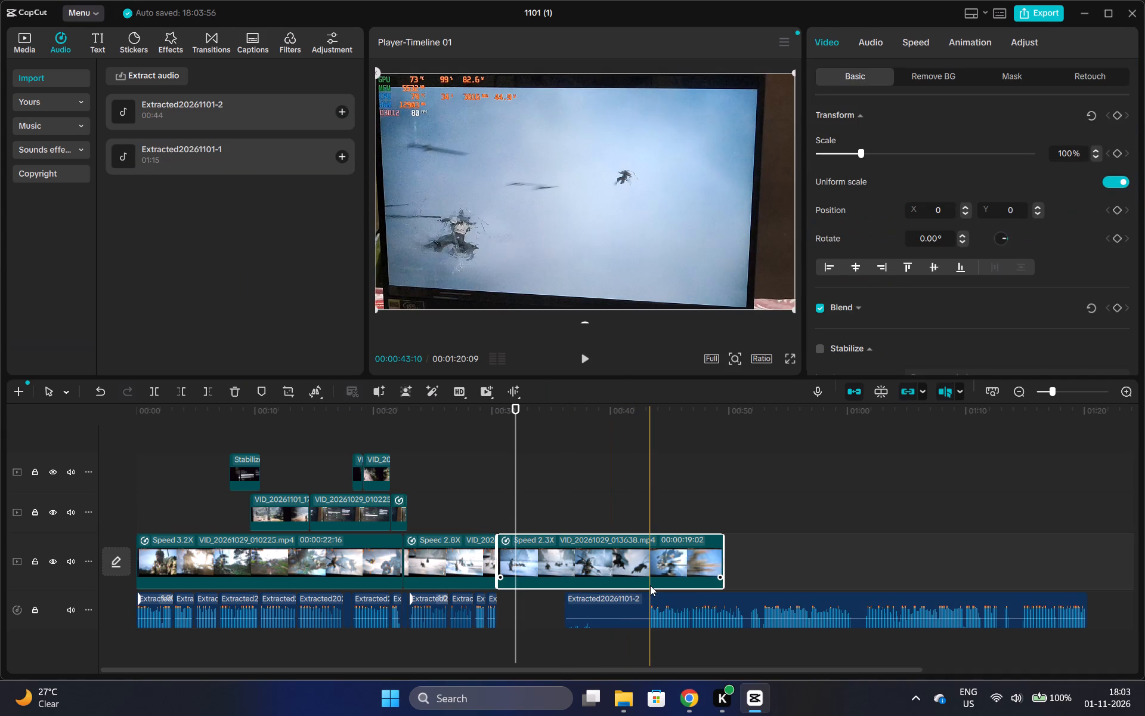
key("space")
key("space")
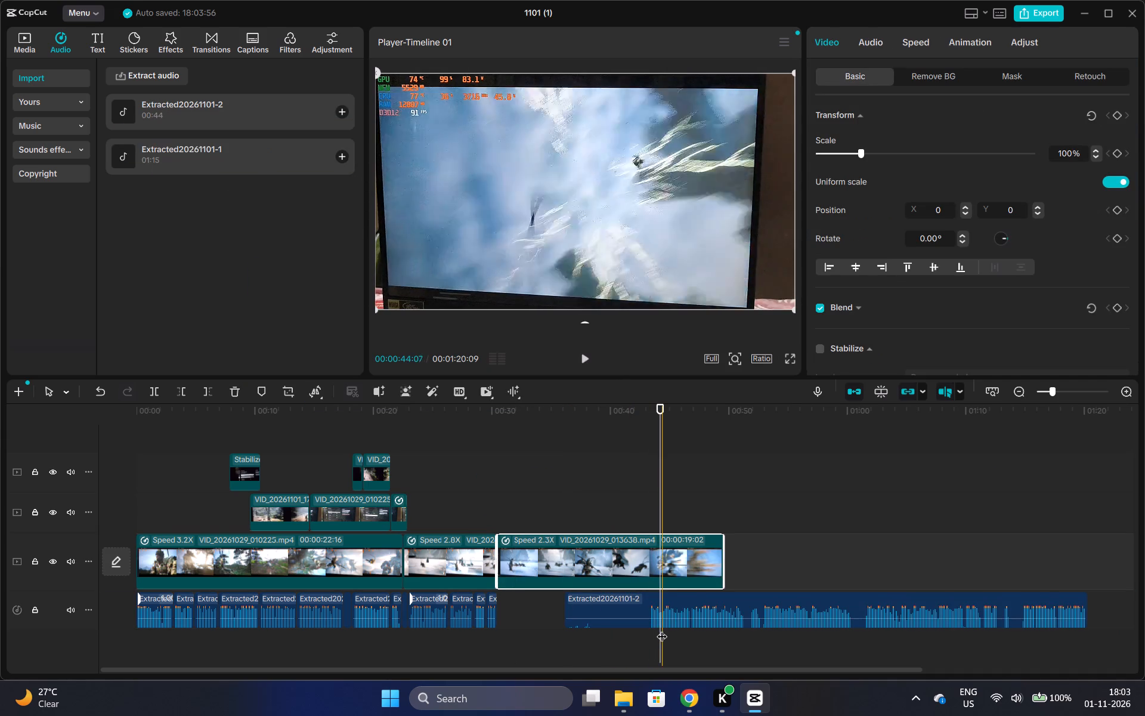
left_click(650, 613)
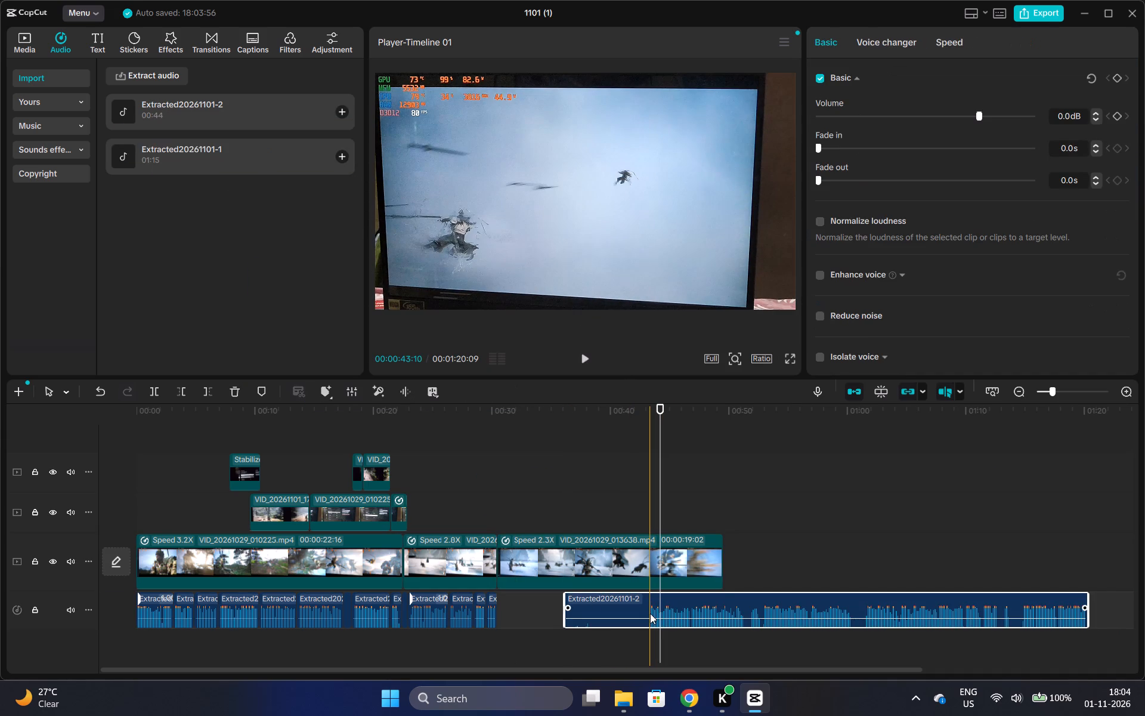
key("q")
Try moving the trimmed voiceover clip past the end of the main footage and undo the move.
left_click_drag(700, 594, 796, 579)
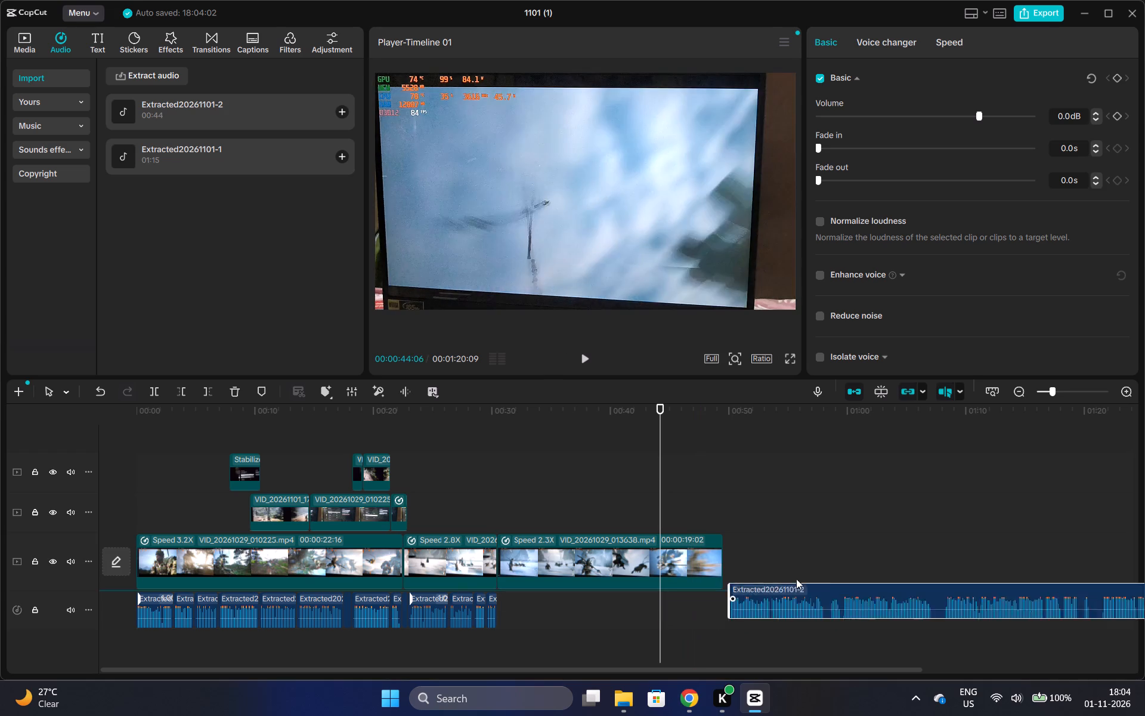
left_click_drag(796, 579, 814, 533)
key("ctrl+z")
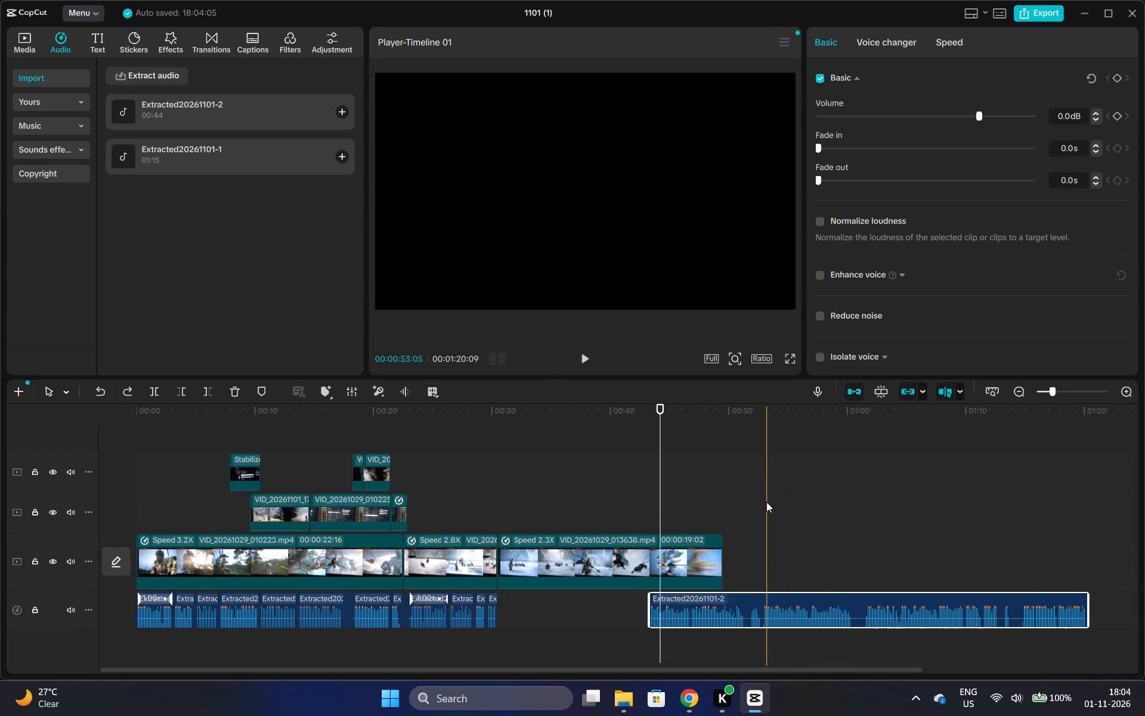
Move the trimmed voiceover clip to about 00:01:01 on its own separate audio track.
left_click_drag(692, 604, 901, 556)
left_click(841, 545)
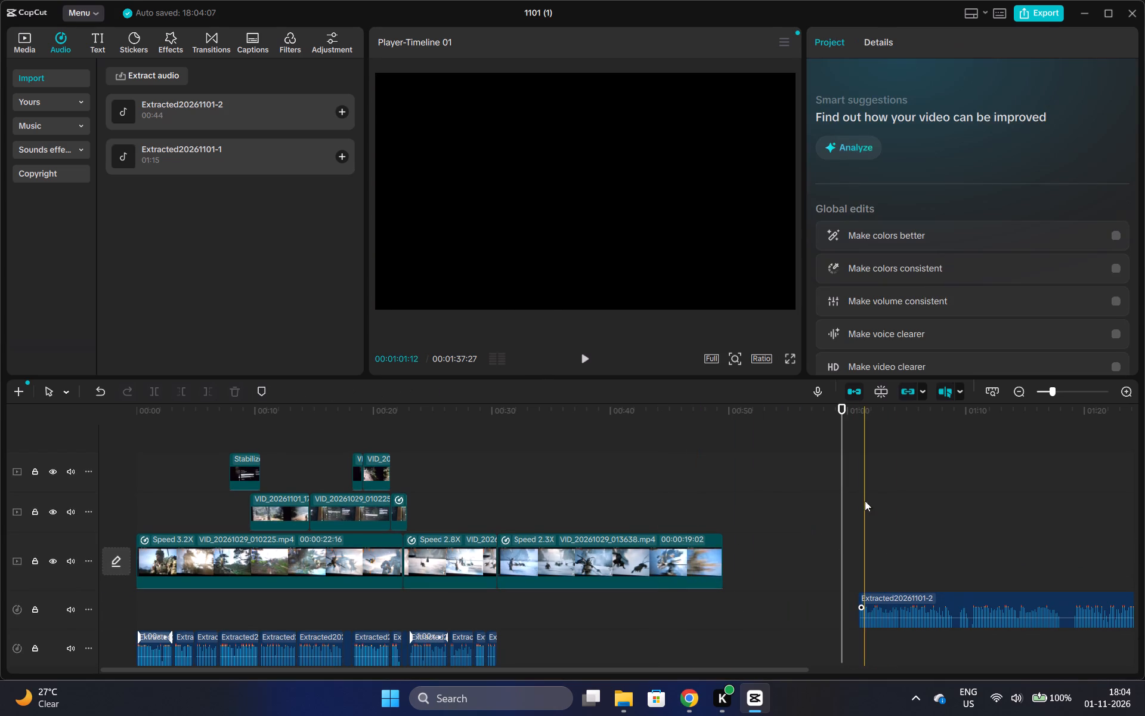
left_click(864, 487)
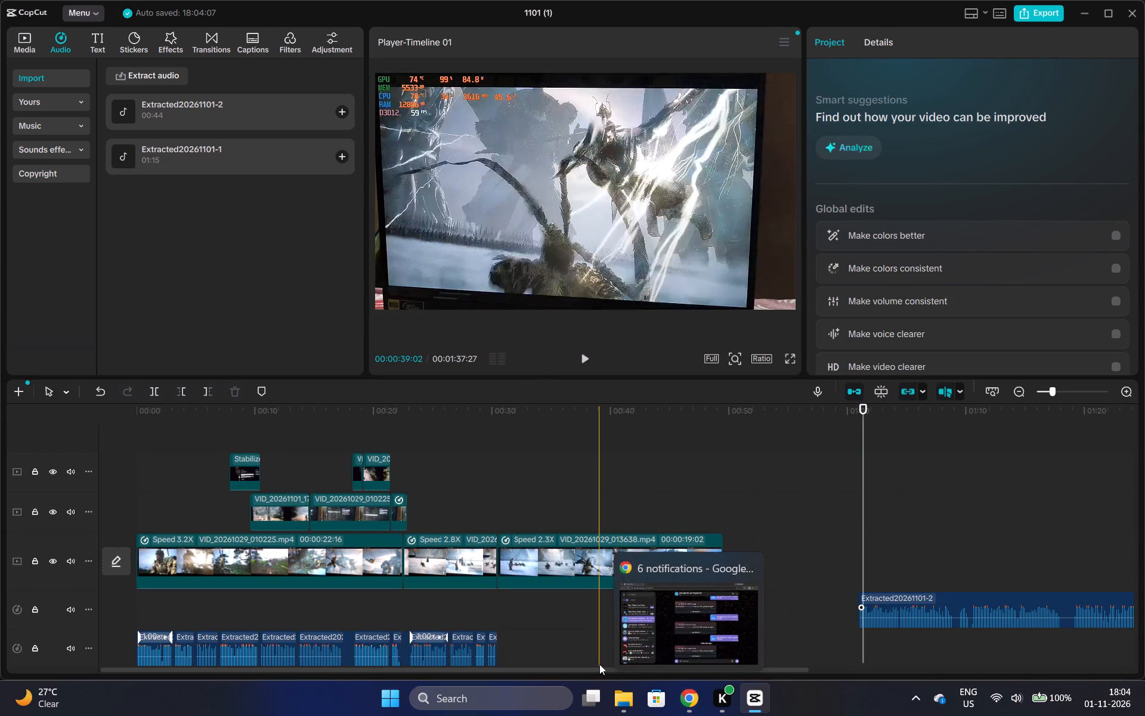
Play the voiceover from its start, cut out the silent pause at about 00:01:09, and close the gap.
left_click_drag(589, 665, 624, 668)
left_click_drag(636, 671, 878, 659)
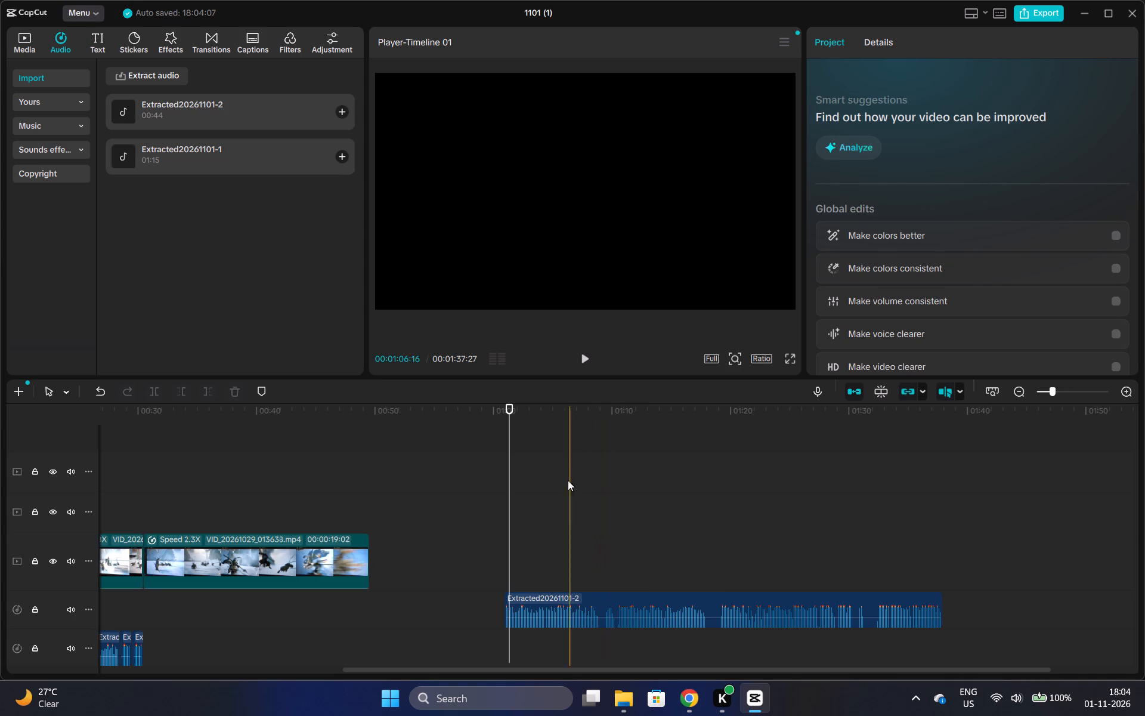
left_click(506, 408)
key("space")
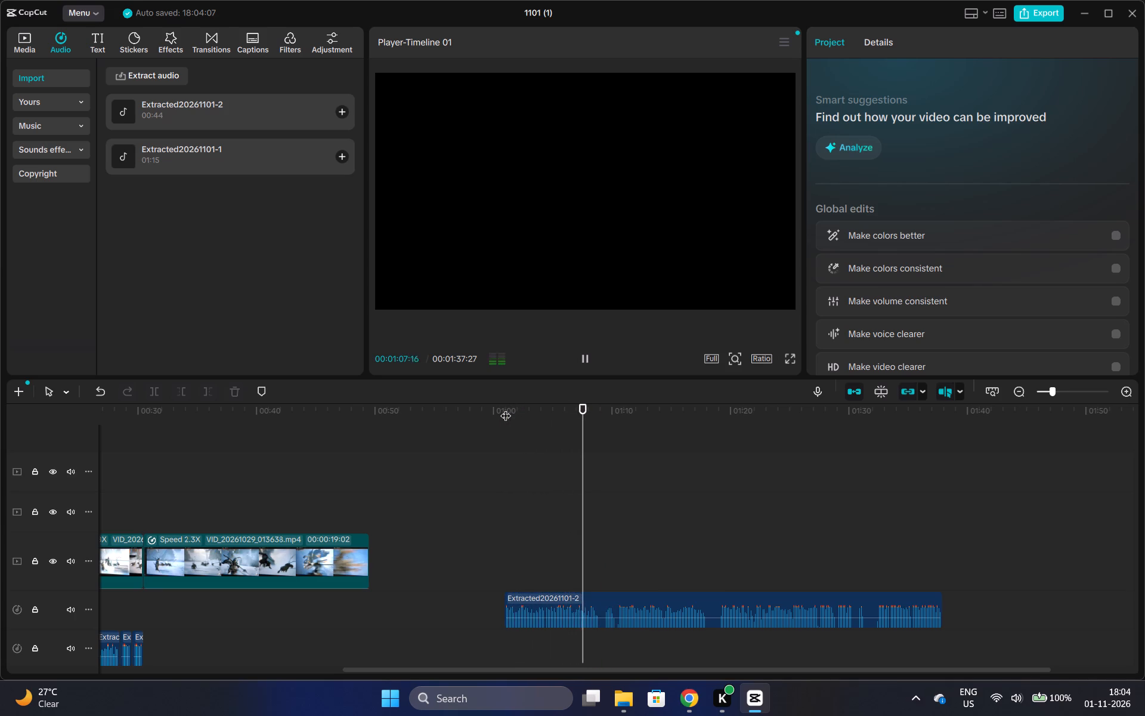
key("space")
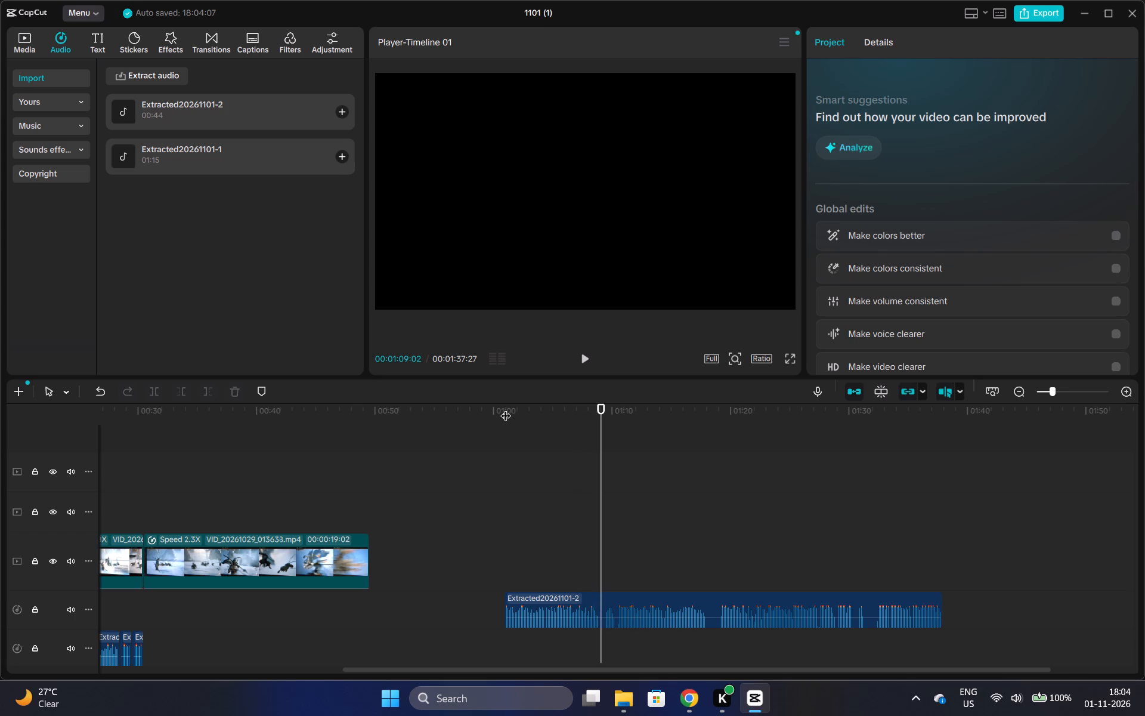
double_click(1124, 388)
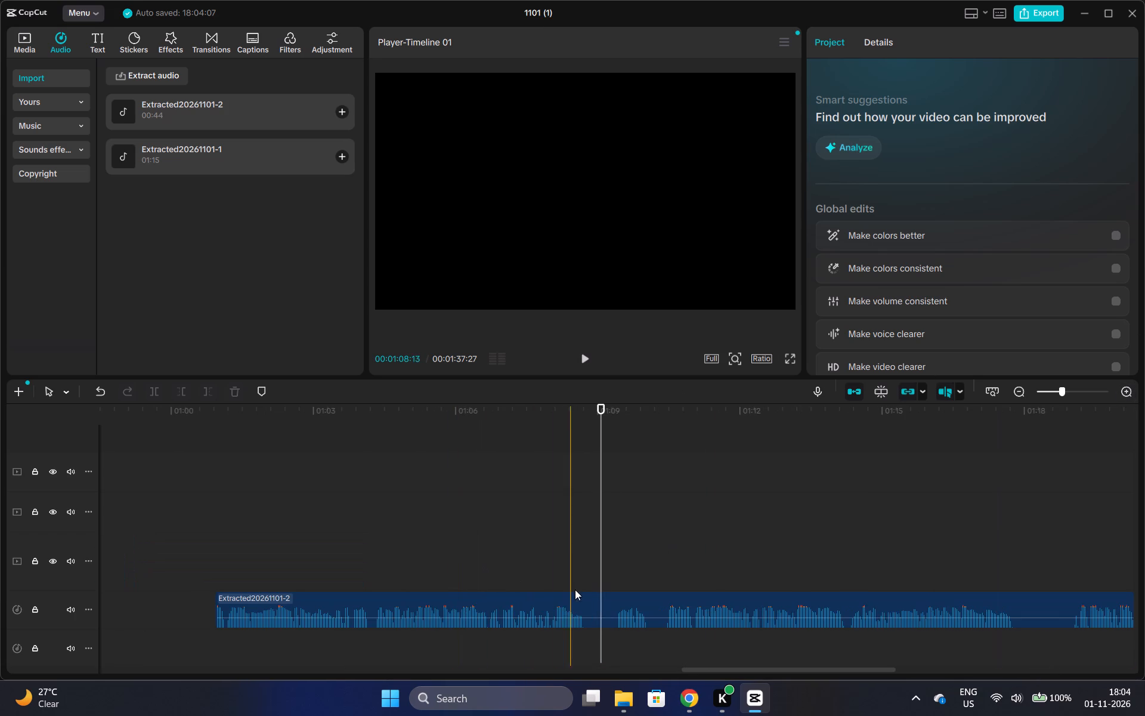
left_click(590, 606)
key("ctrl+b")
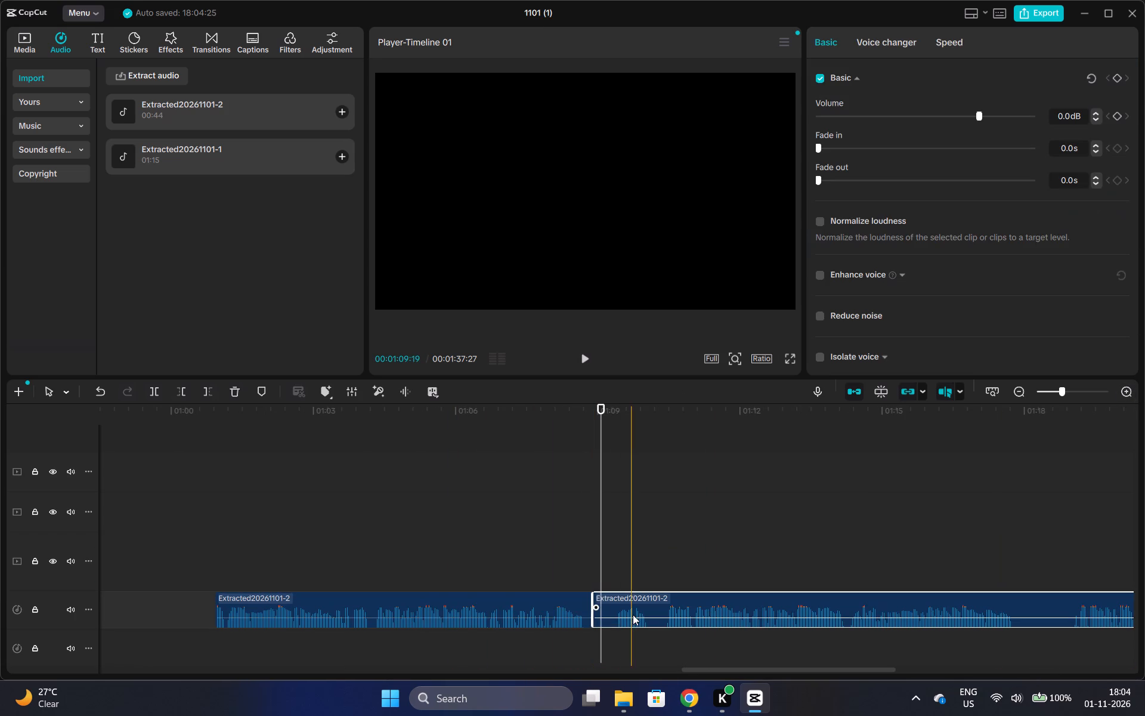
key("ctrl+b")
left_click(603, 603)
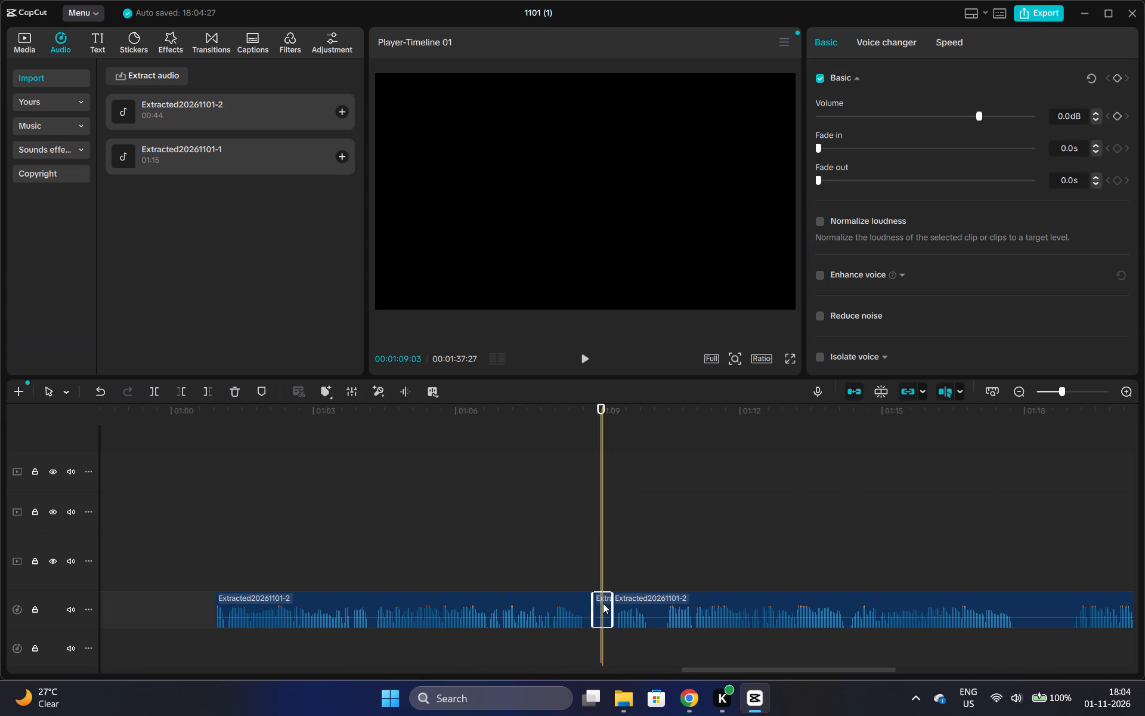
key("ctrl+x")
left_click_drag(640, 601, 621, 597)
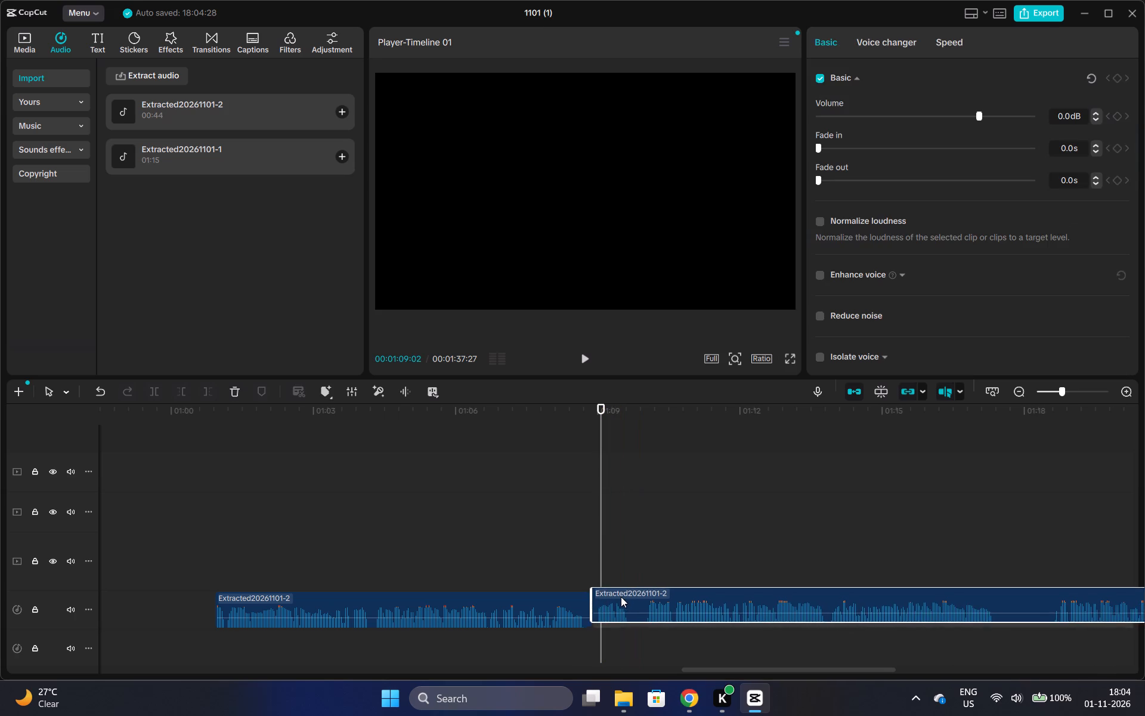
left_click_drag(621, 597, 623, 601)
Play the voiceover join, trim the second piece's start to about 00:01:10, and move it back against the first piece.
left_click(574, 547)
key("space")
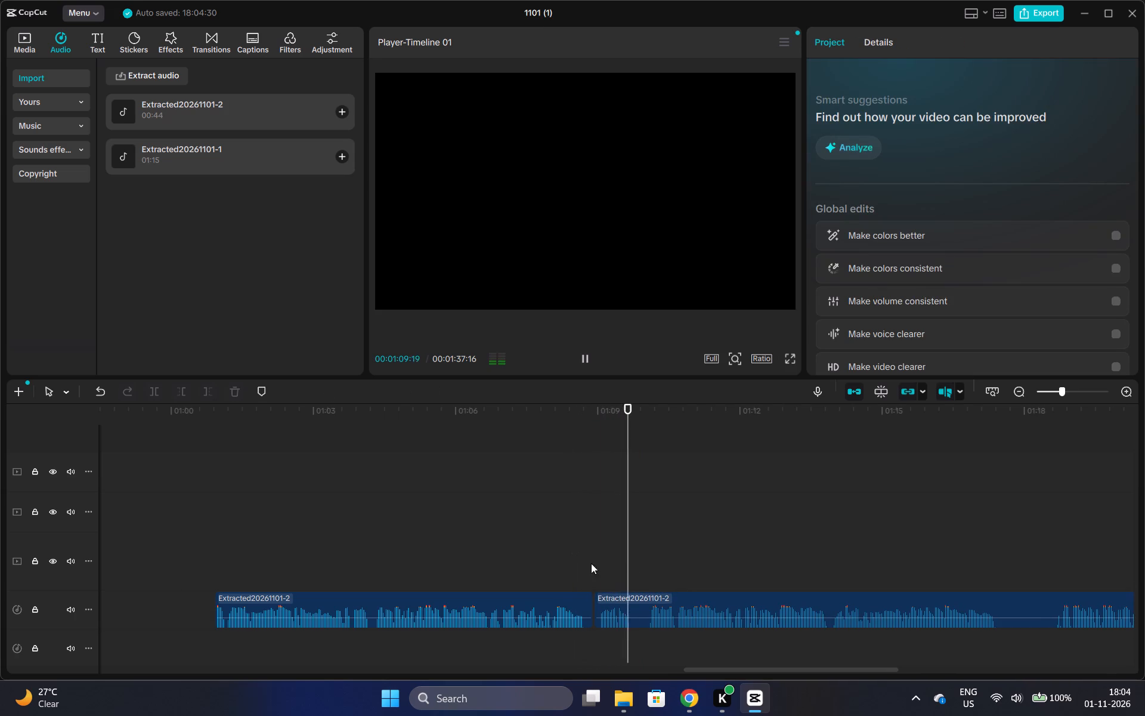
key("space")
key("space")
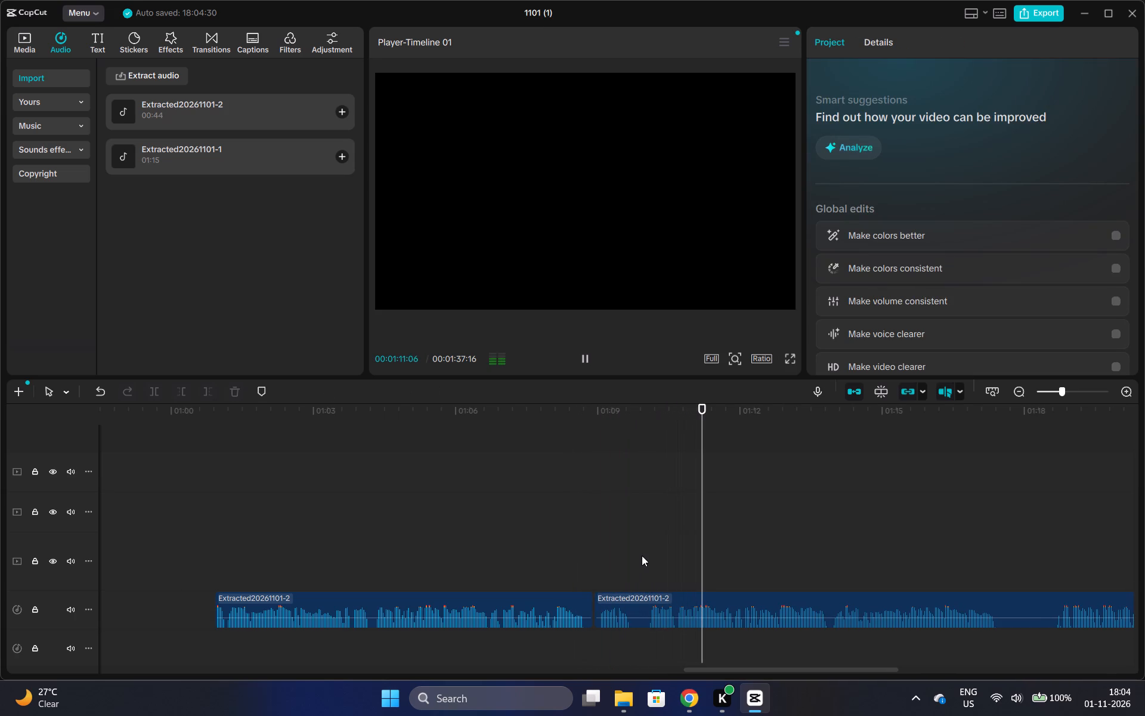
key("space")
left_click(646, 621)
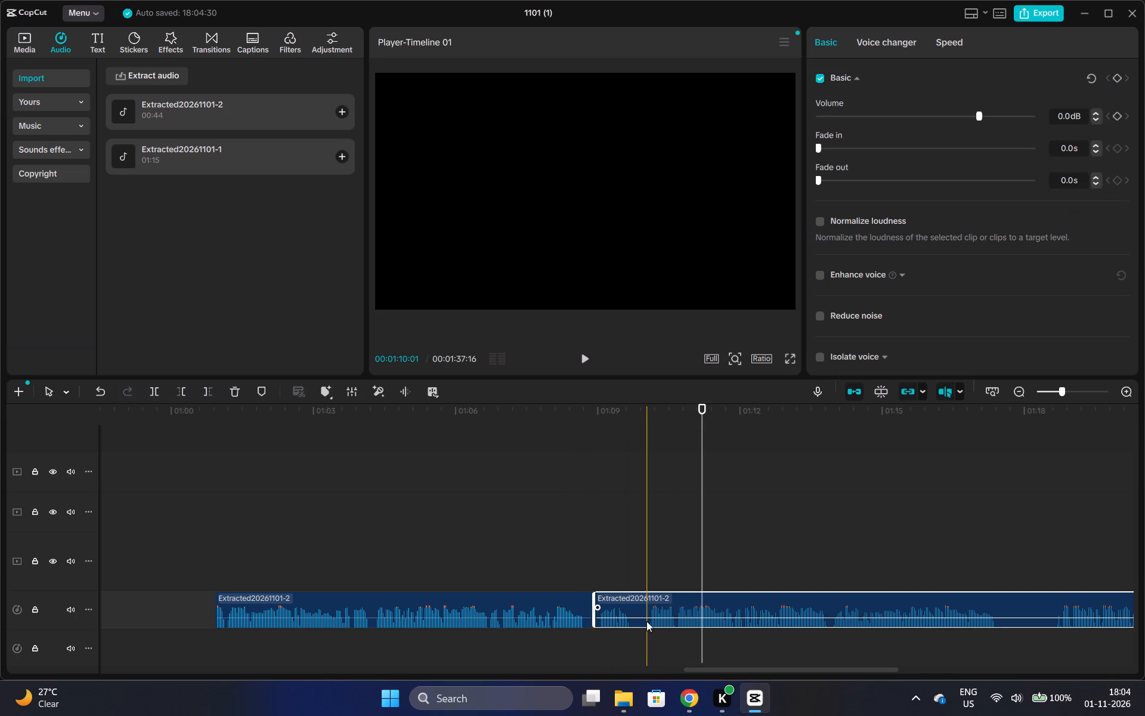
key("q")
left_click_drag(663, 599, 614, 600)
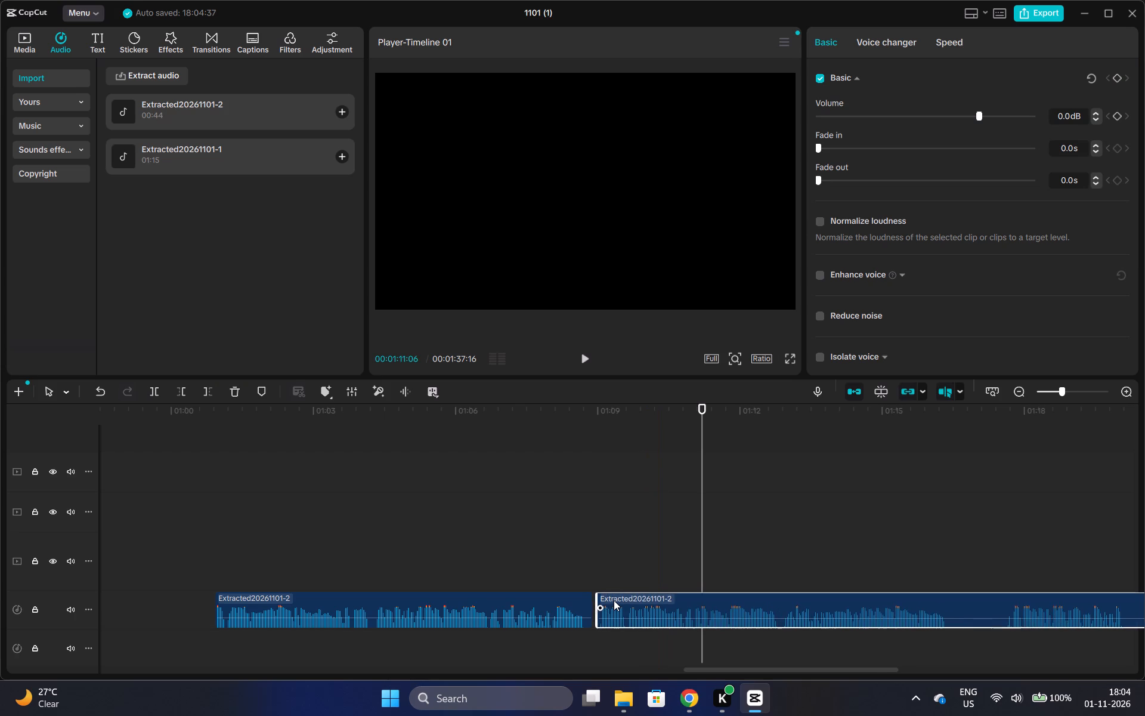
left_click_drag(614, 600, 609, 601)
Replay the join, trim the first voiceover piece's end to about 00:01:08:23, and close the gap with the second piece.
left_click(564, 527)
key("space")
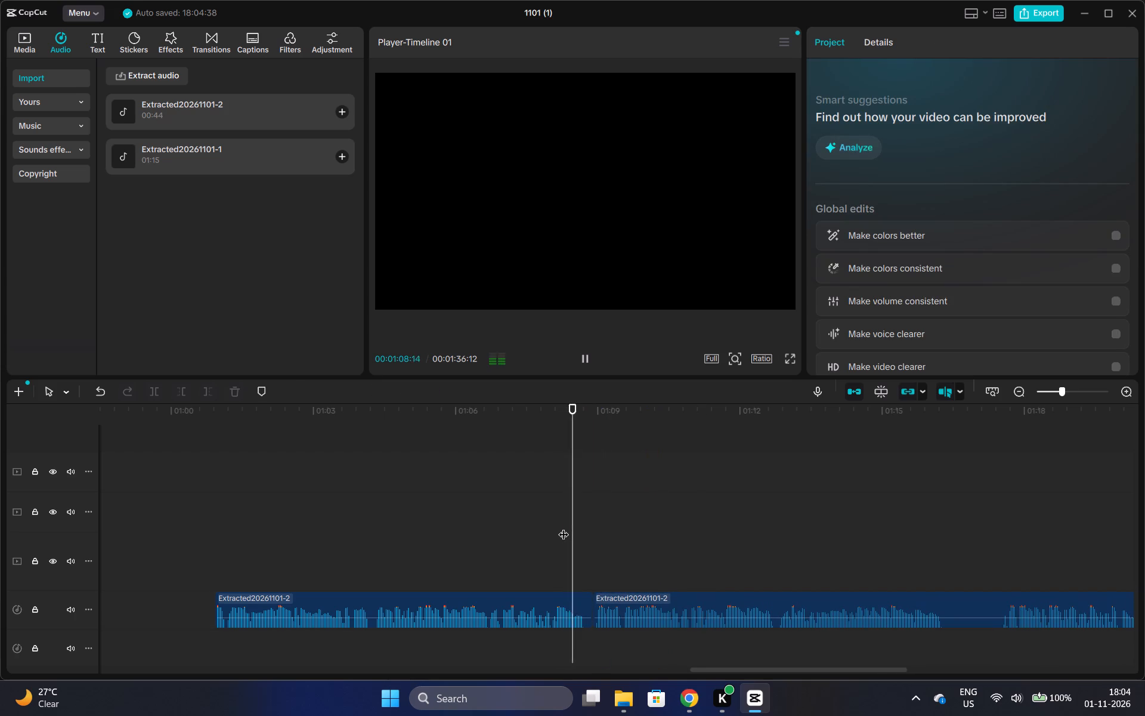
key("space")
left_click(587, 612)
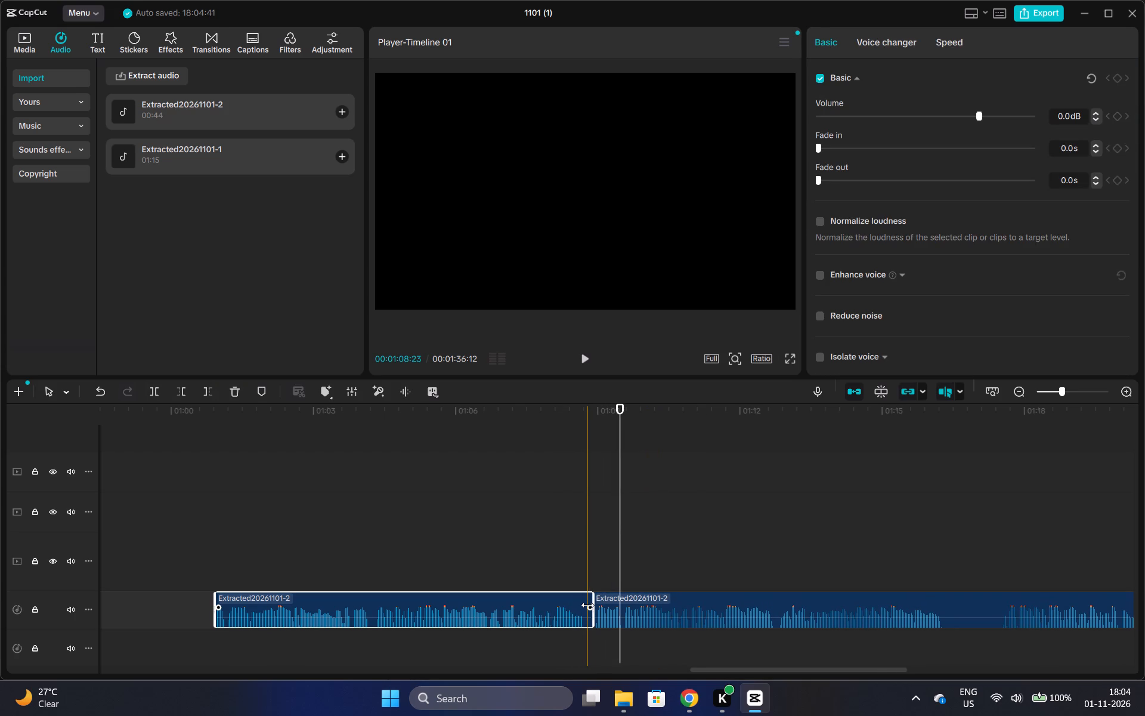
key("w")
left_click_drag(605, 598, 599, 597)
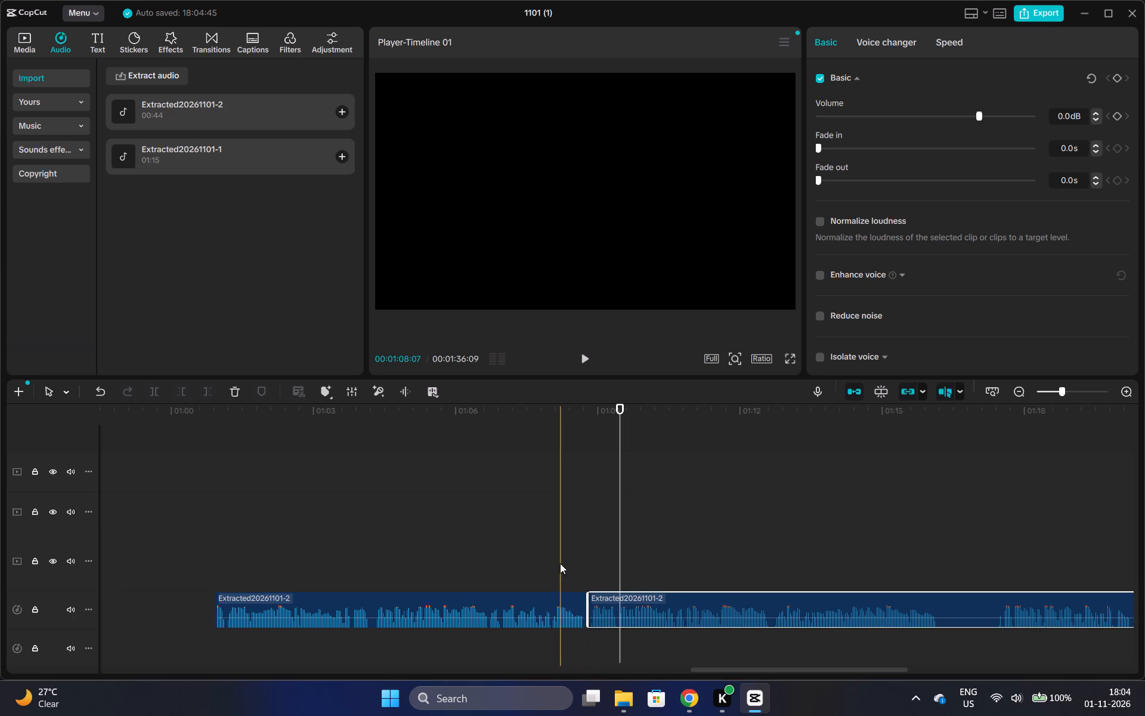
Replay the join and reposition the second voiceover piece directly after the first on the same audio track.
left_click(560, 559)
key("space")
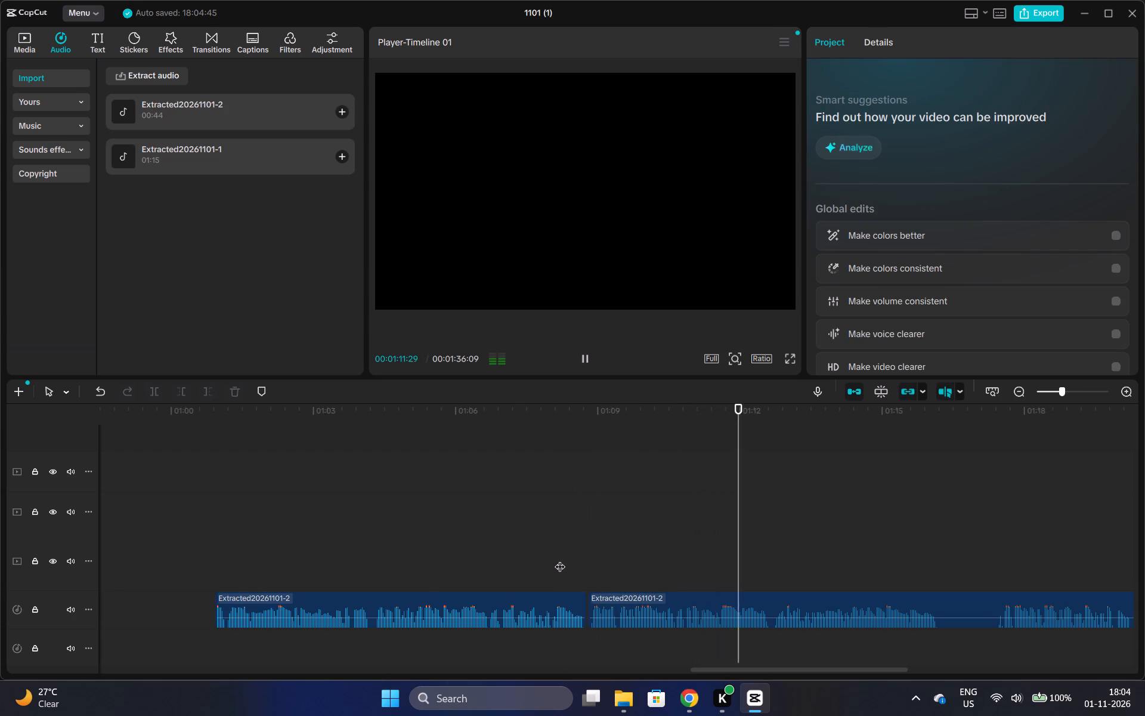
key("space")
left_click(618, 597)
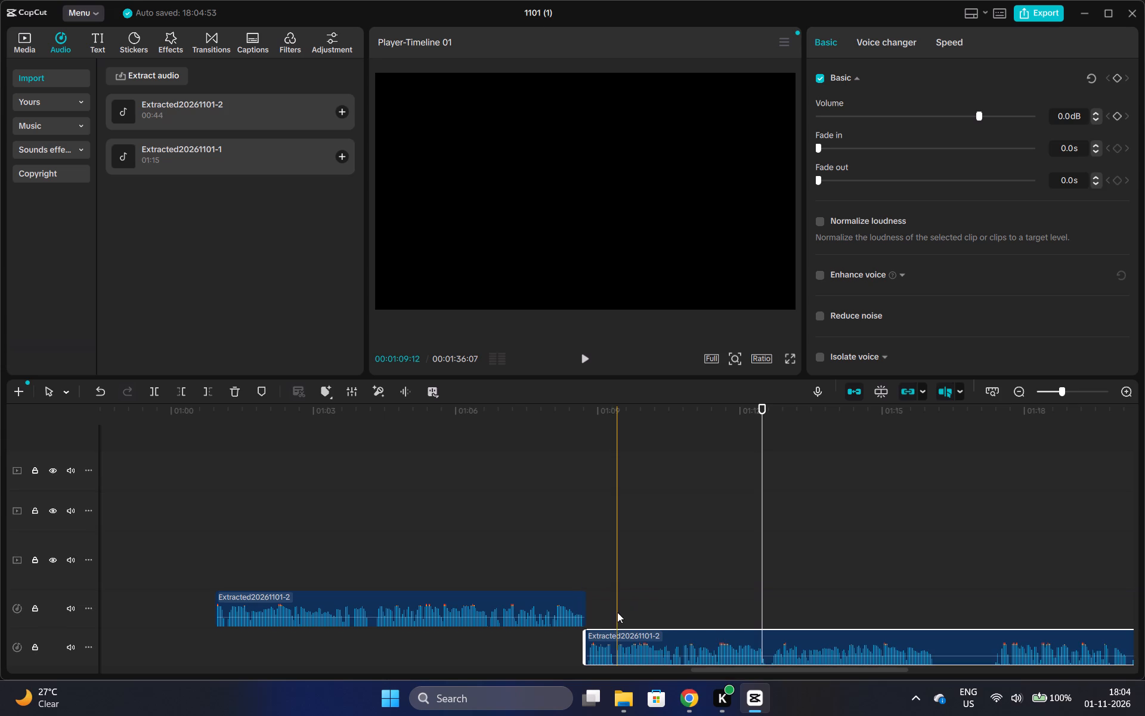
left_click_drag(621, 635, 620, 598)
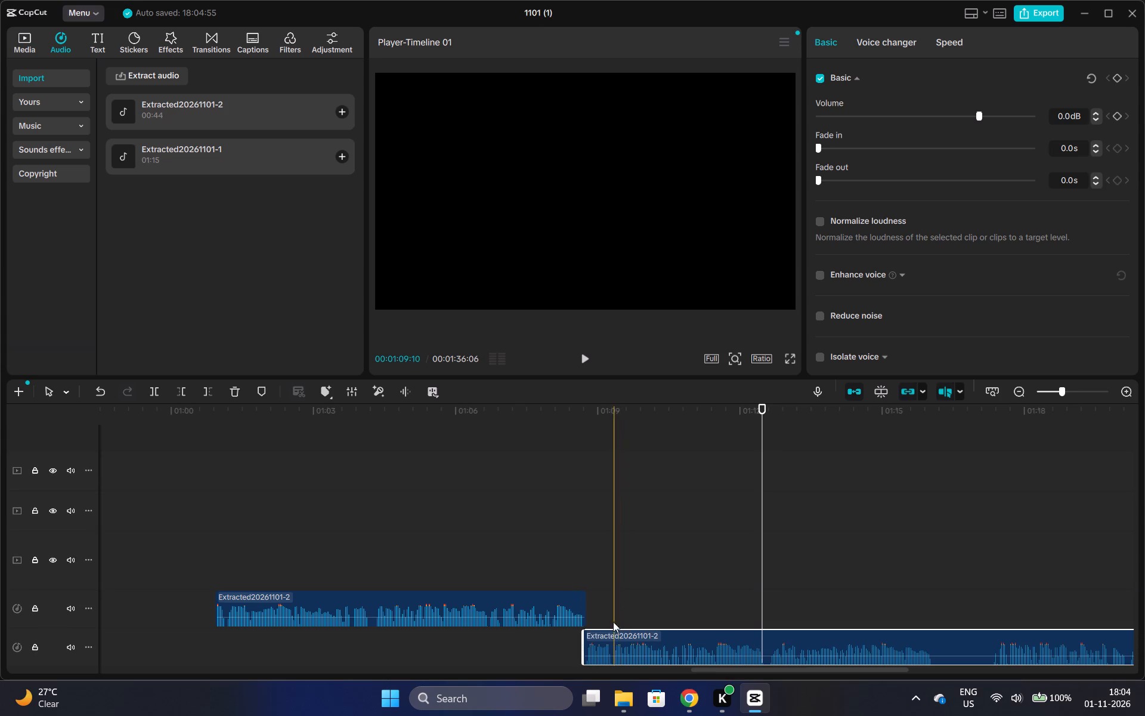
left_click_drag(613, 628, 636, 613)
left_click_drag(637, 629, 644, 602)
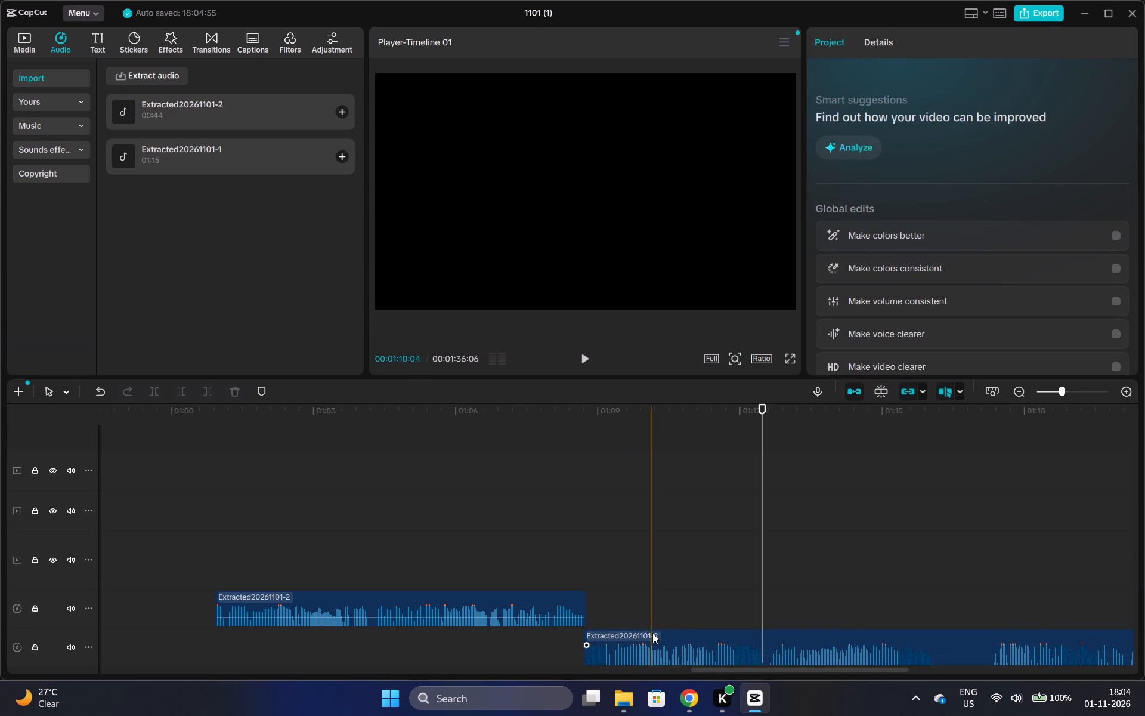
left_click_drag(655, 634, 655, 593)
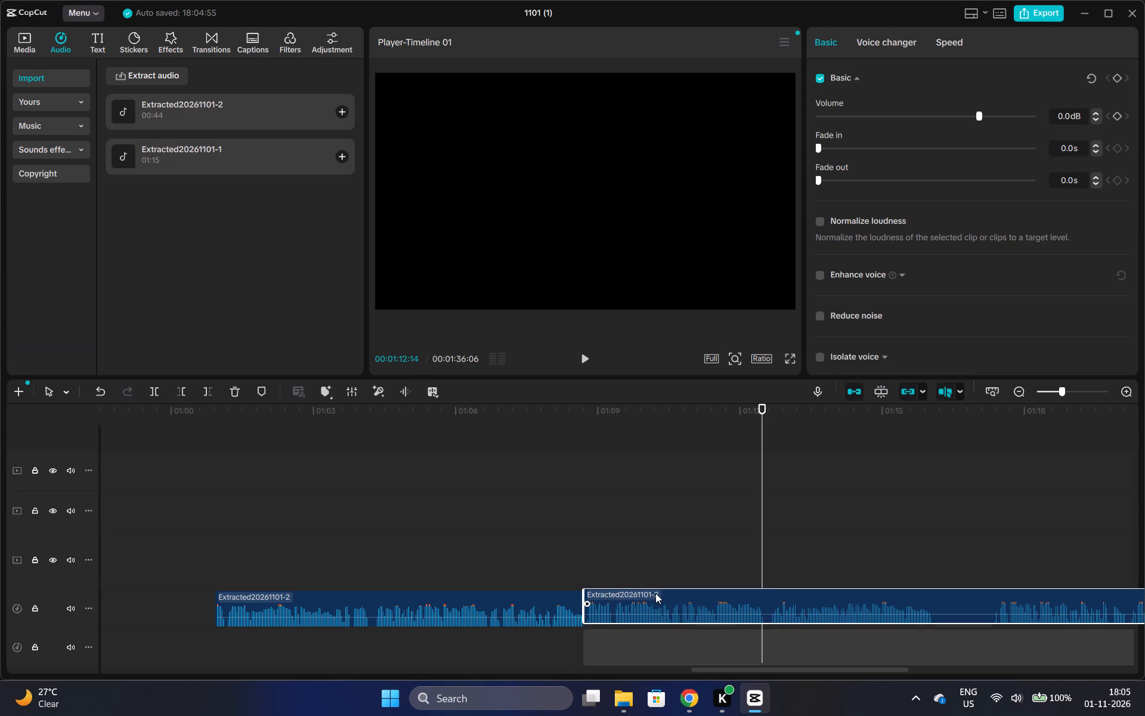
left_click_drag(655, 593, 658, 593)
Replay the voiceover join, trim the second piece's start to about 00:01:08:24, and move it back against the first piece.
left_click(583, 530)
key("space")
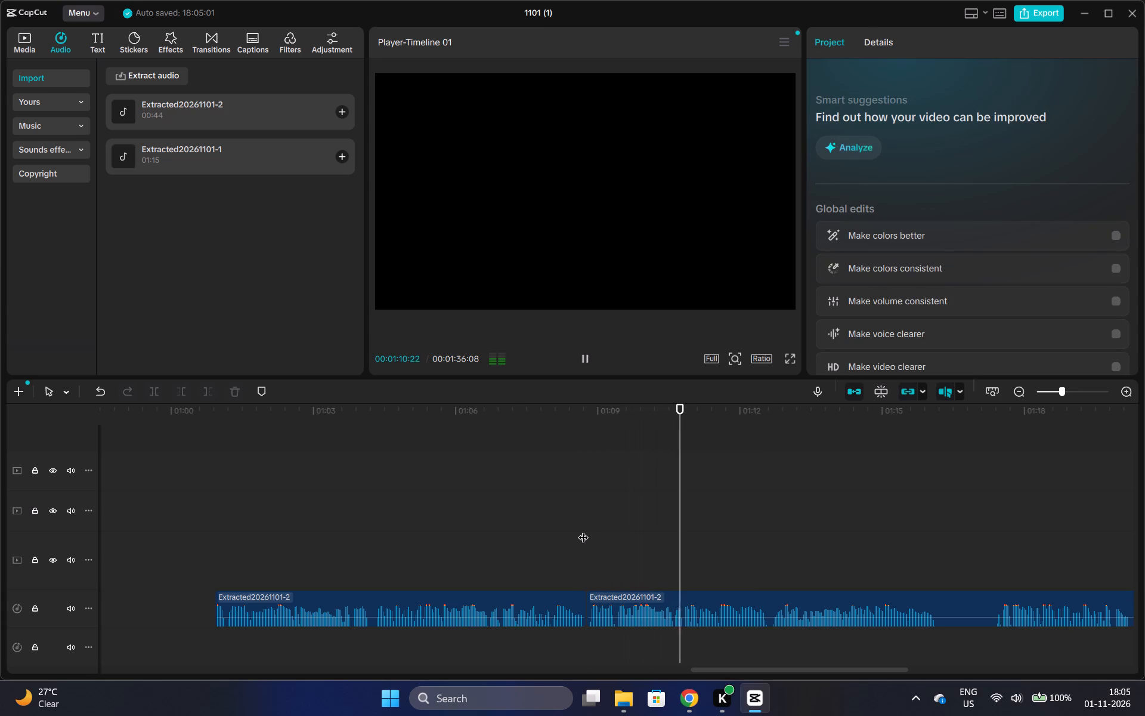
key("space")
double_click(1131, 392)
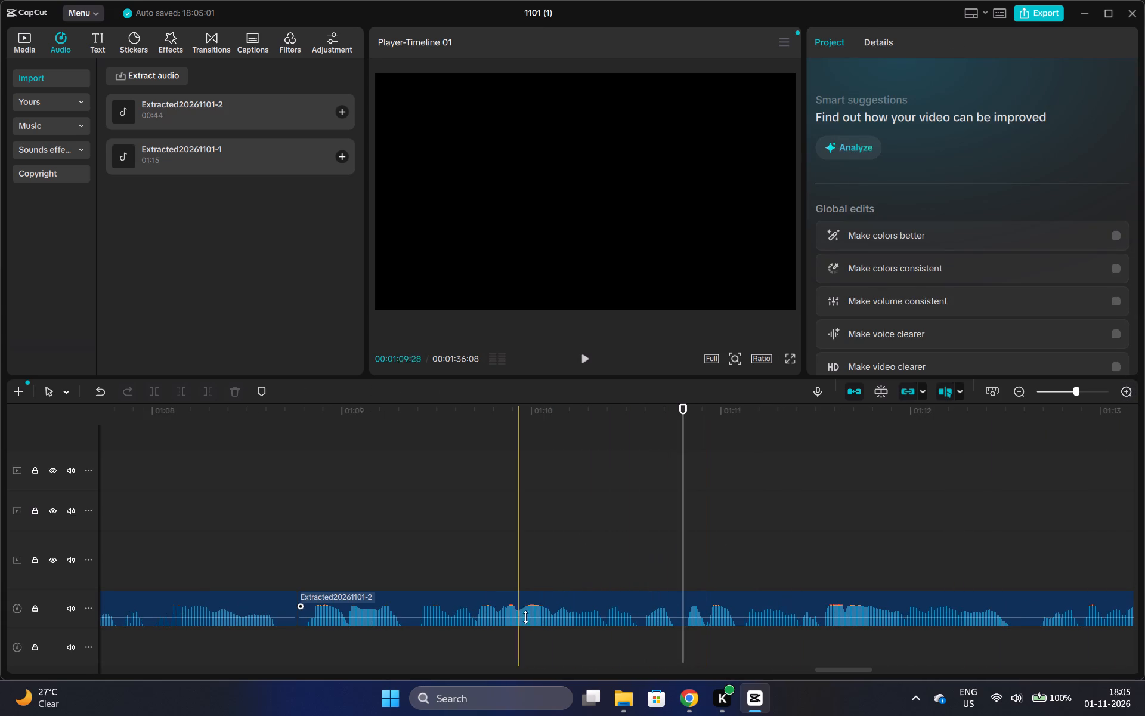
left_click_drag(837, 670, 815, 675)
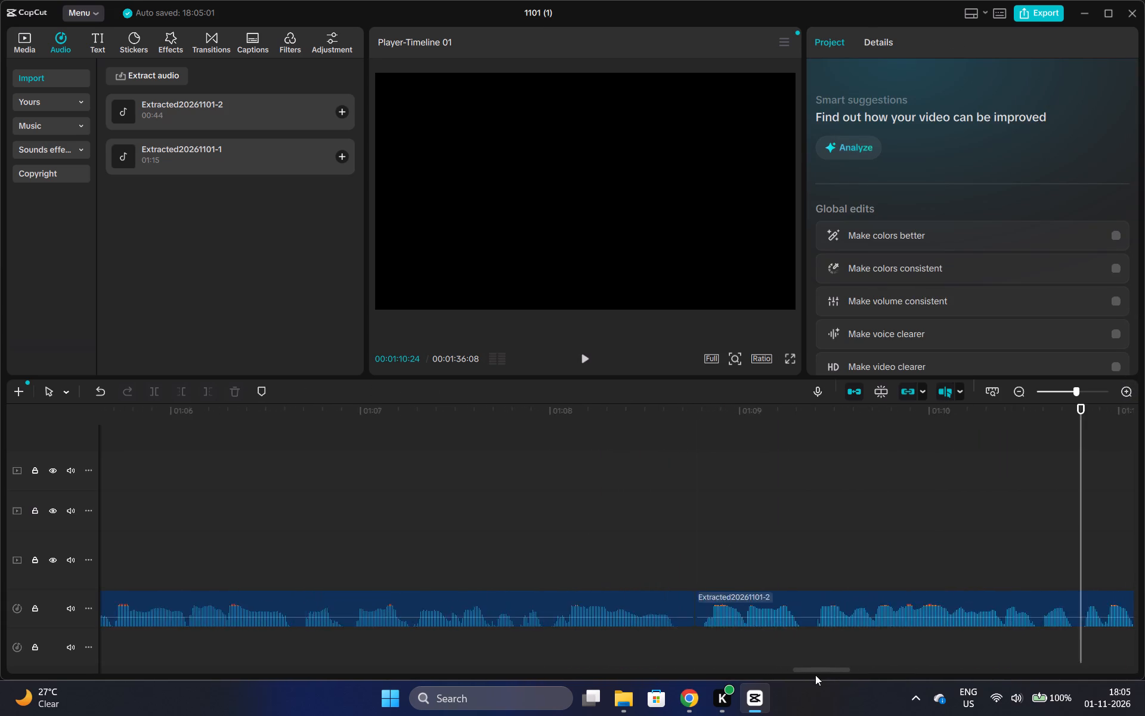
left_click_drag(815, 675, 823, 676)
left_click(677, 615)
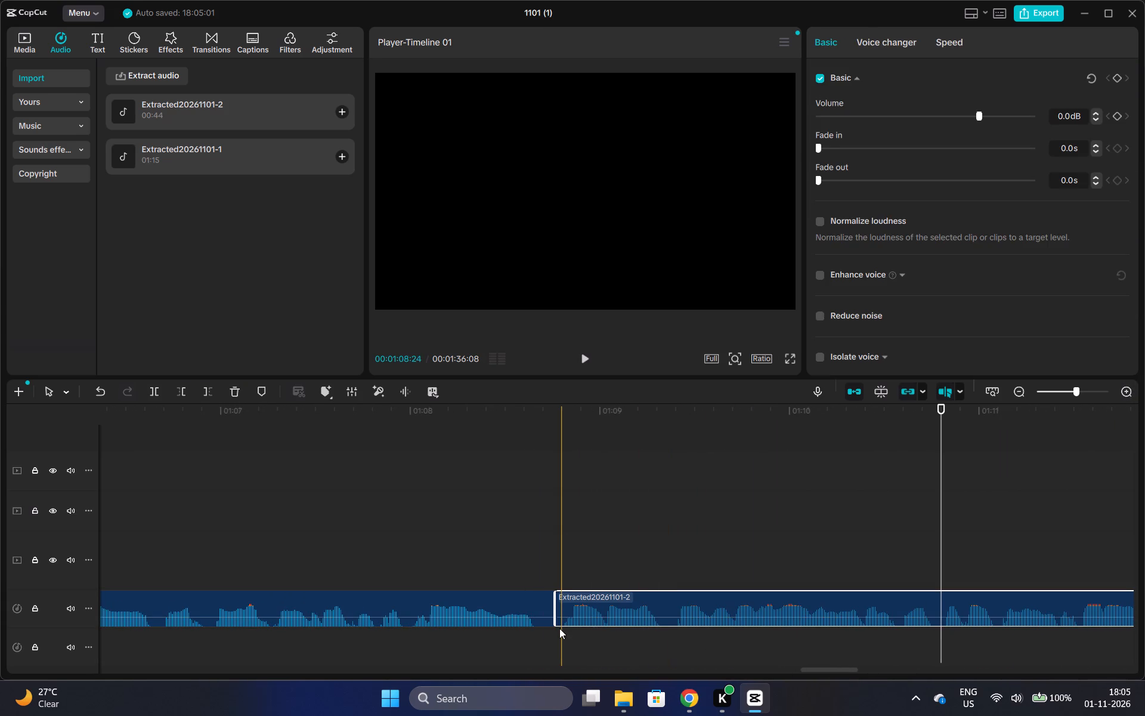
key("q")
left_click_drag(589, 594, 580, 594)
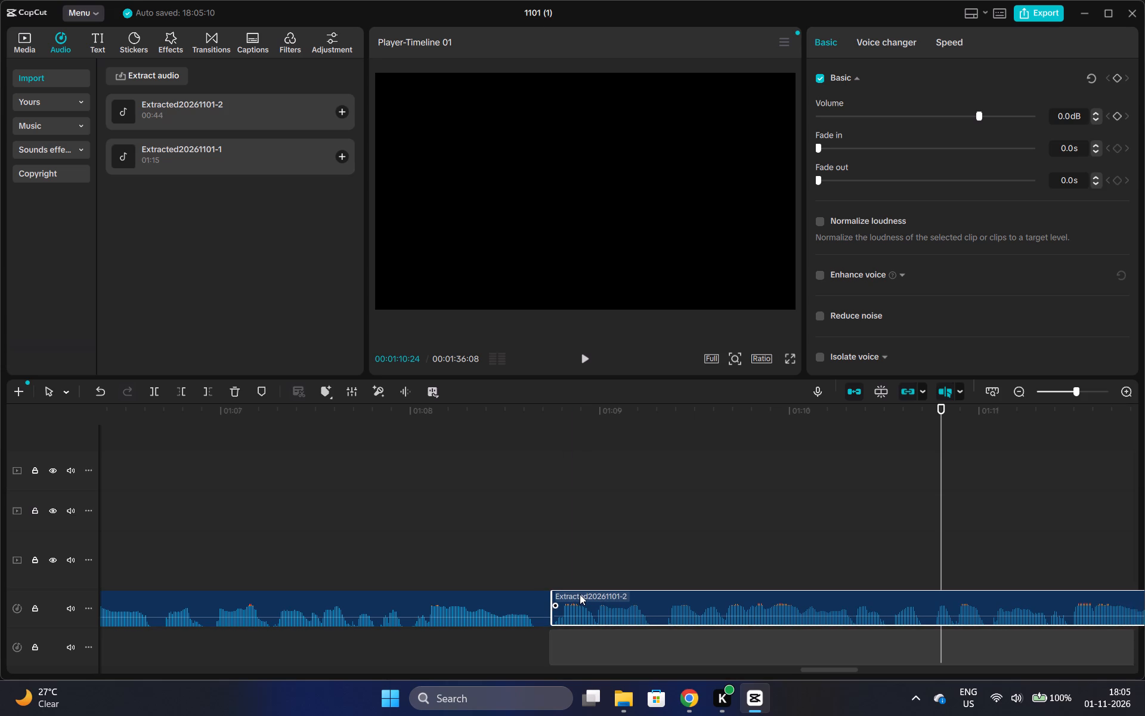
left_click_drag(580, 594, 581, 594)
Replay the join, cut out the very short gap in speech at about 00:01:09:10, and close the space with the following piece.
left_click(544, 529)
key("space")
key("space")
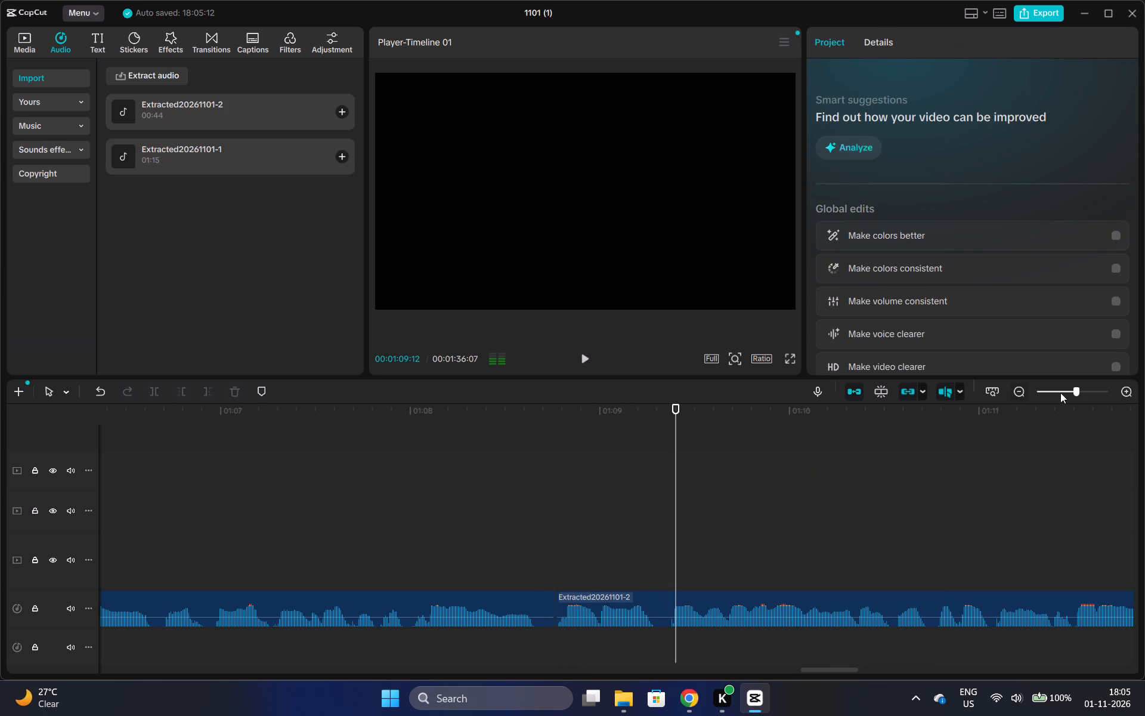
left_click(1010, 392)
left_click(1010, 392)
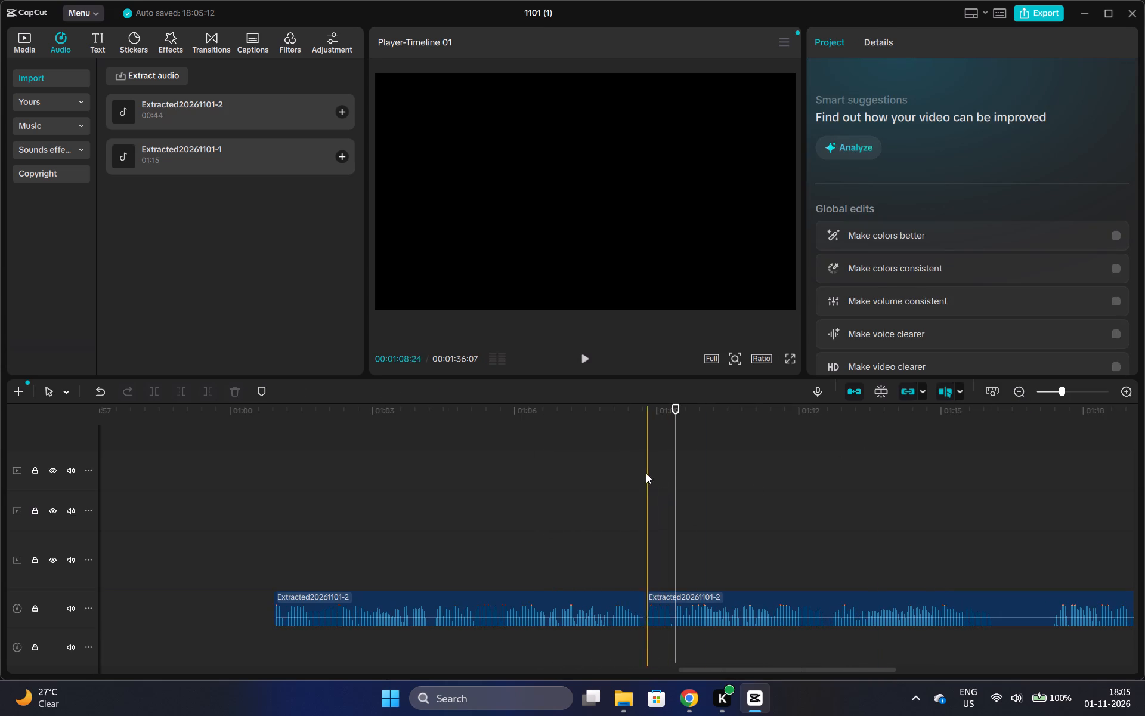
left_click(646, 473)
key("space")
key("space")
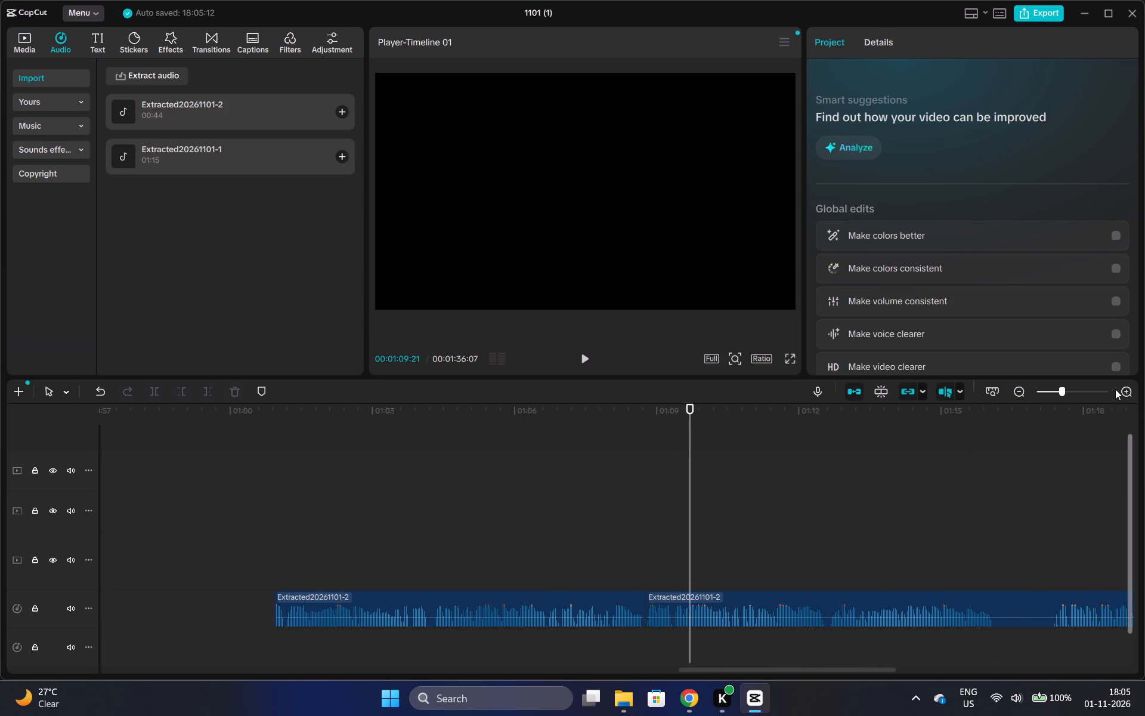
double_click(1118, 390)
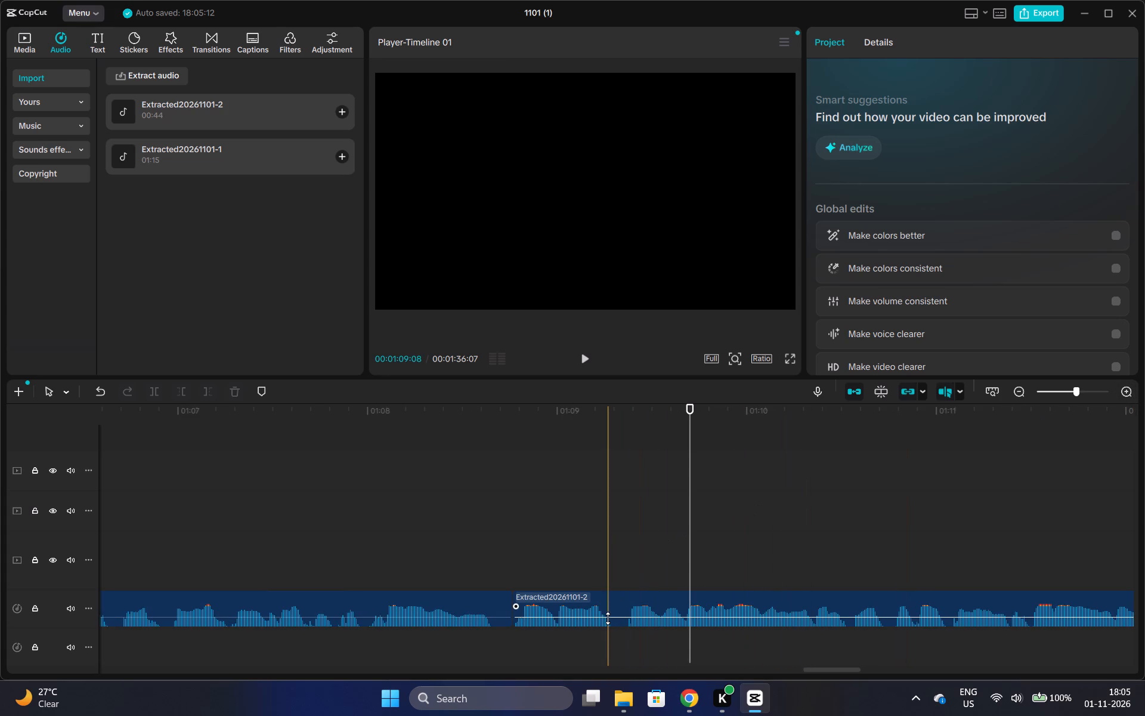
left_click(611, 615)
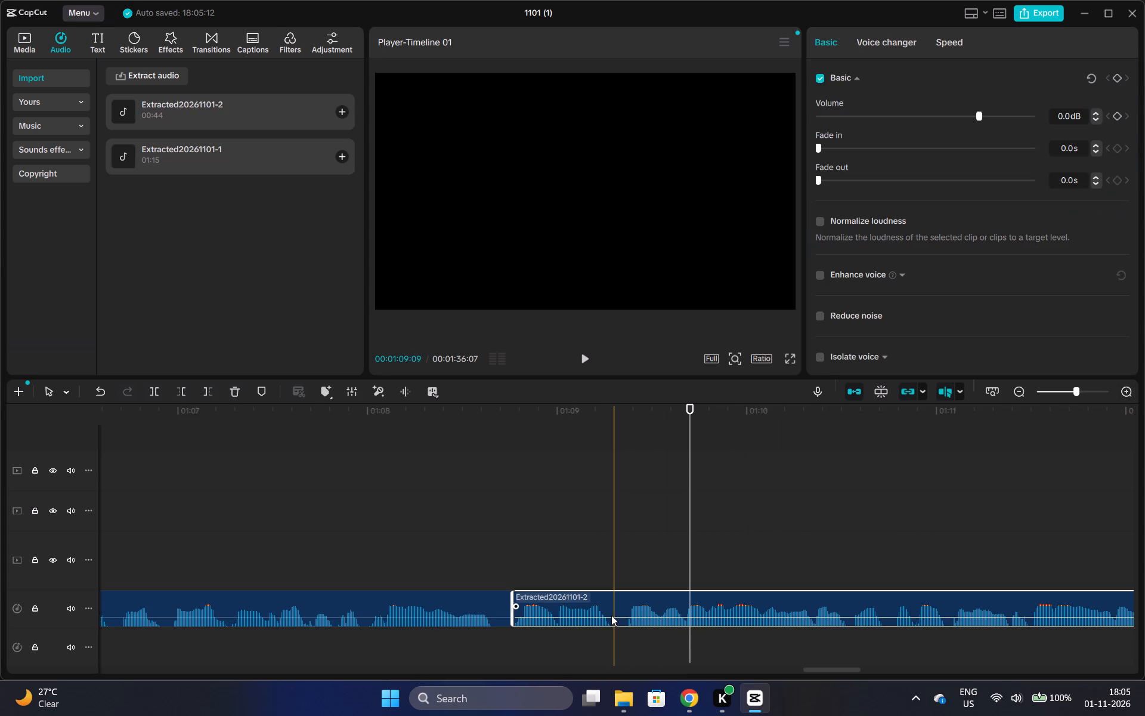
key("ctrl+b")
key("ctrl+b")
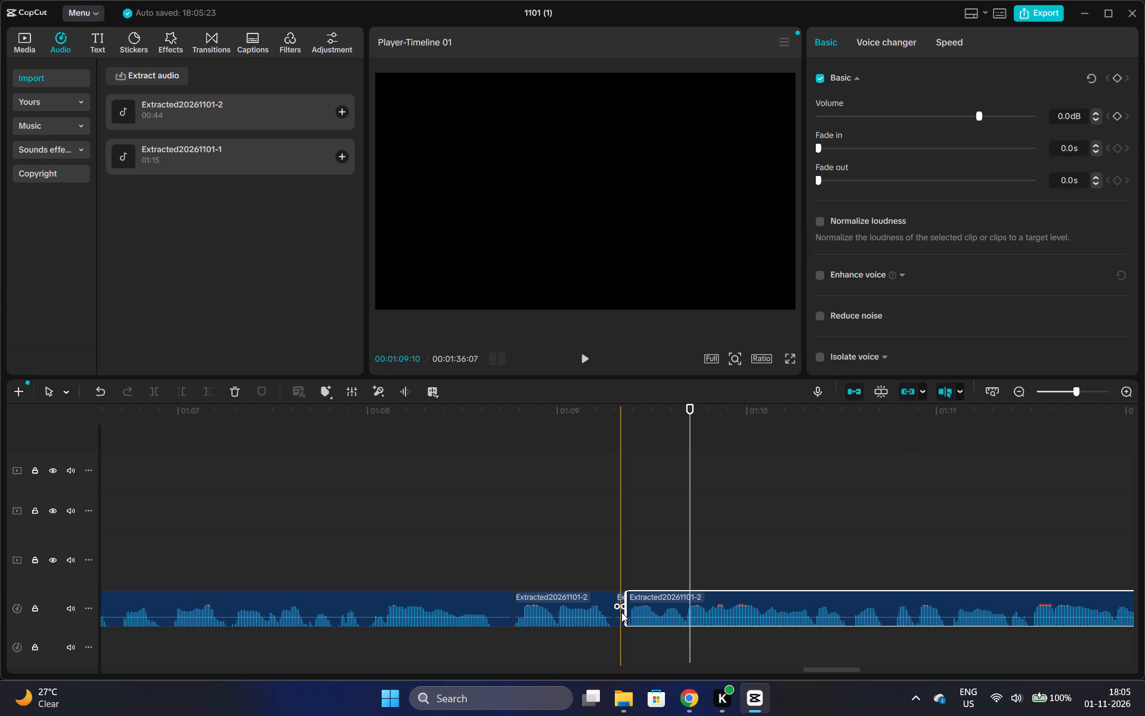
left_click(621, 608)
key("ctrl+x")
left_click_drag(638, 597, 625, 598)
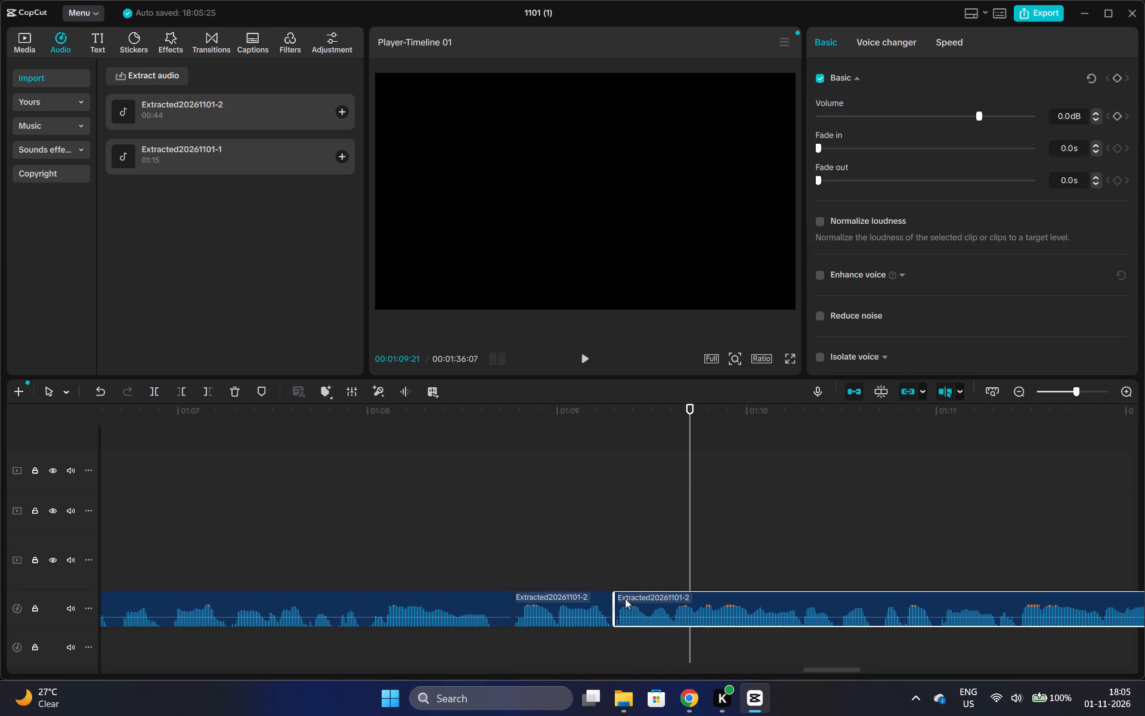
left_click_drag(625, 598, 624, 598)
Play on from the new join, cut out the voiceover section from about 00:01:12:17 to 00:01:17:08, and close the gap.
left_click(587, 552)
key("space")
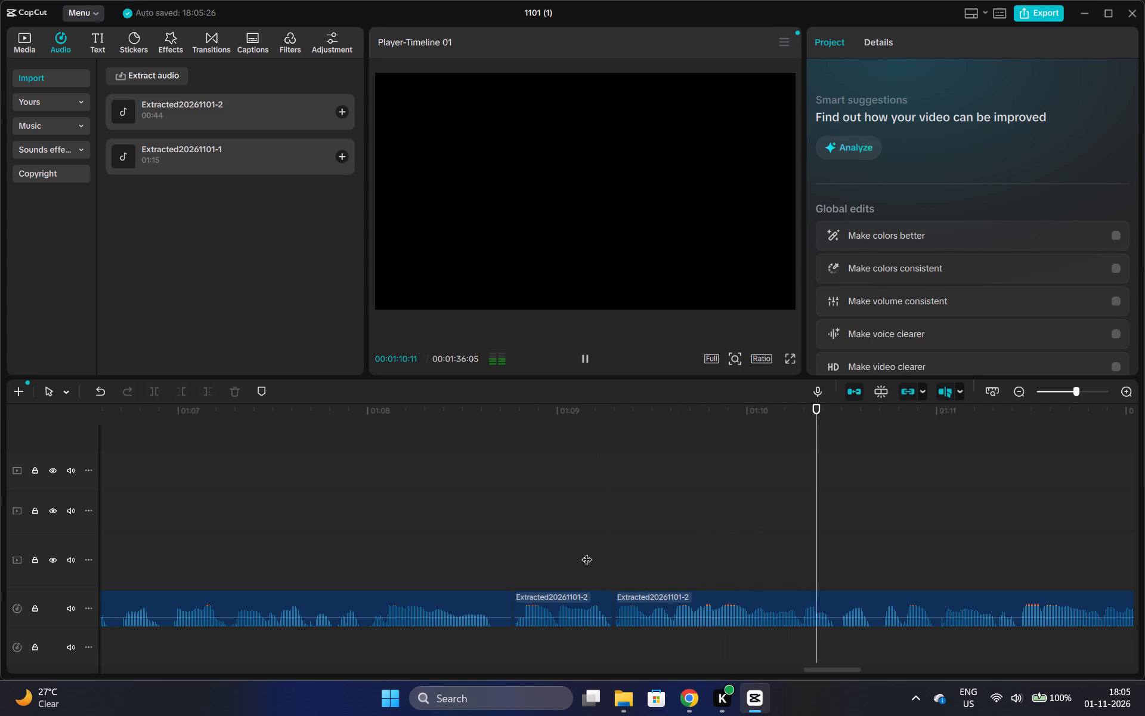
left_click(1013, 395)
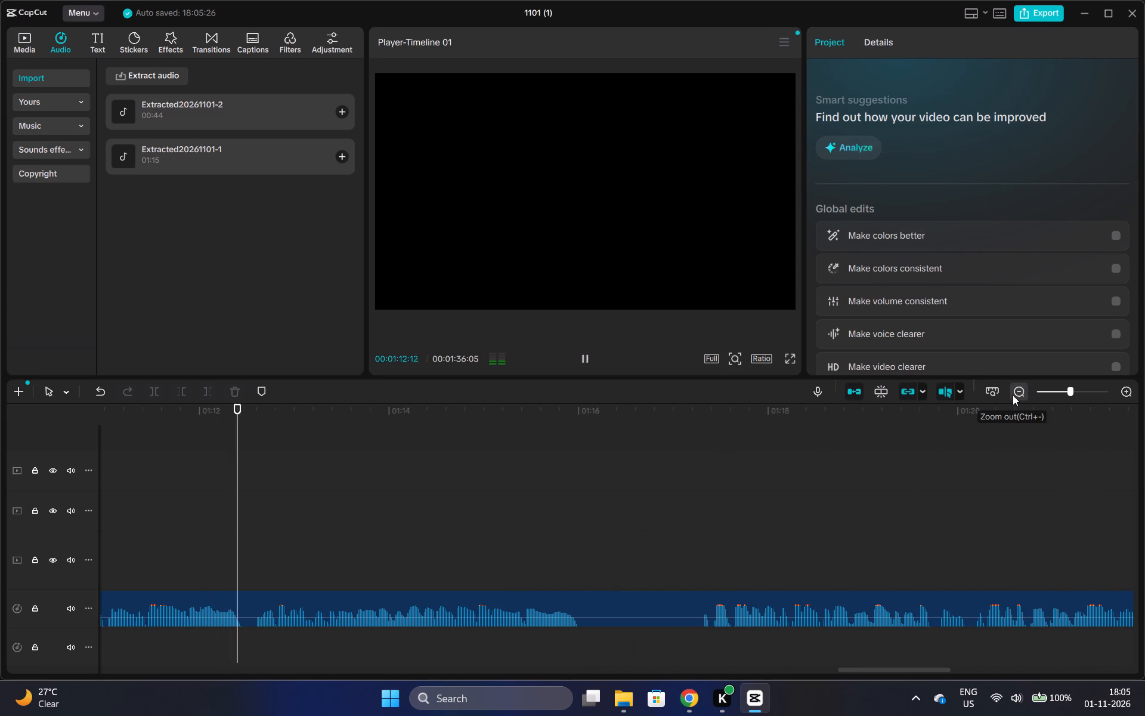
left_click(1013, 395)
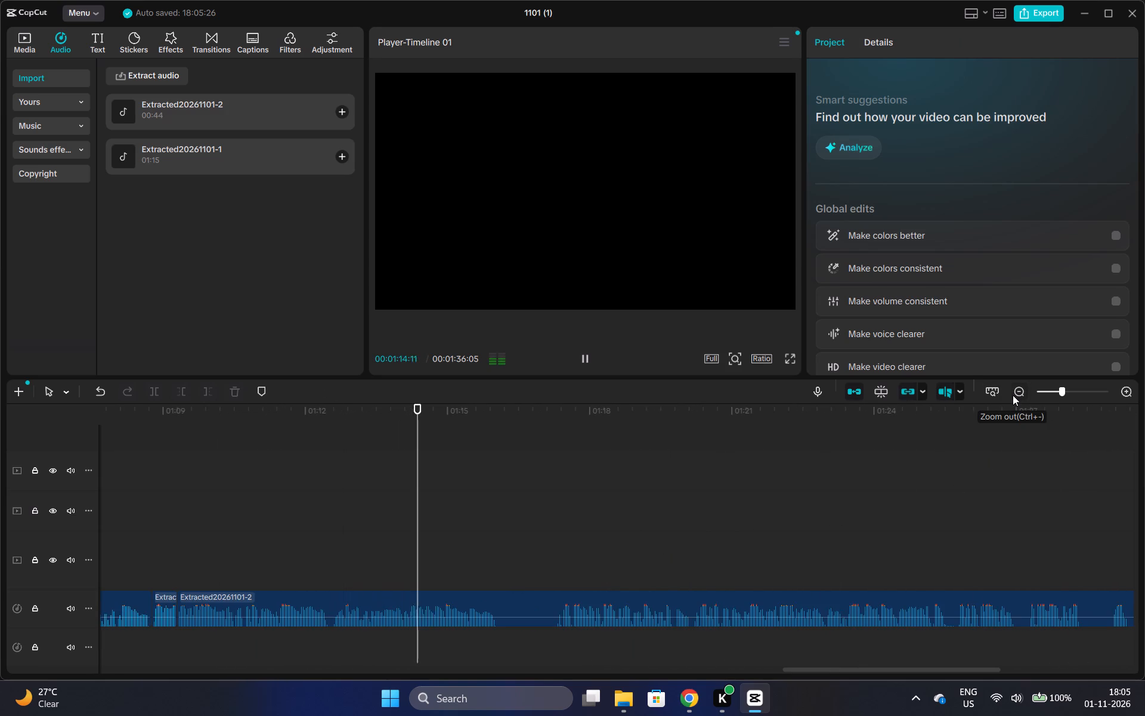
left_click(1013, 395)
left_click(1129, 396)
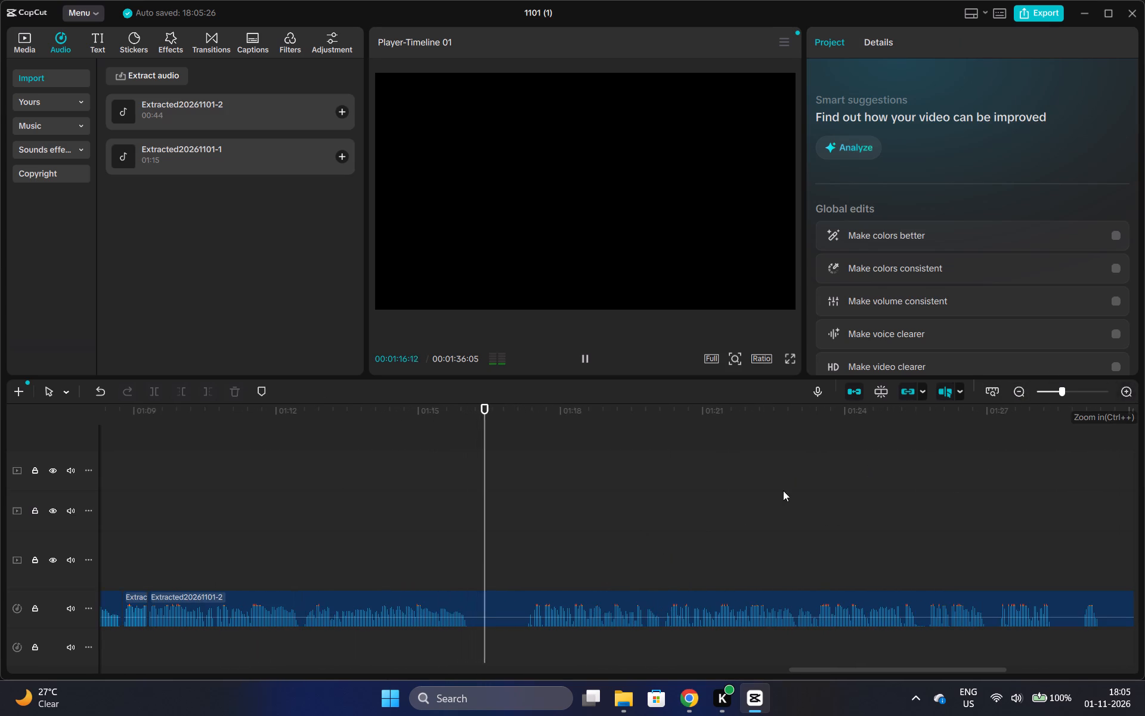
key("space")
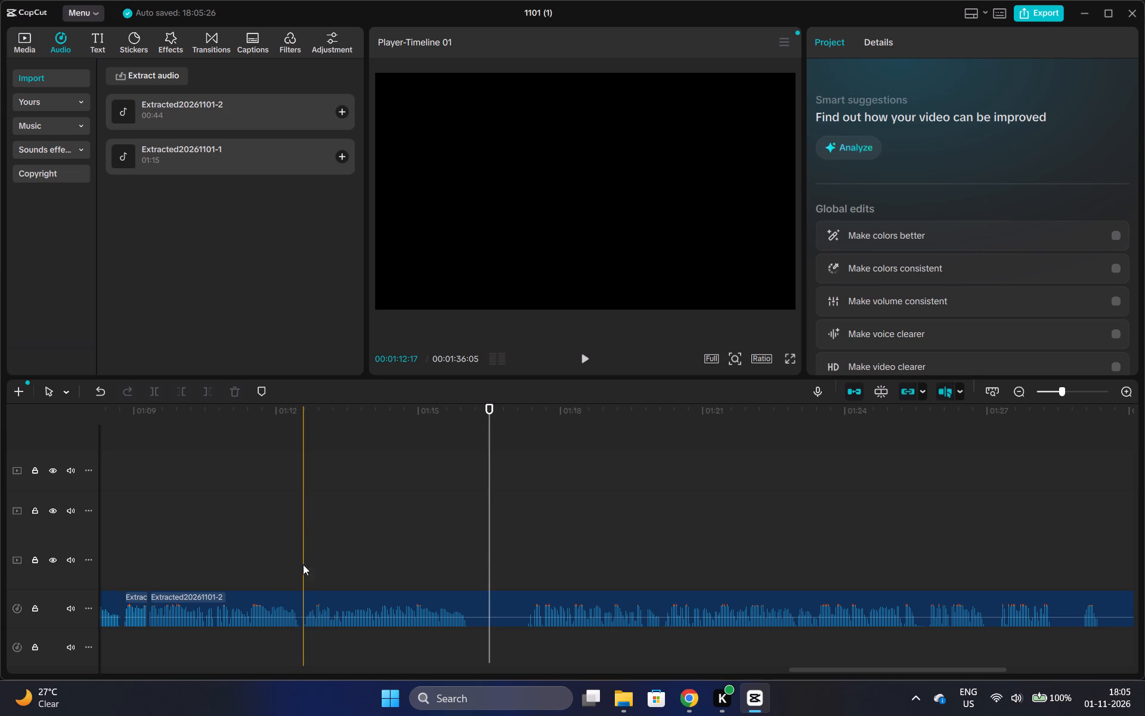
left_click(303, 590)
left_click(303, 612)
key("ctrl+b")
key("space")
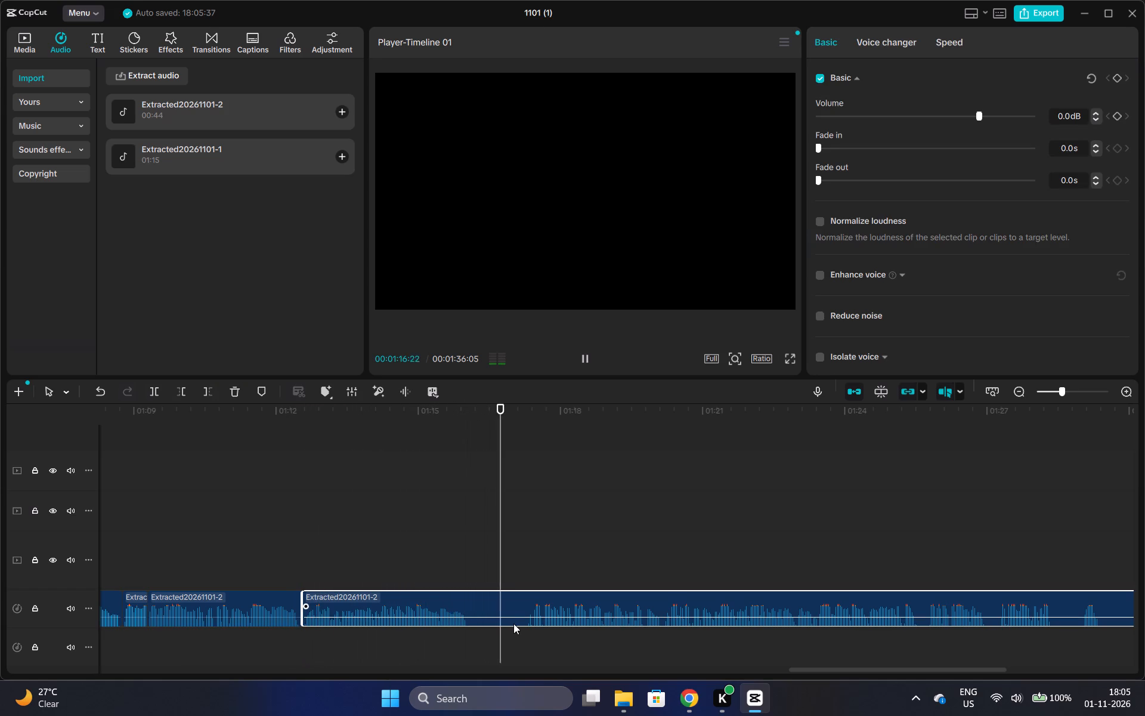
key("space")
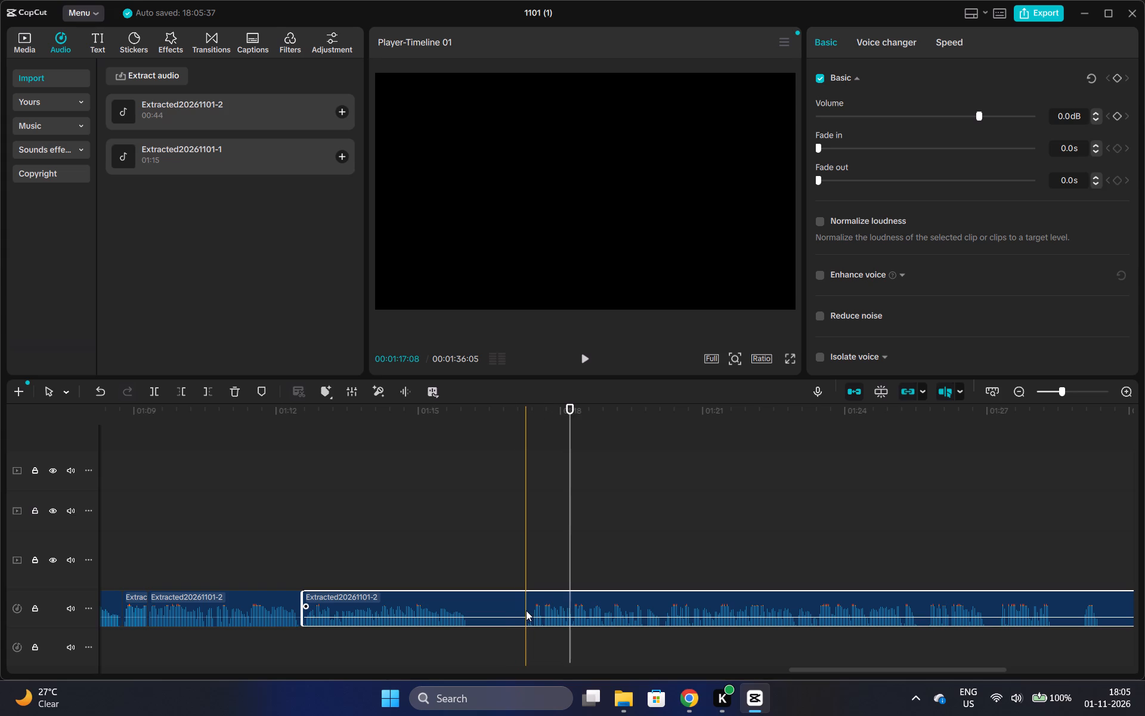
key("ctrl+b")
left_click(510, 607)
key("ctrl+x")
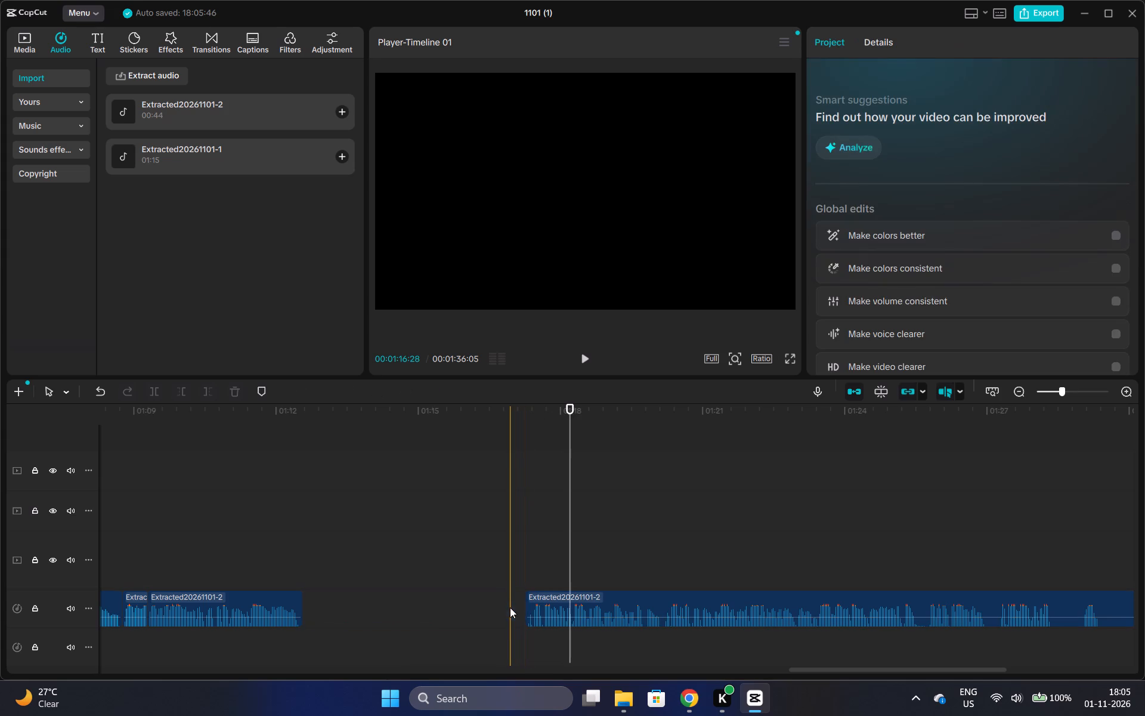
left_click_drag(550, 603, 328, 603)
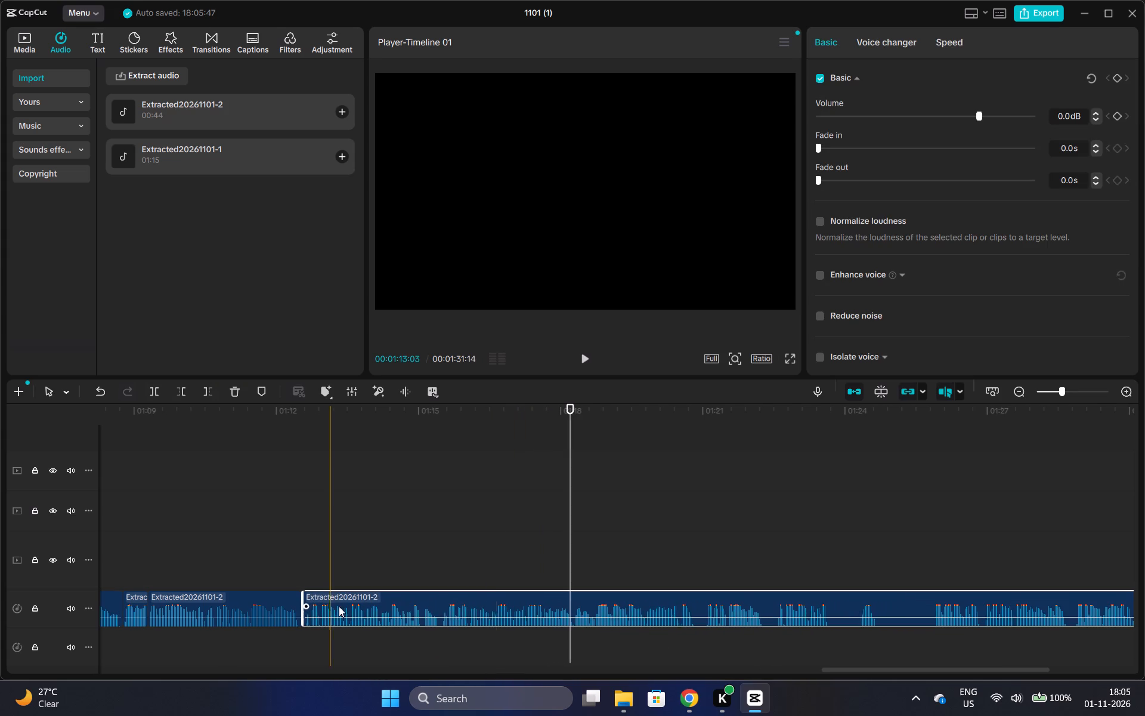
Play the second voiceover from its start, replay around 00:01:06, and trim the first piece's end to about 00:01:06:19.
left_click_drag(846, 672, 753, 671)
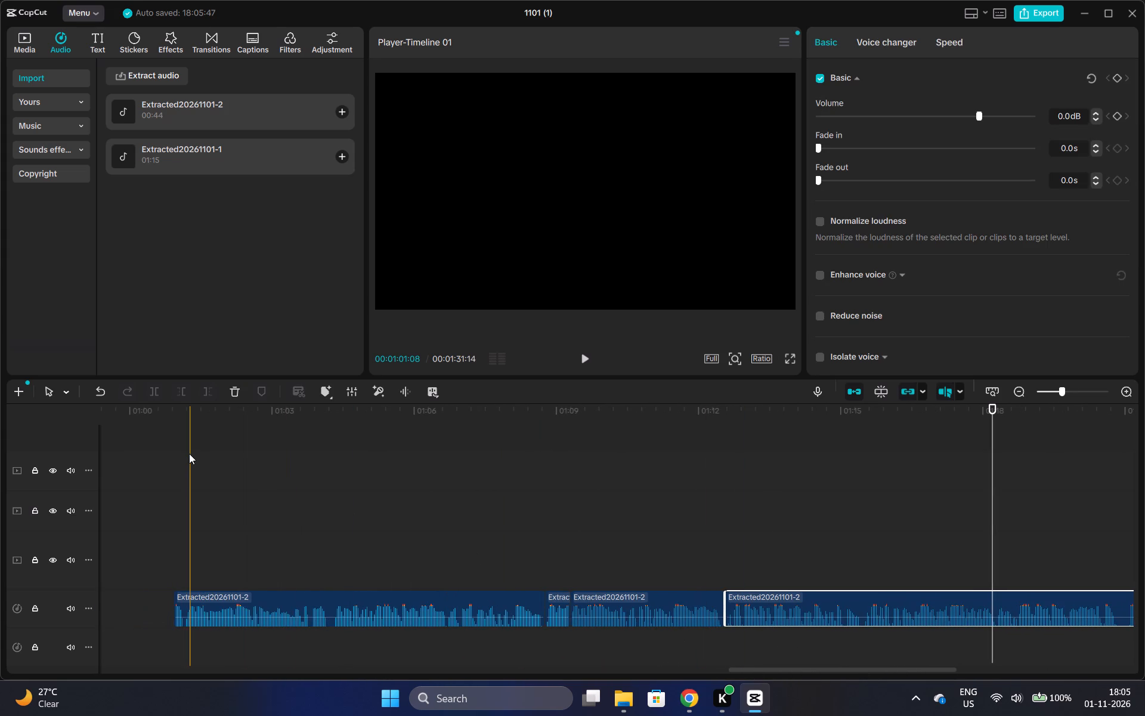
left_click(180, 440)
key("space")
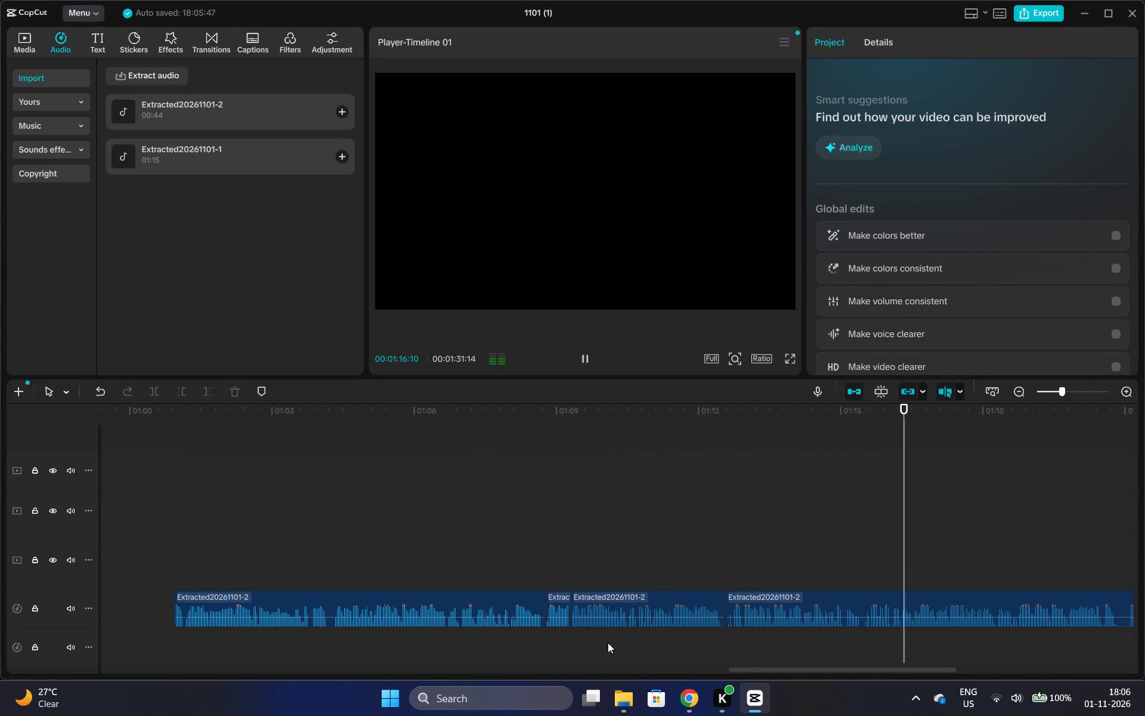
key("space")
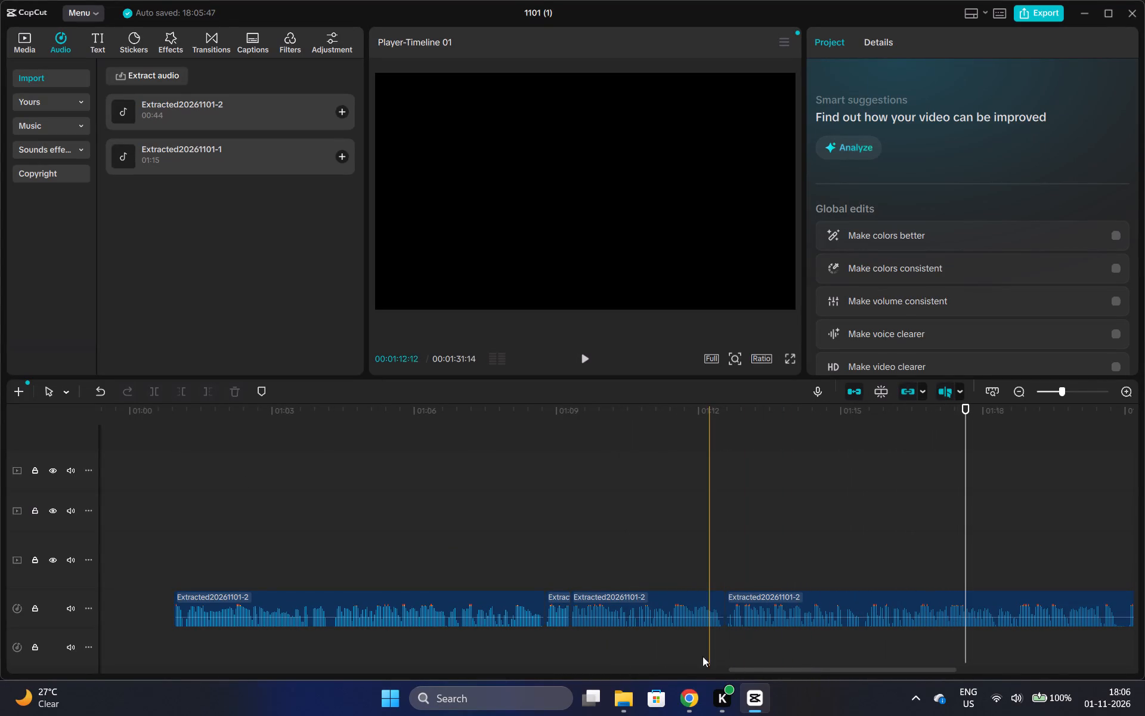
left_click(379, 430)
key("space")
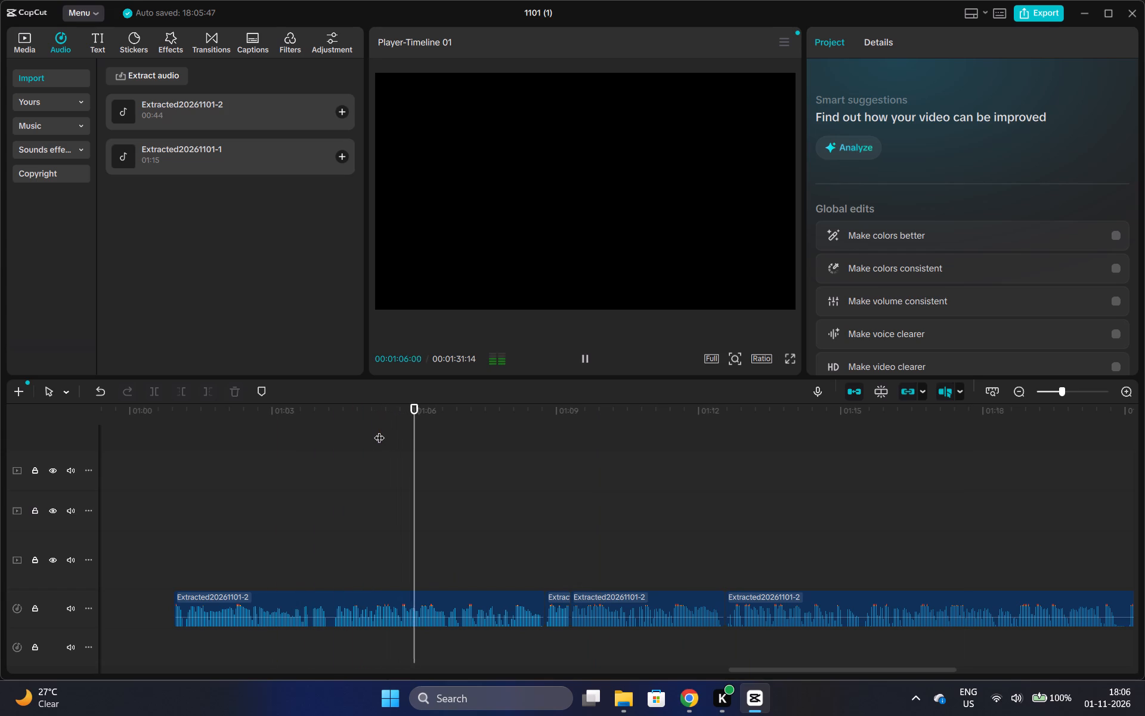
key("space")
left_click(439, 416)
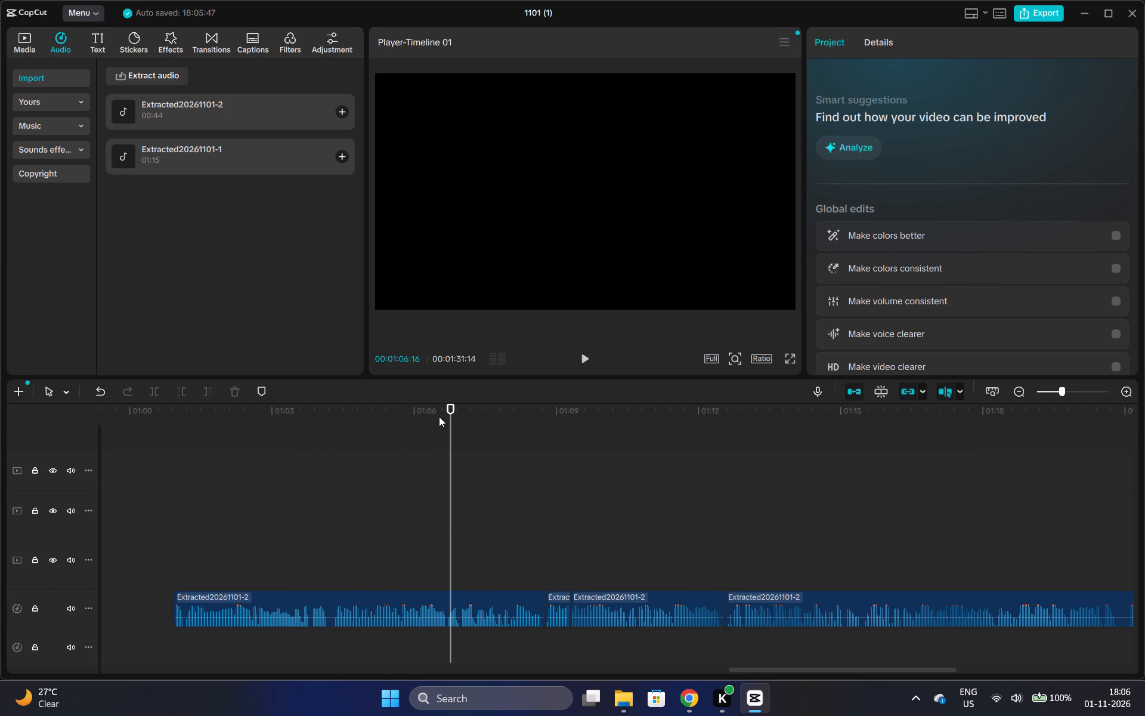
key("space")
key("space")
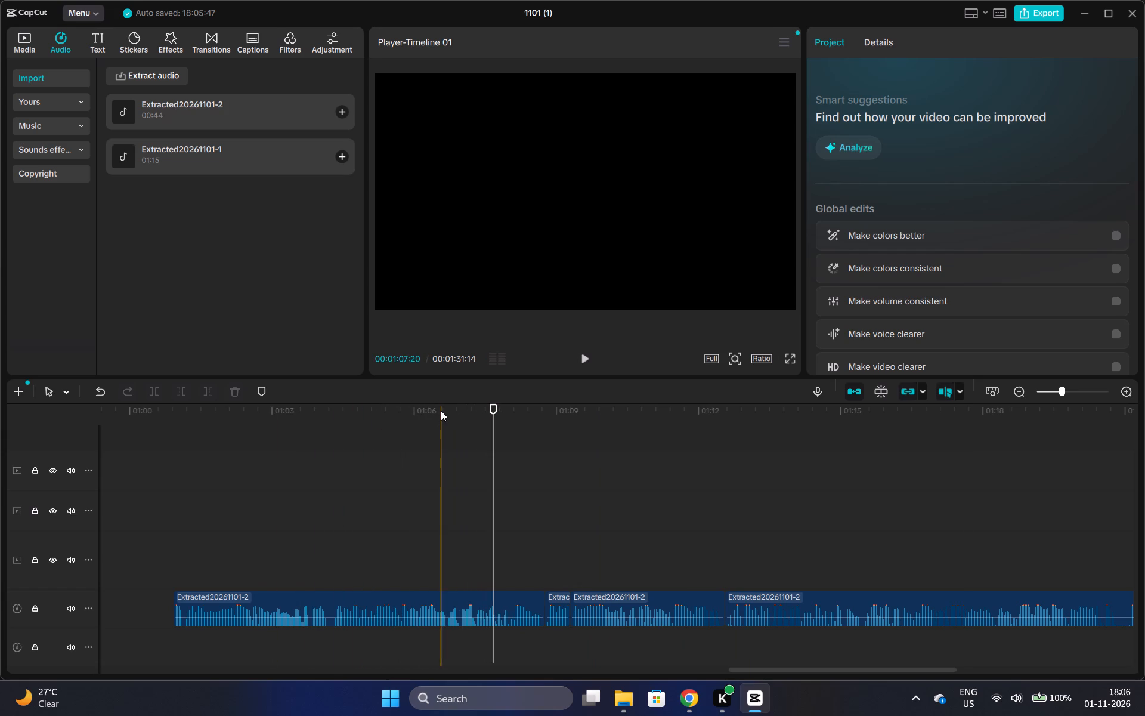
left_click(445, 421)
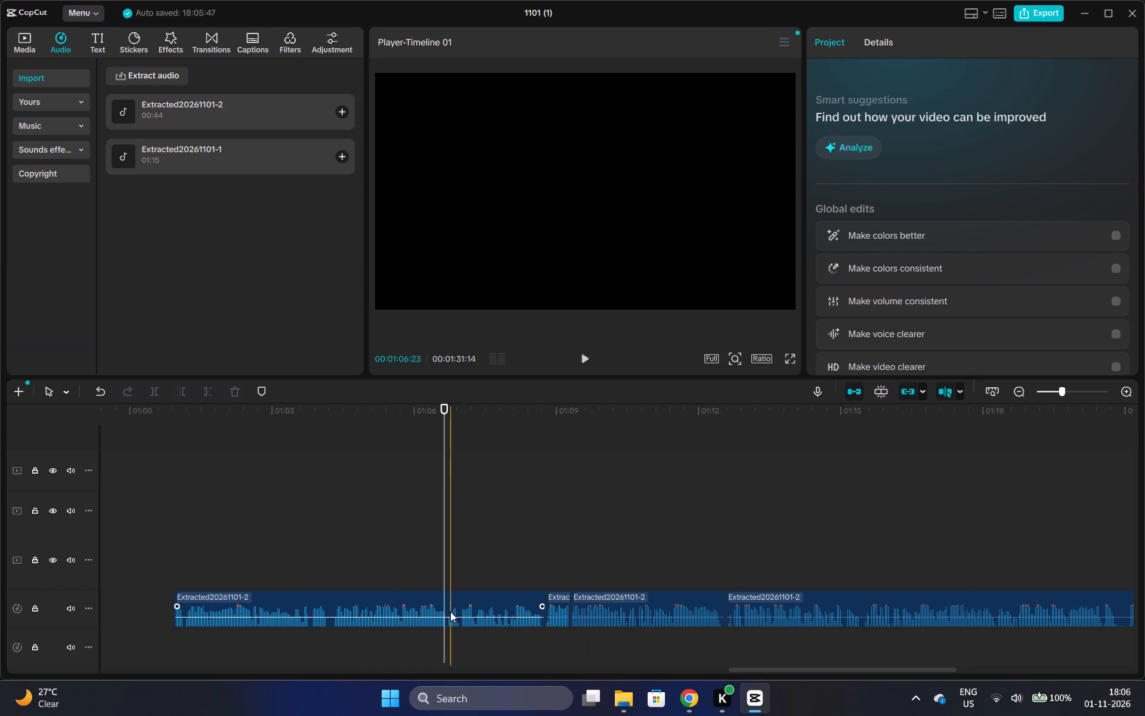
left_click(444, 598)
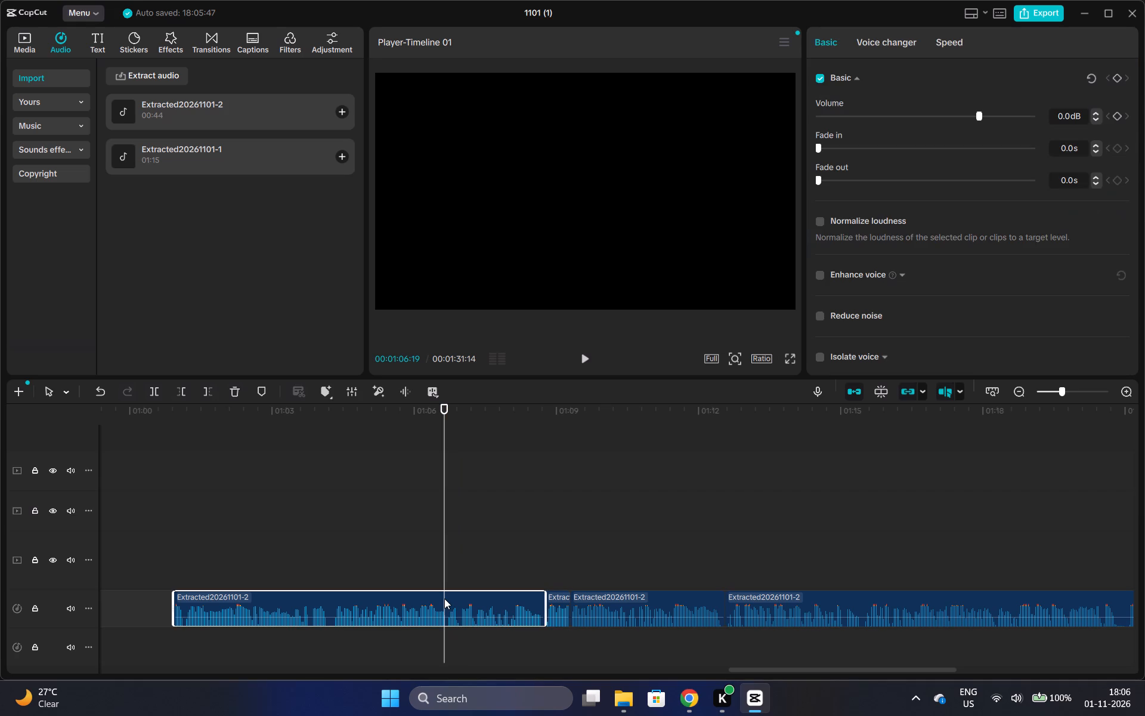
key("w")
Move the three following voiceover pieces back in order, directly after the shortened first piece on the same audio track.
left_click_drag(564, 594, 558, 594)
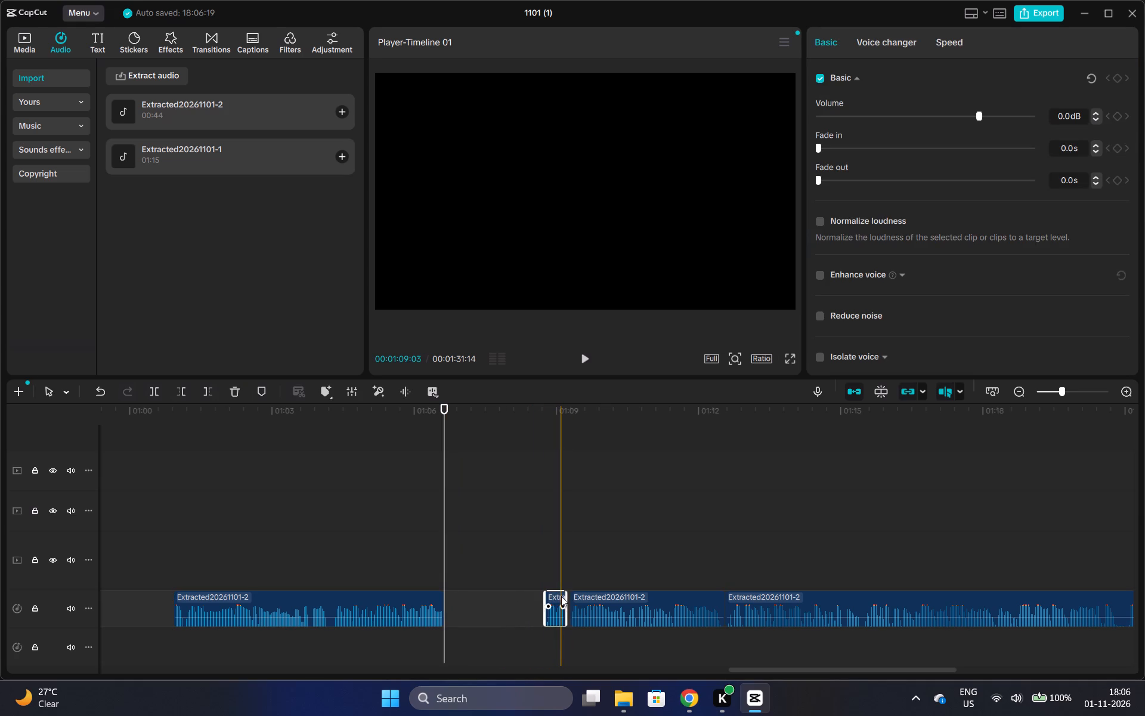
key("ctrl+z")
left_click_drag(561, 593, 459, 593)
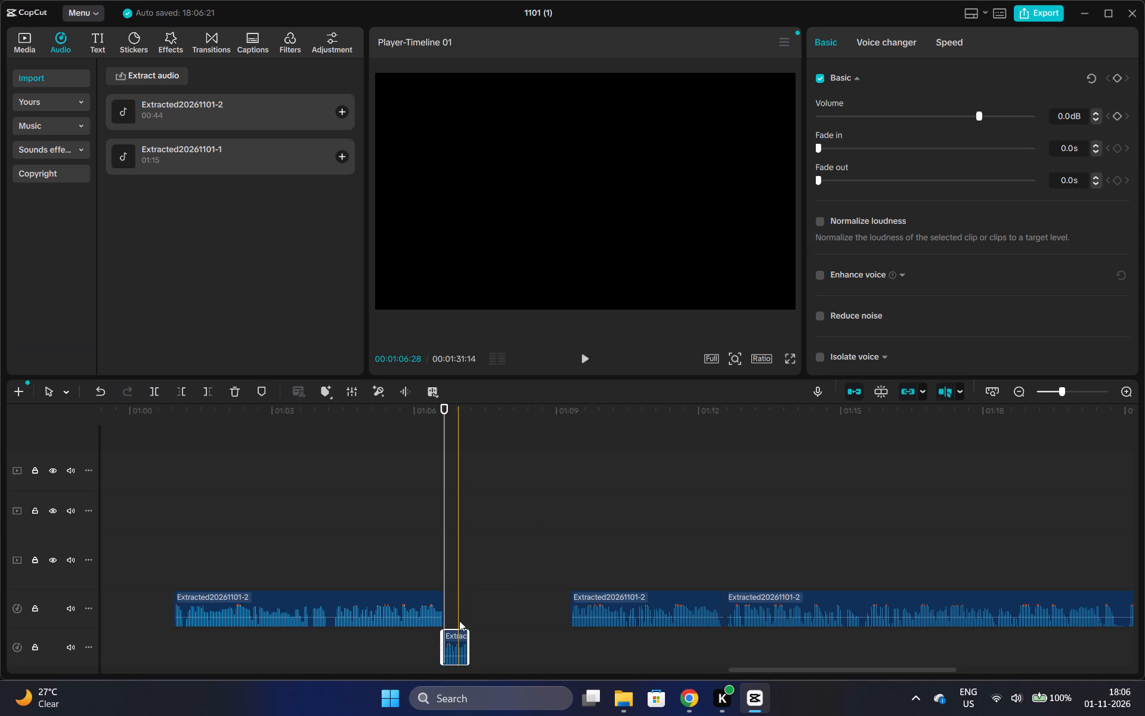
left_click_drag(455, 634, 457, 598)
left_click_drag(614, 594, 514, 594)
left_click_drag(748, 591, 638, 591)
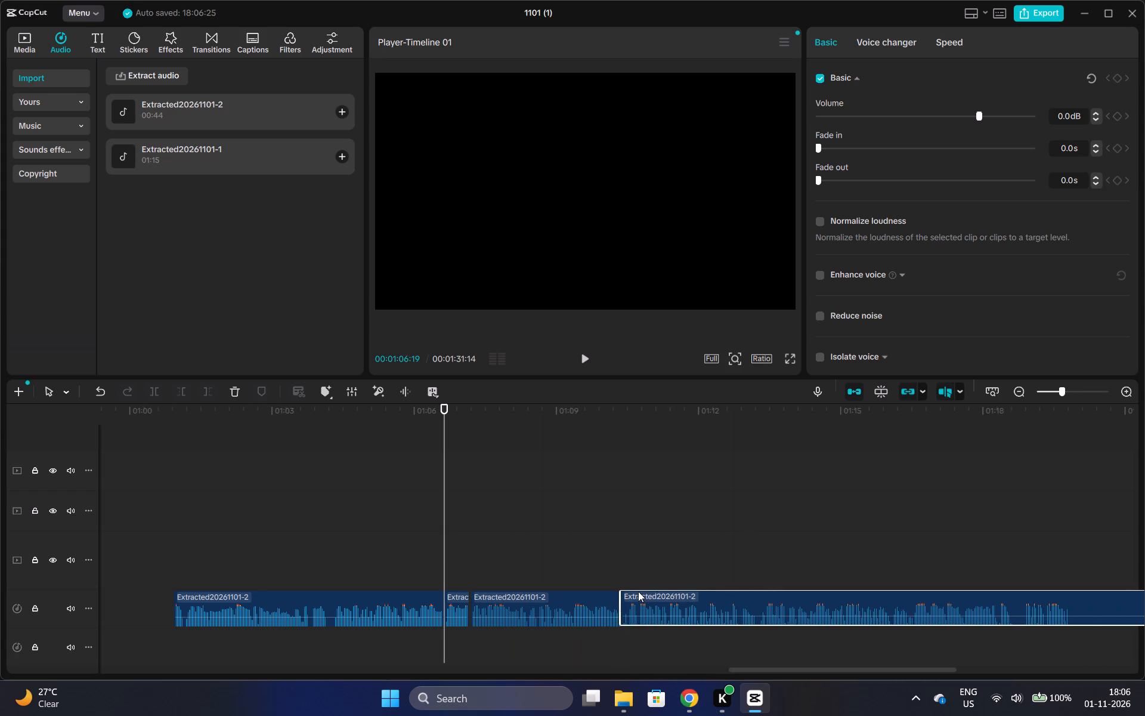
left_click_drag(638, 591, 648, 587)
left_click_drag(652, 592, 653, 604)
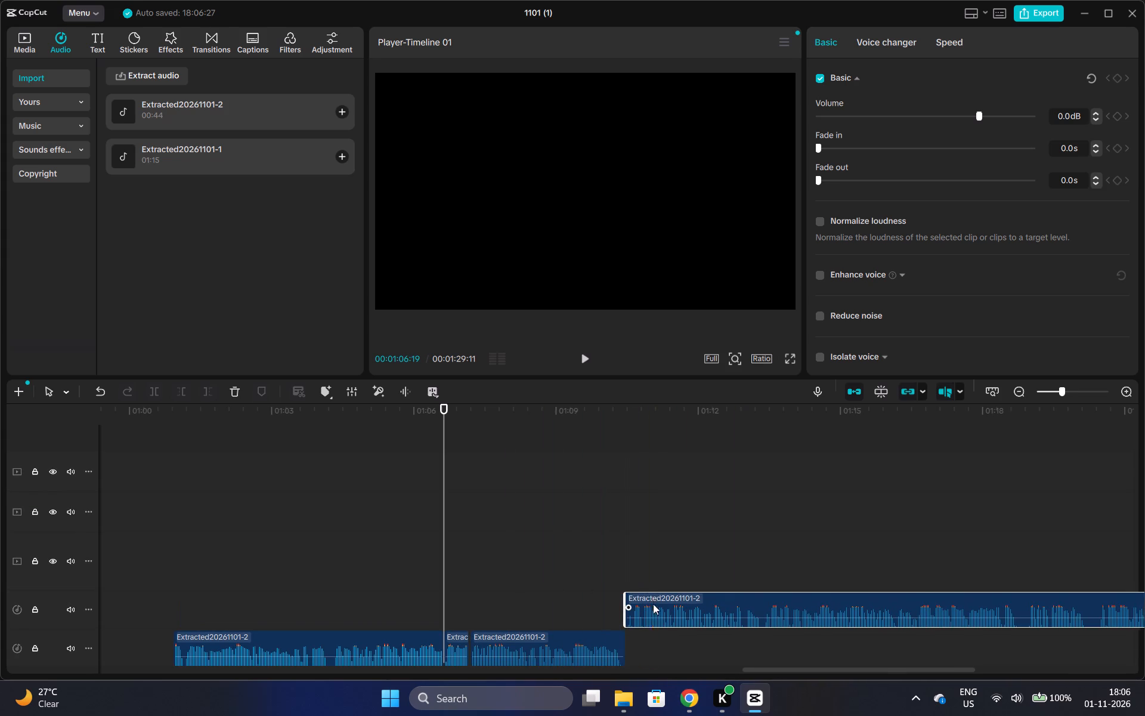
left_click_drag(653, 604, 649, 634)
left_click_drag(648, 632, 651, 598)
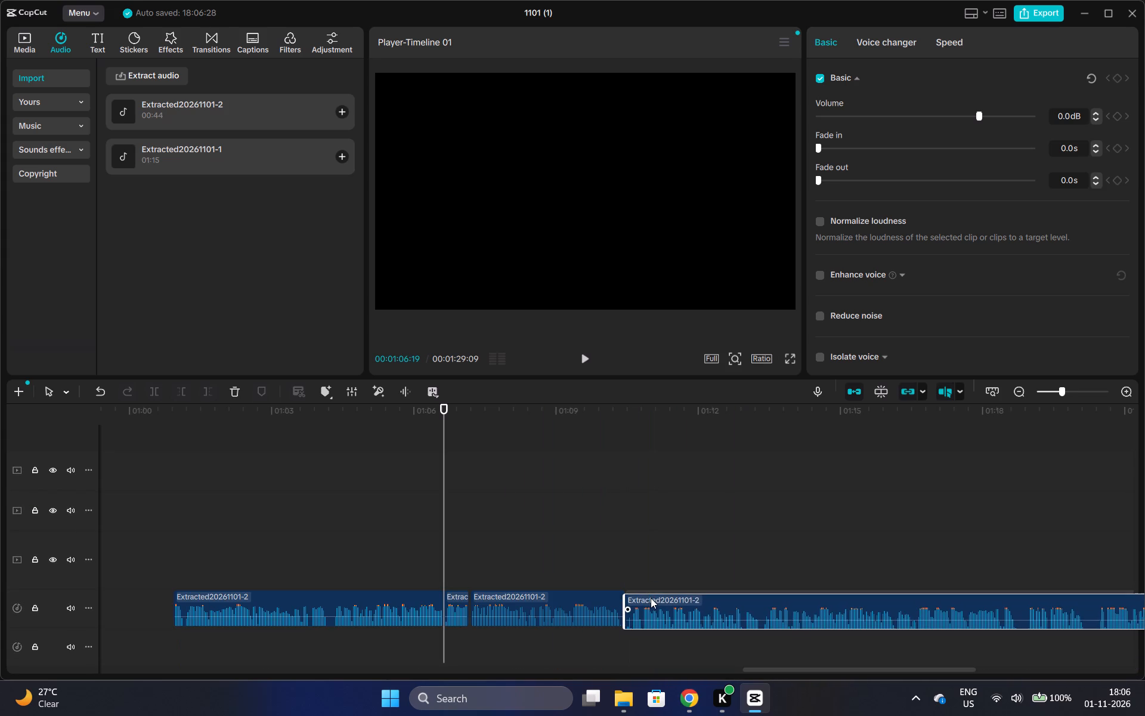
left_click_drag(651, 598, 651, 597)
Play on through the shortened voiceover, cut out the very short pause at about 00:01:18:21, and close the gap.
left_click(414, 541)
key("space")
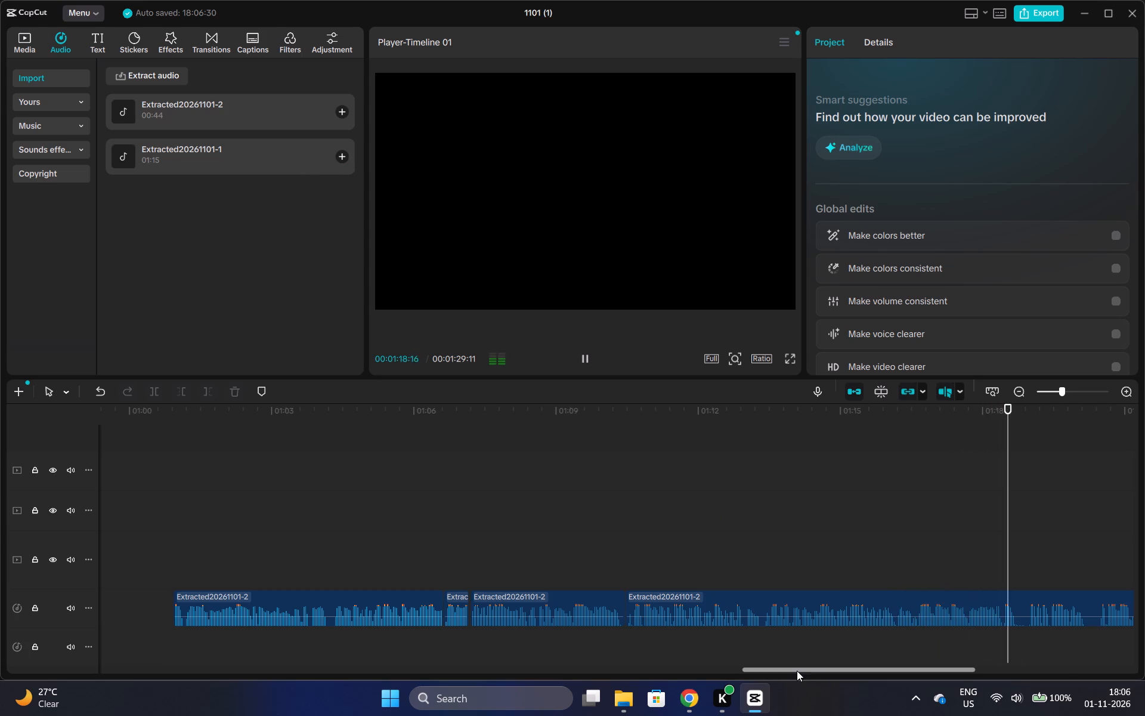
left_click_drag(796, 671, 874, 678)
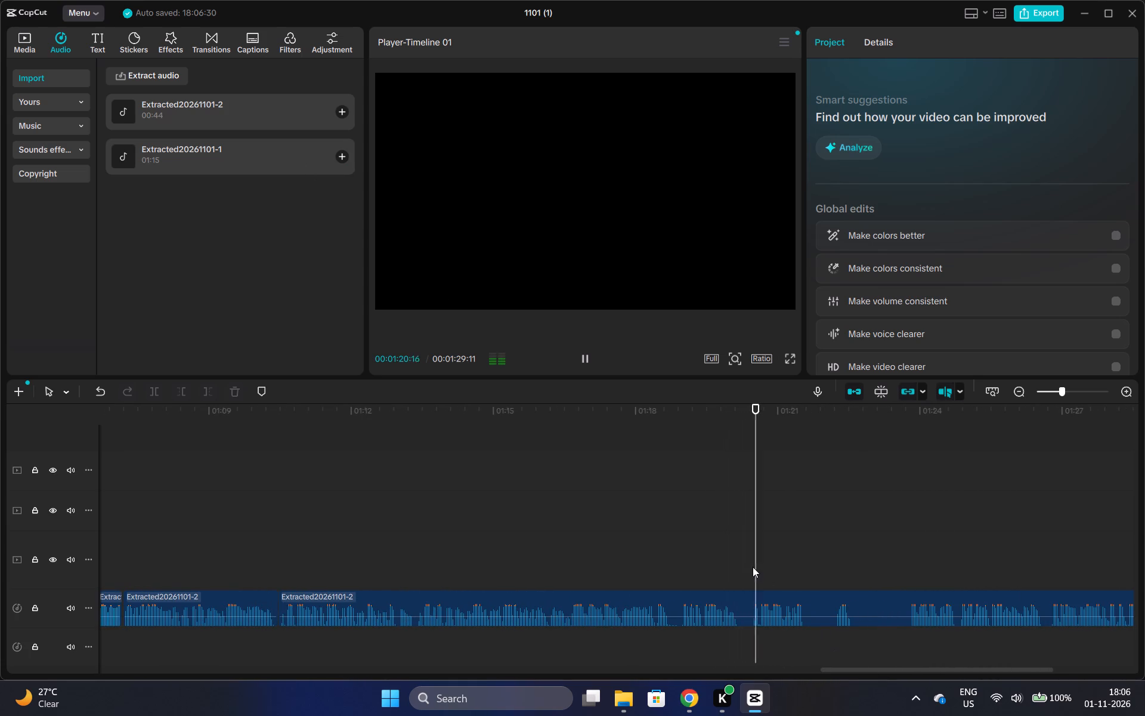
key("space")
left_click(663, 561)
left_click(669, 480)
key("space")
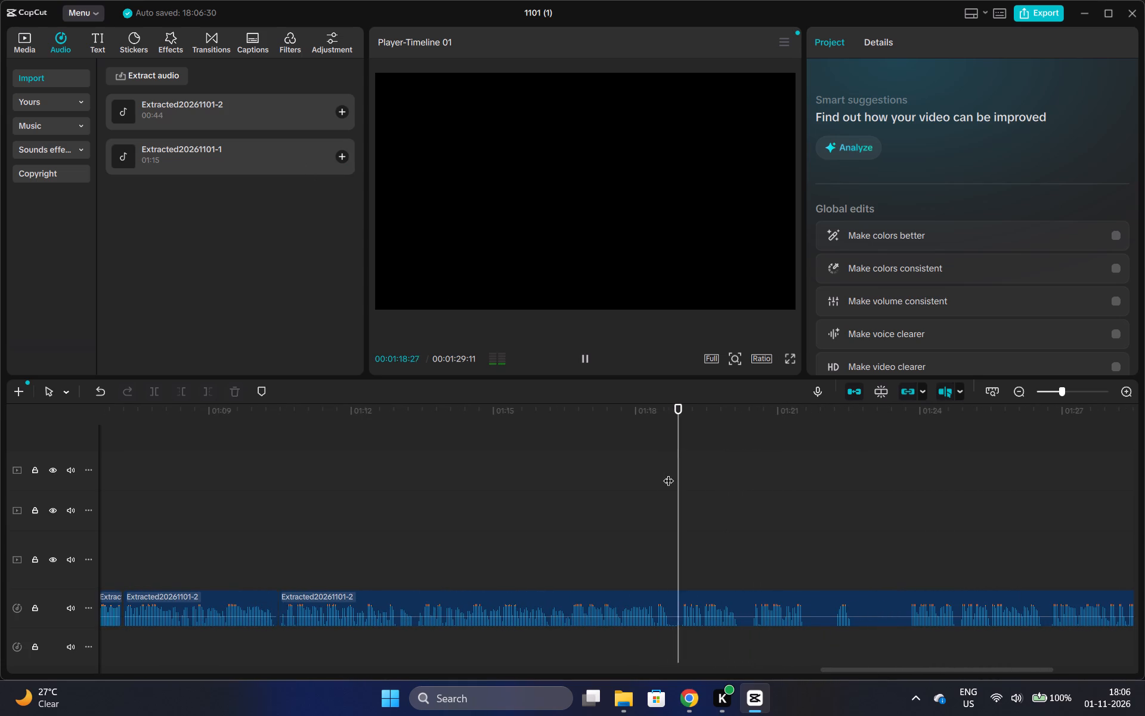
key("space")
left_click(670, 456)
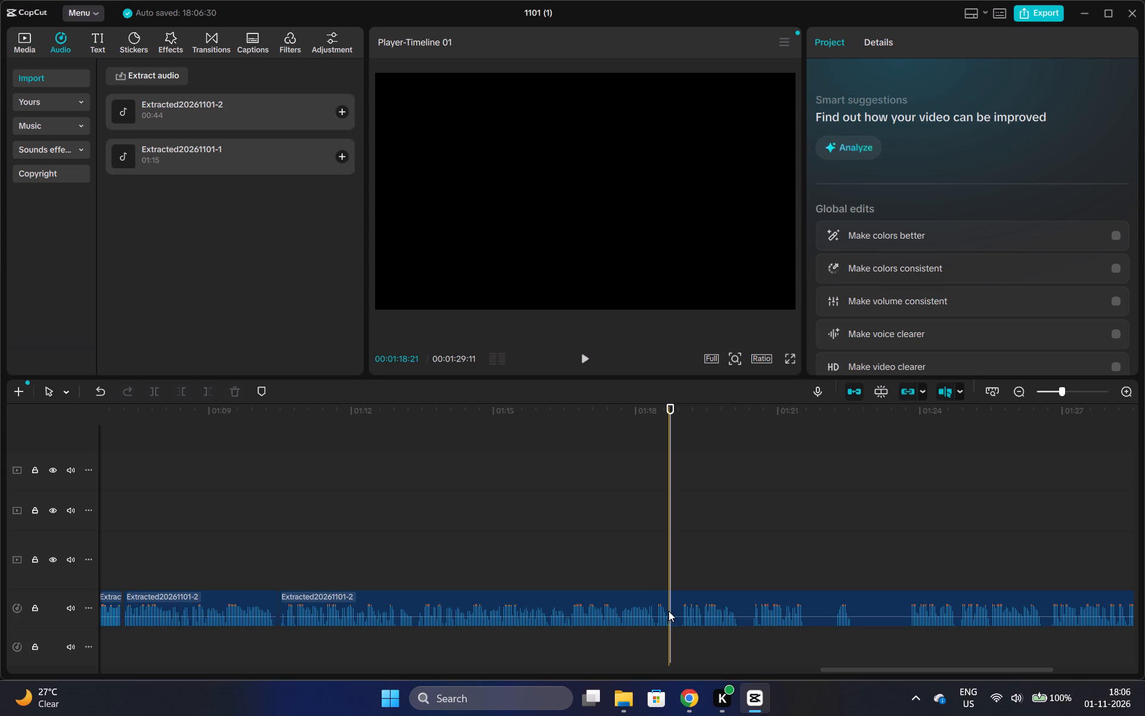
key("Left")
left_click(669, 612)
key("ctrl+b")
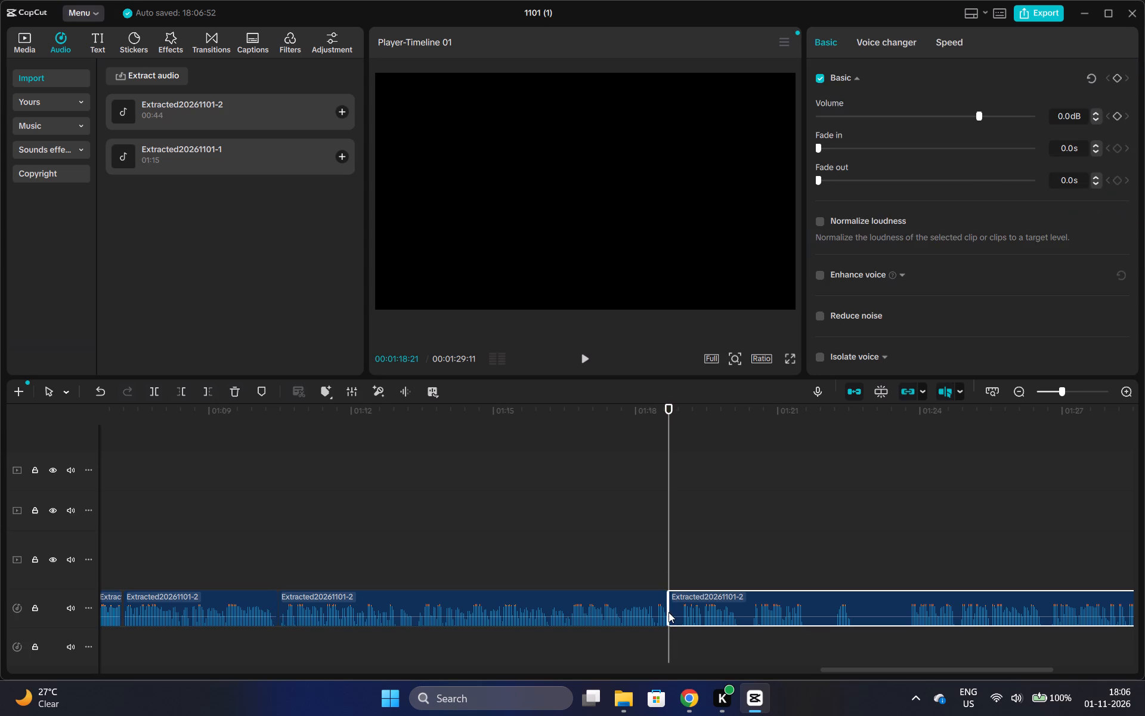
key("ctrl+b")
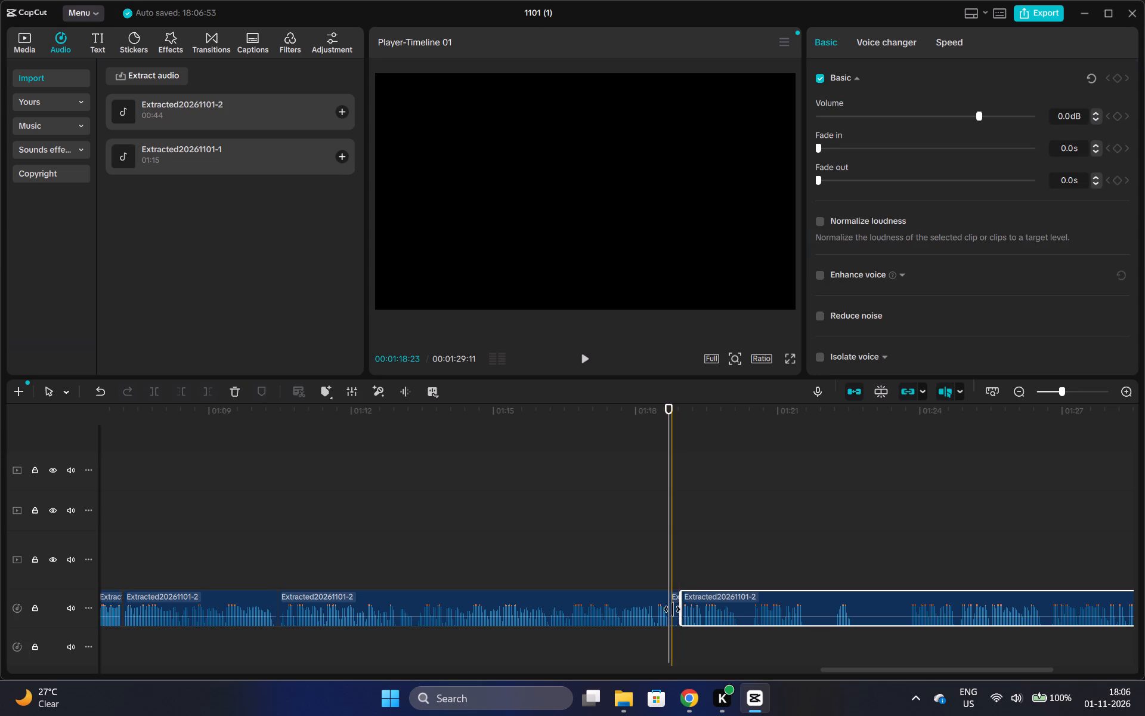
left_click(672, 609)
key("ctrl+x")
left_click_drag(691, 594, 683, 591)
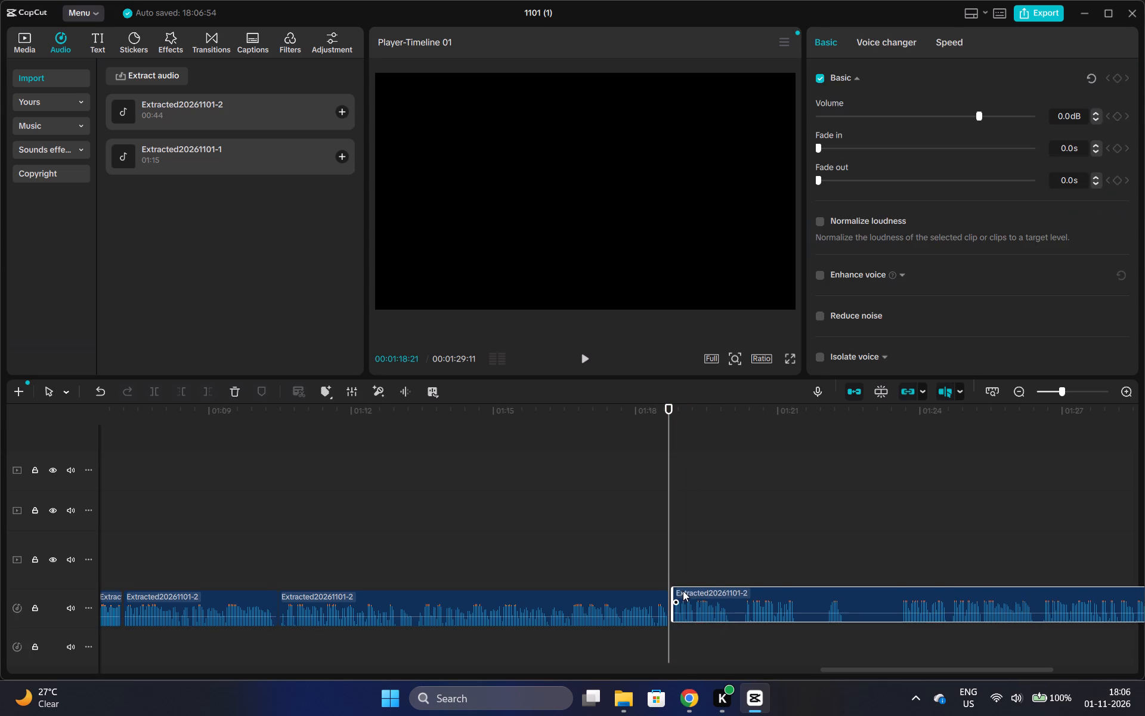
left_click_drag(683, 591, 683, 594)
Play on to the end, cut out the voiceover section from about 00:01:20:06 to 00:01:23:18, and close the gap.
left_click(672, 537)
key("space")
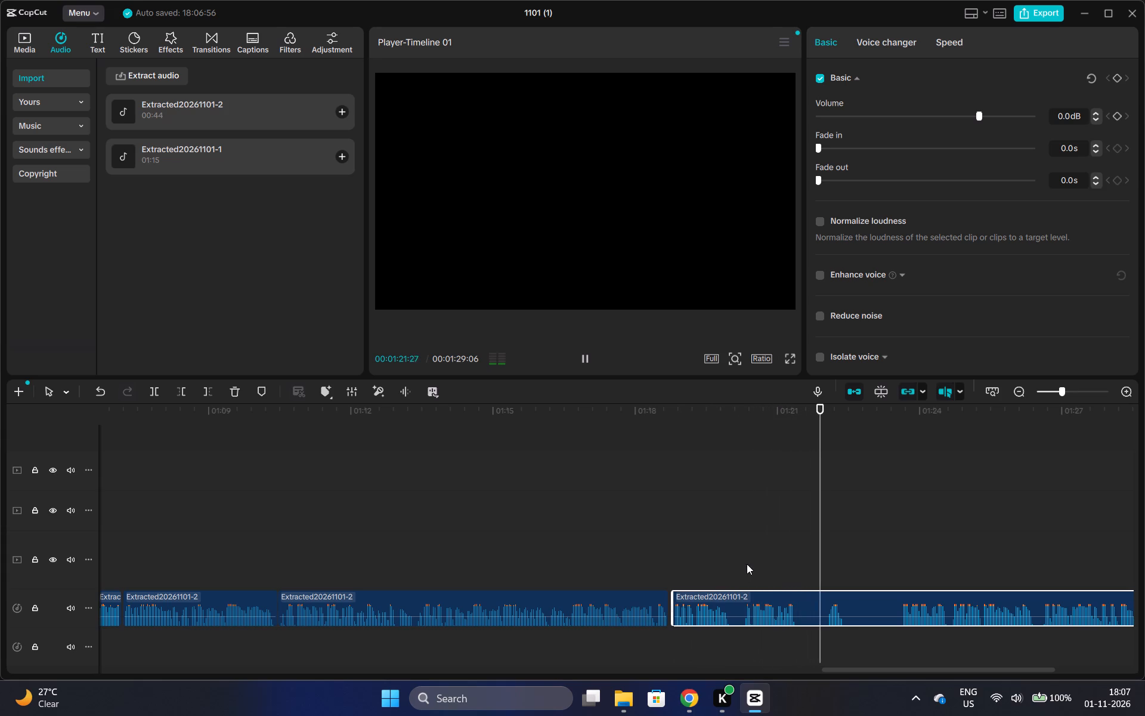
key("space")
key("ctrl+b")
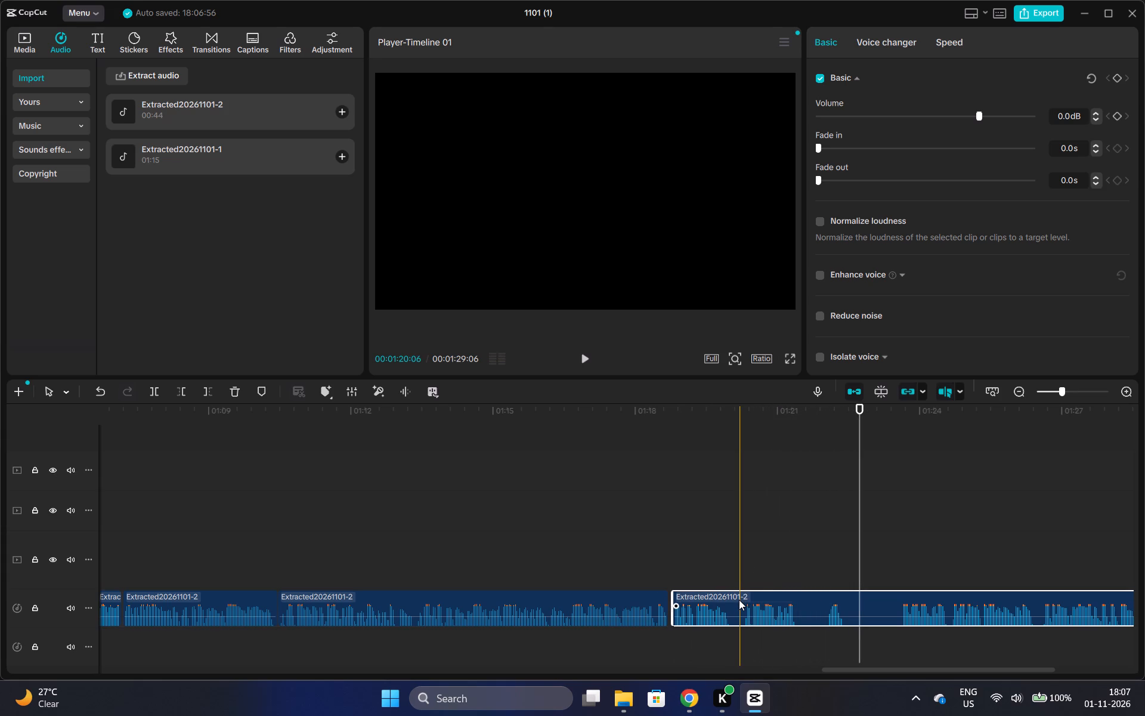
key("space")
left_click_drag(948, 671, 994, 675)
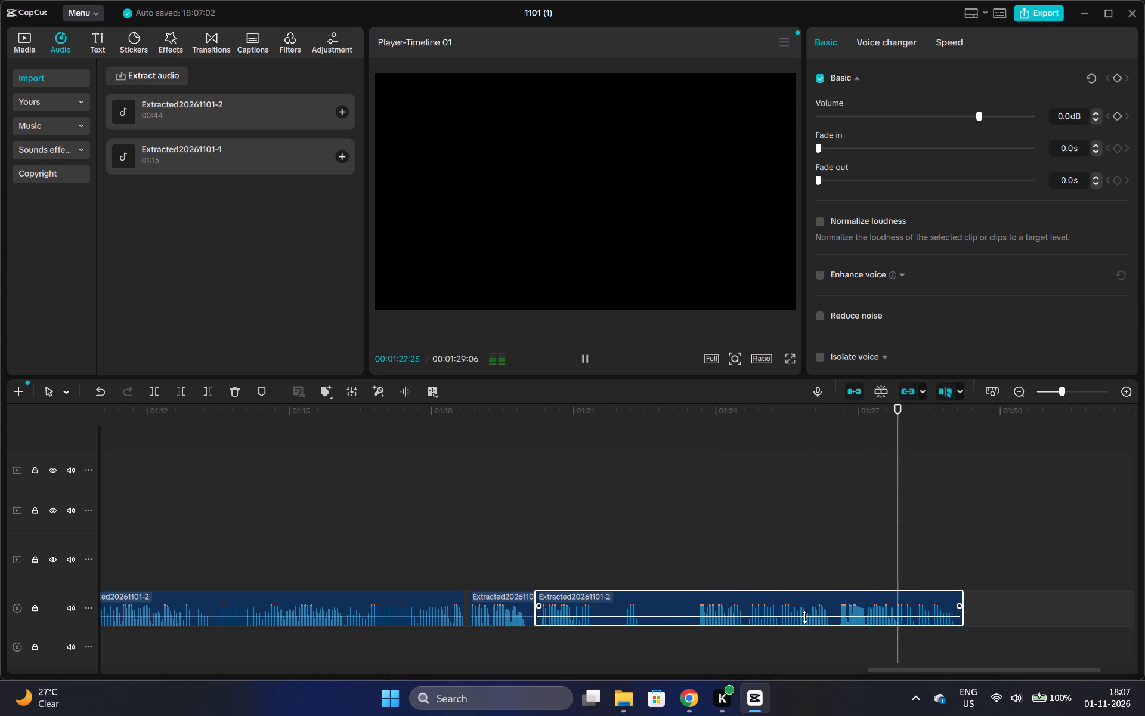
key("space")
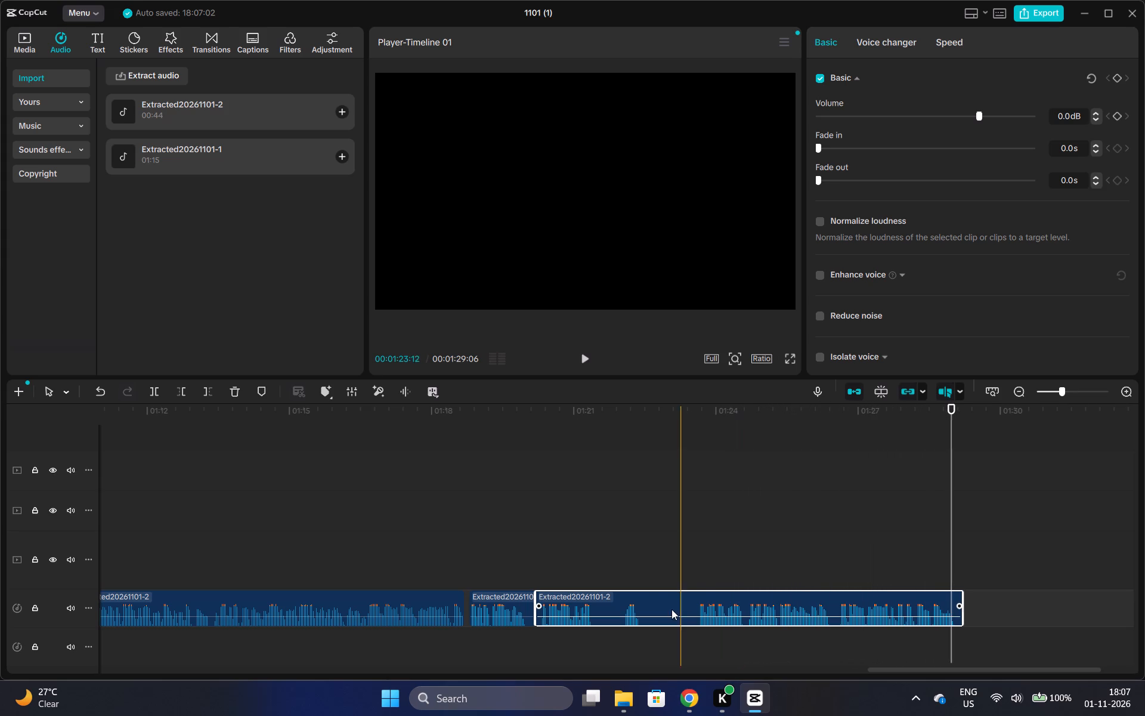
key("q")
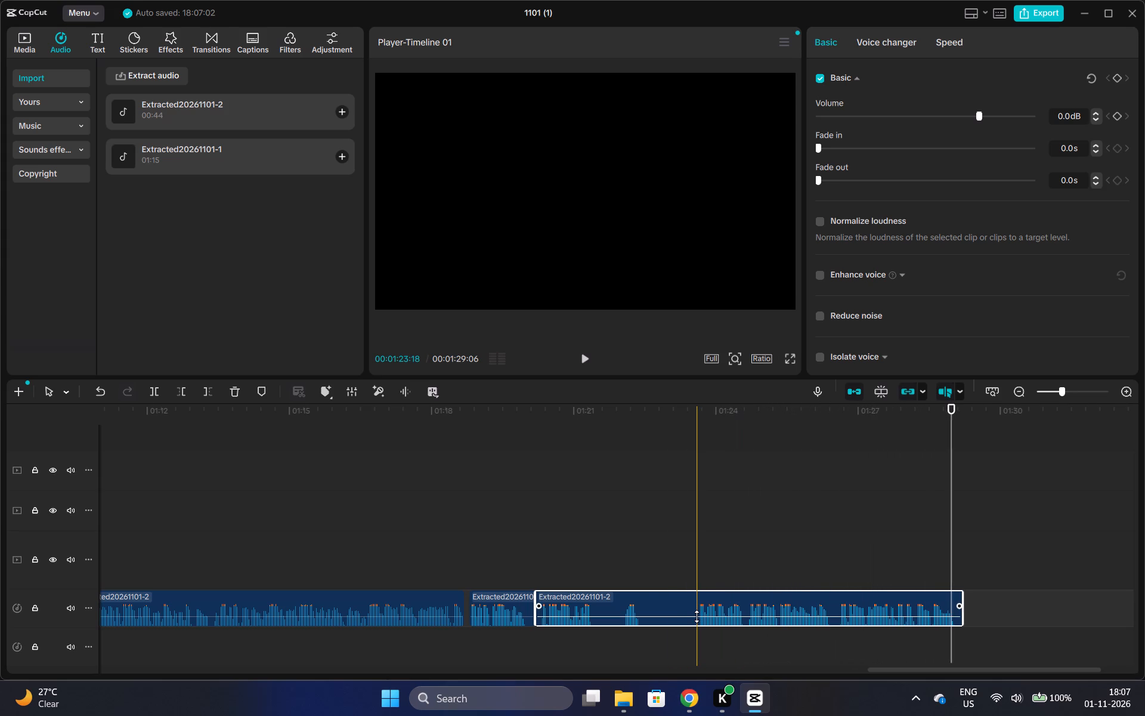
left_click_drag(723, 598, 562, 598)
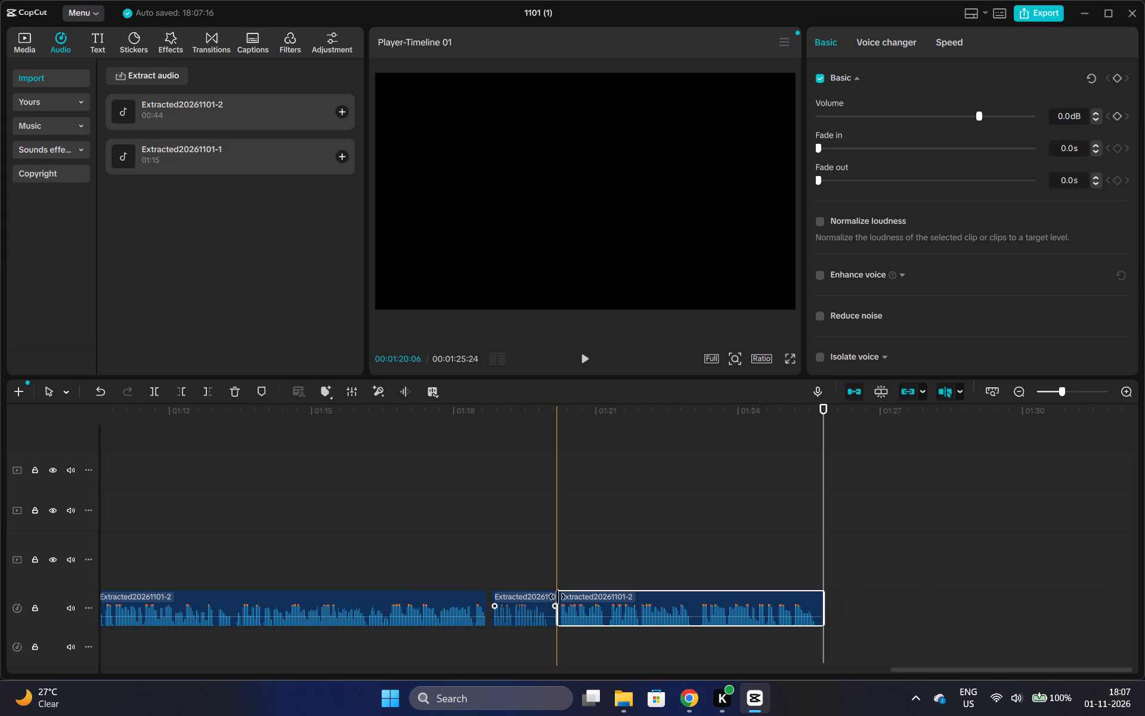
Trim the end of the short second-to-last voiceover piece to about 00:01:20:00 and close the gaps before and after it.
left_click(546, 610)
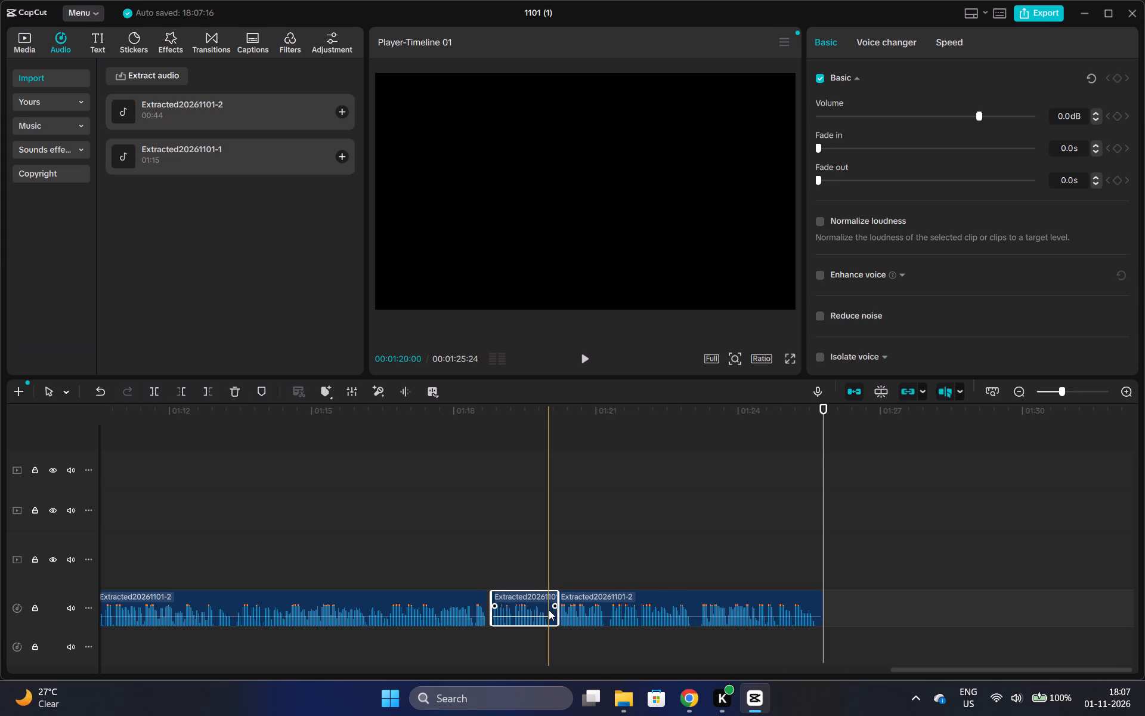
key("w")
left_click_drag(563, 598, 553, 598)
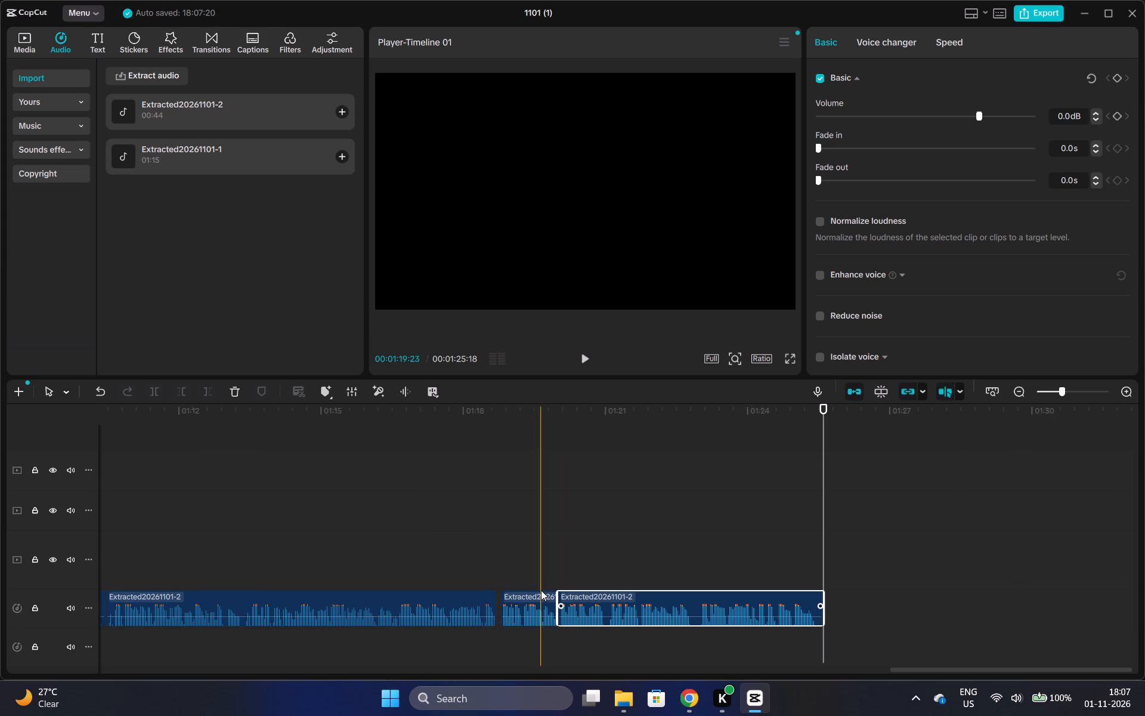
left_click(518, 596)
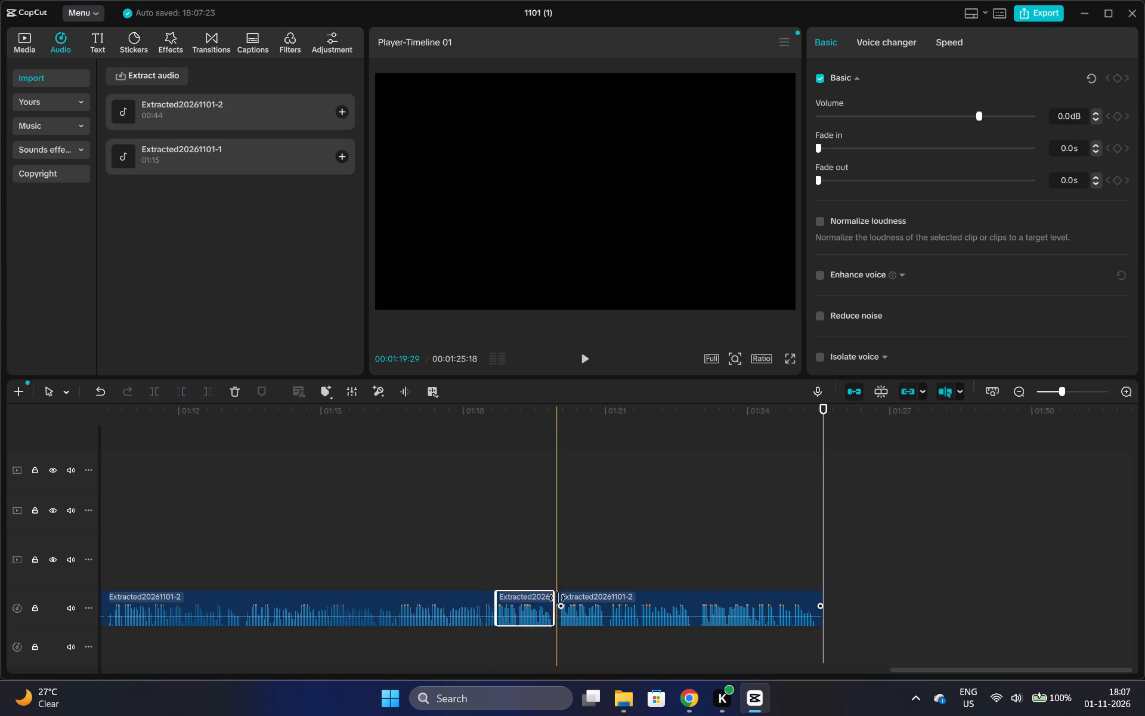
left_click_drag(565, 598, 560, 597)
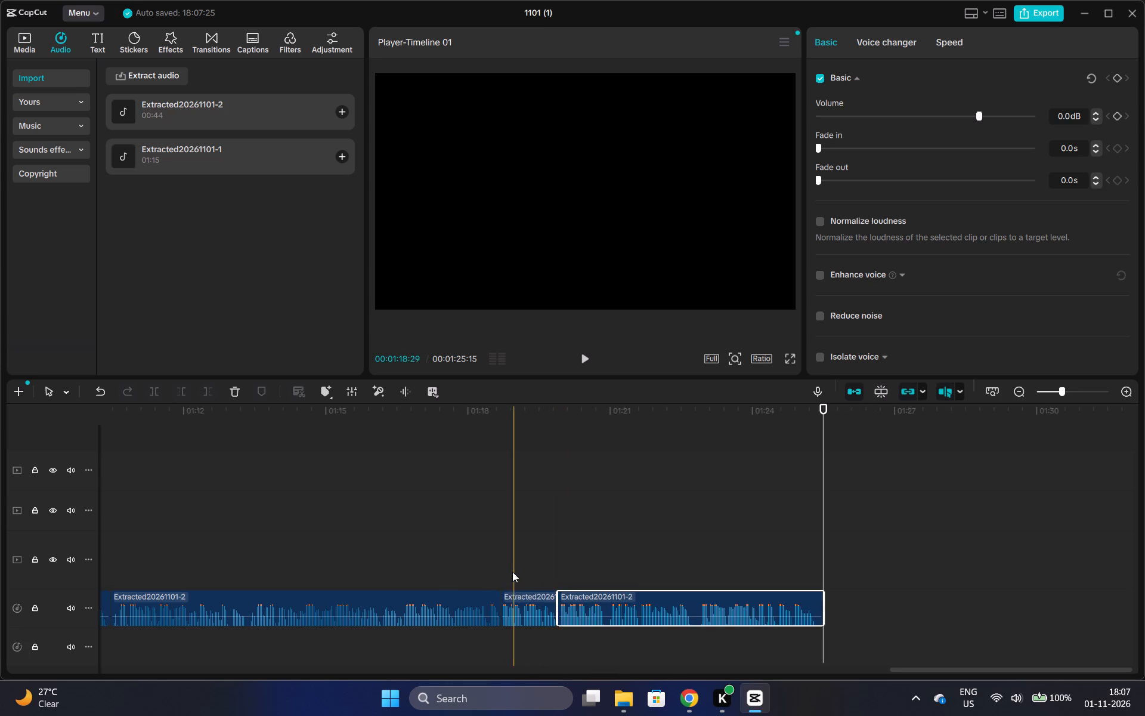
Play across the new joins, cut out the short pause at about 00:01:22:20, and move the following piece back against the cut.
left_click(488, 543)
key("space")
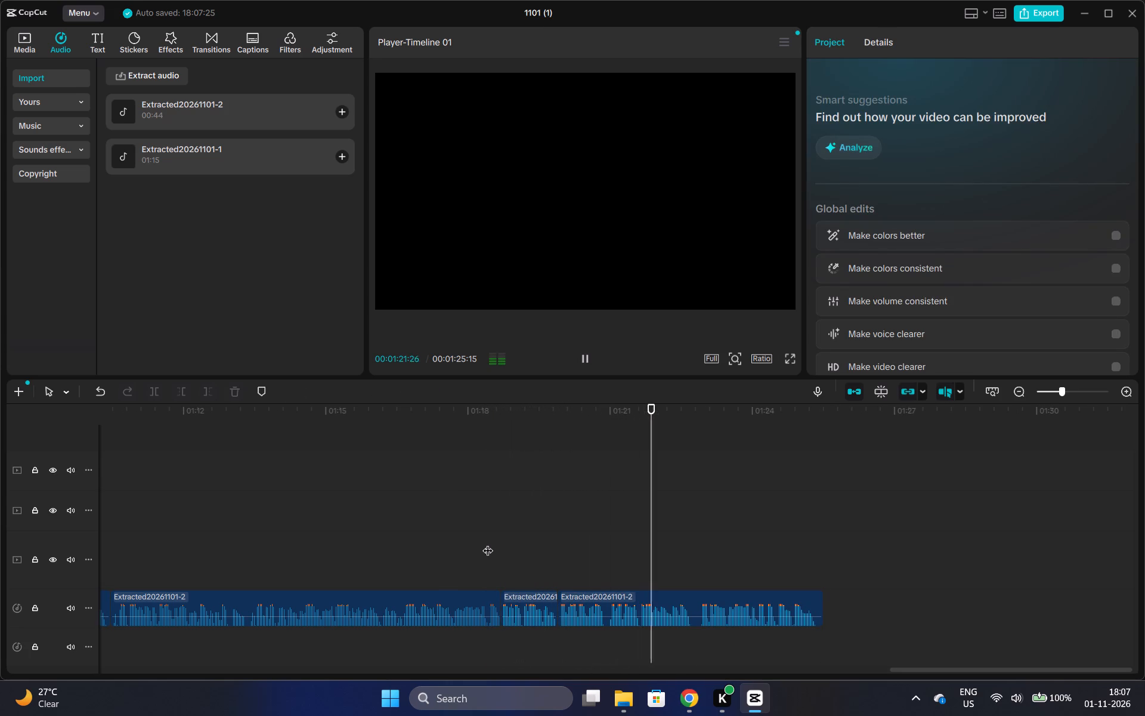
key("space")
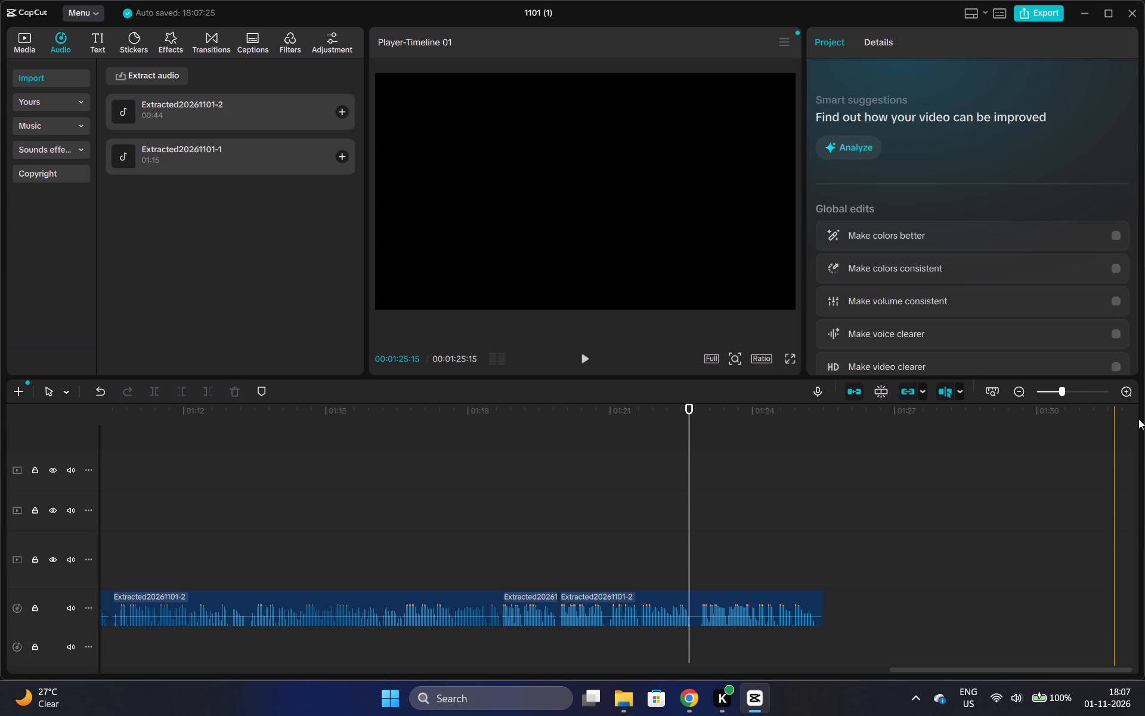
double_click(1125, 393)
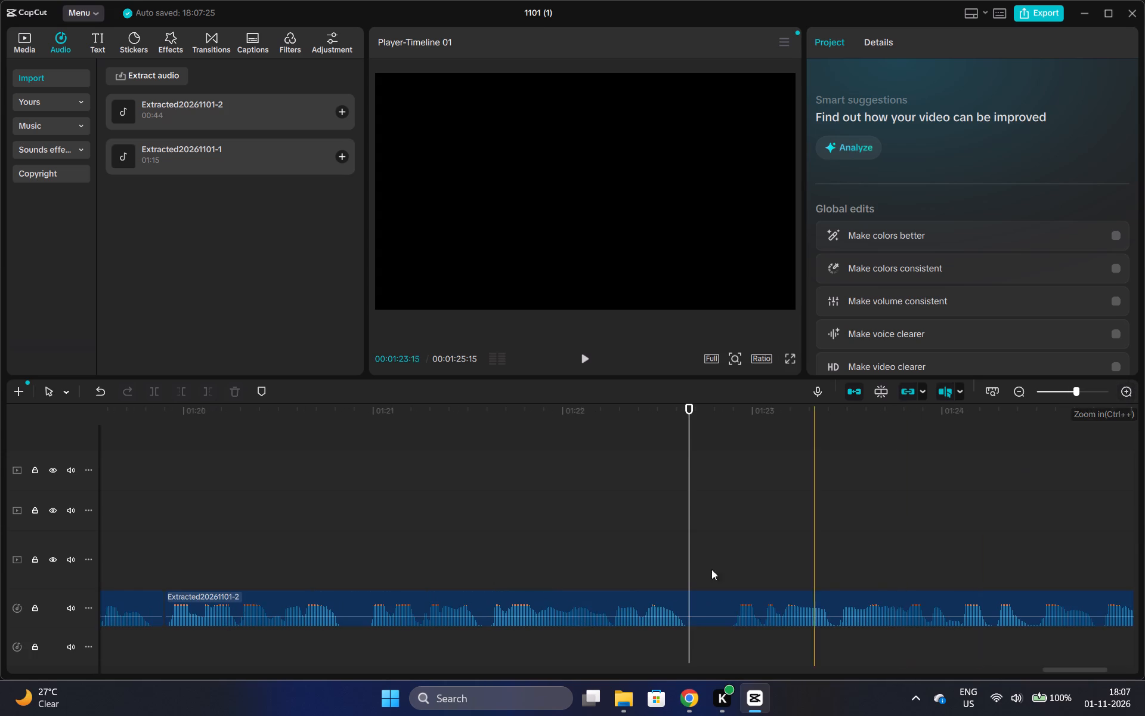
left_click(690, 604)
key("ctrl+b")
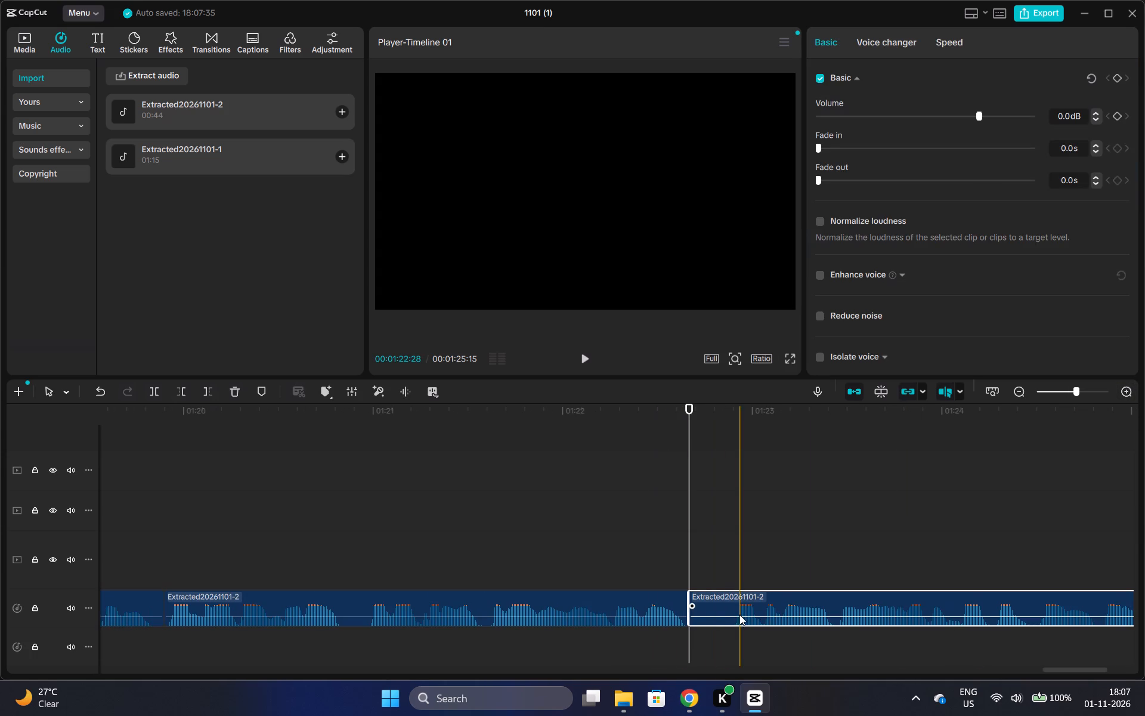
key("ctrl+b")
left_click(708, 608)
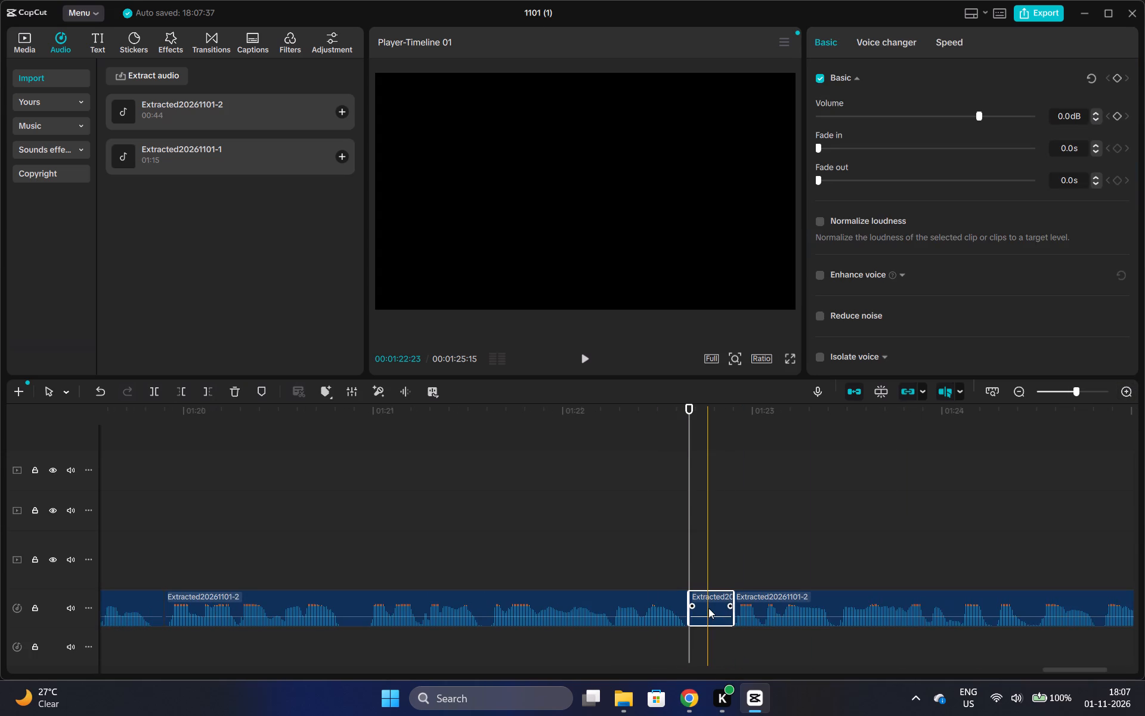
key("ctrl+x")
left_click_drag(759, 598, 717, 598)
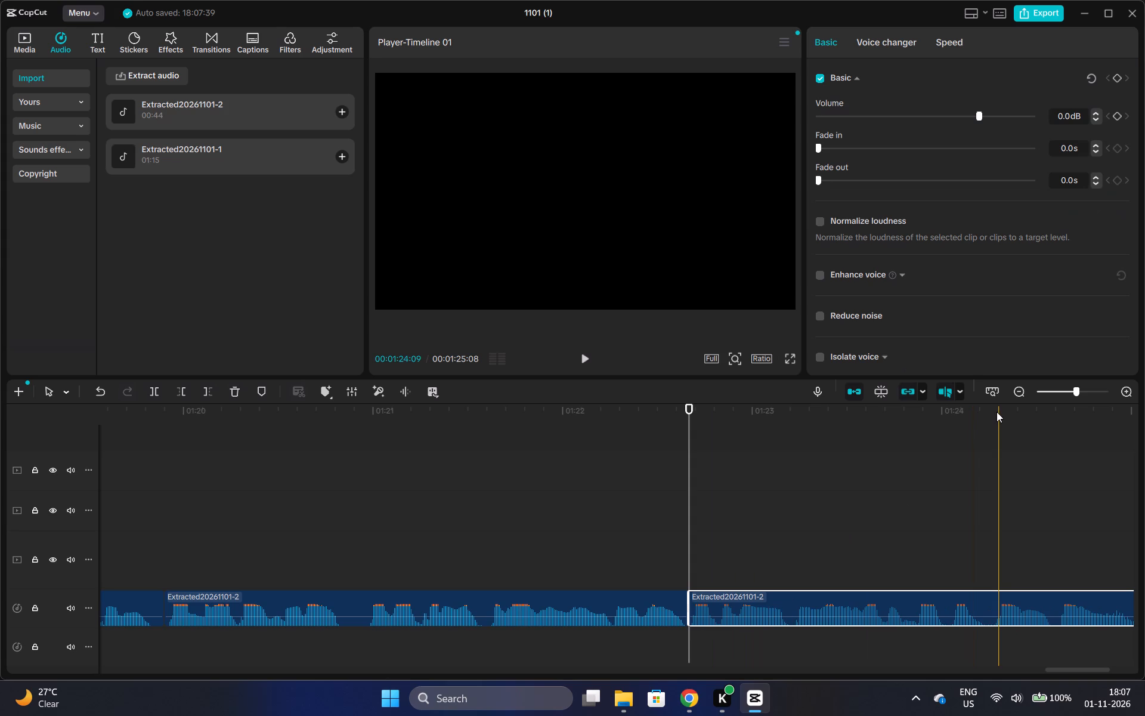
Play the final voiceover piece and trim its end to about 00:01:25:03.
double_click(1014, 389)
key("space")
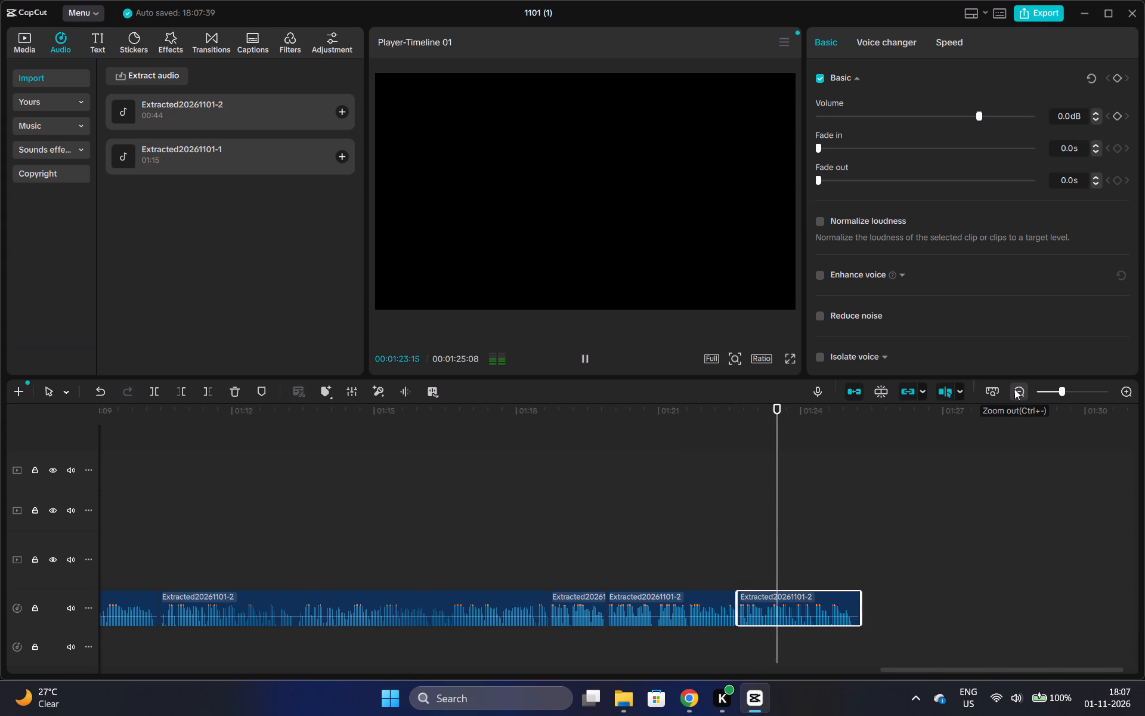
key("space")
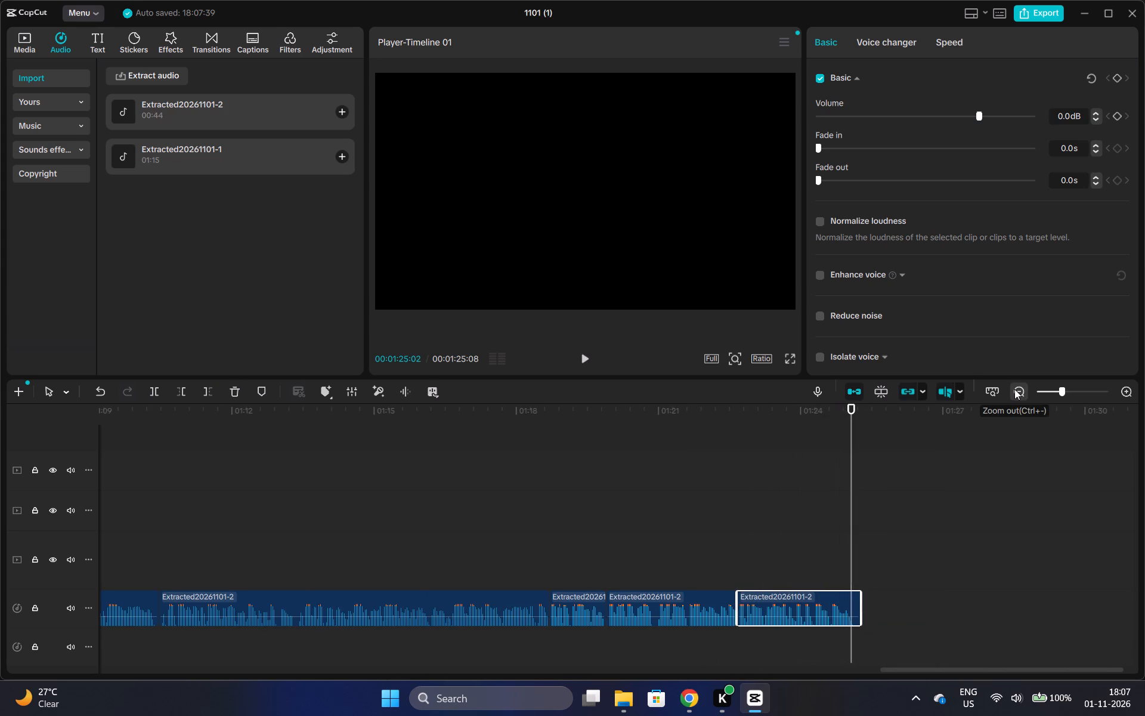
key("space")
key("space")
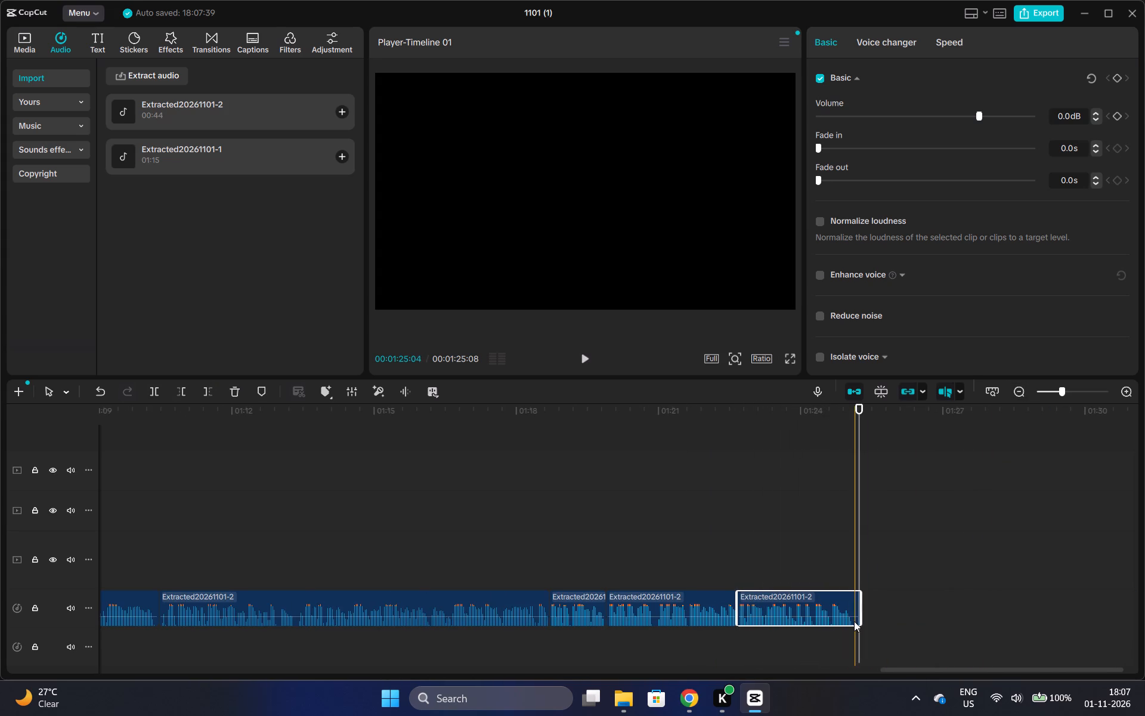
key("w")
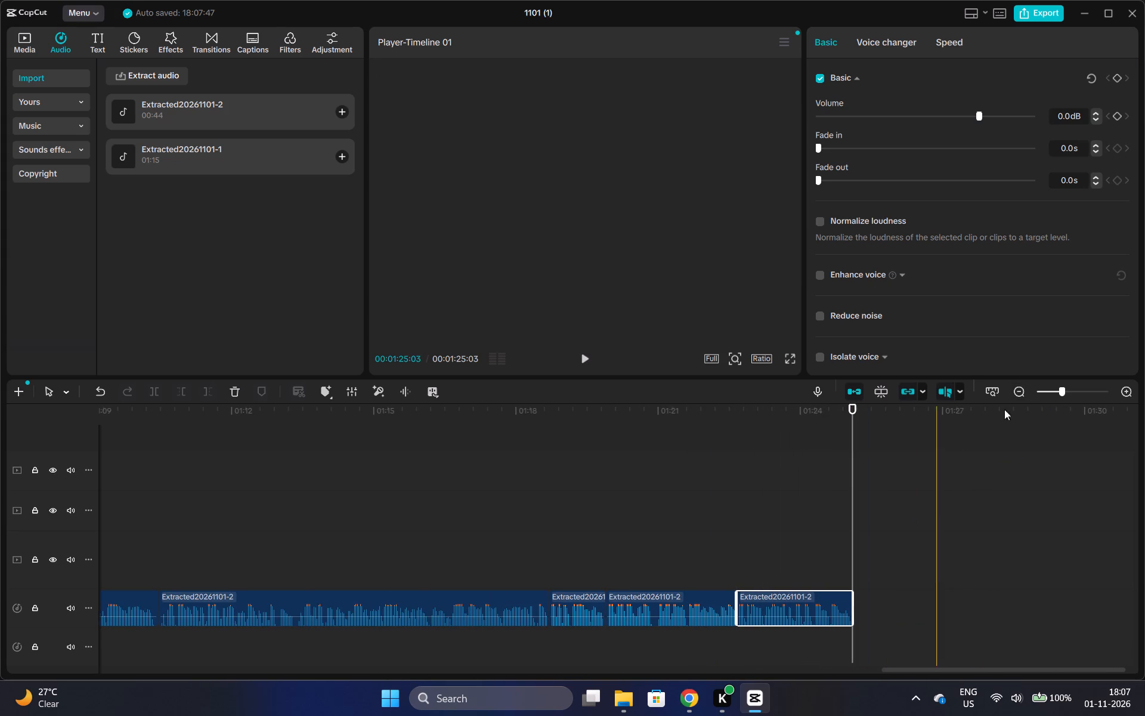
Combine all seven pieces of the second voiceover into one compound clip.
double_click(1013, 391)
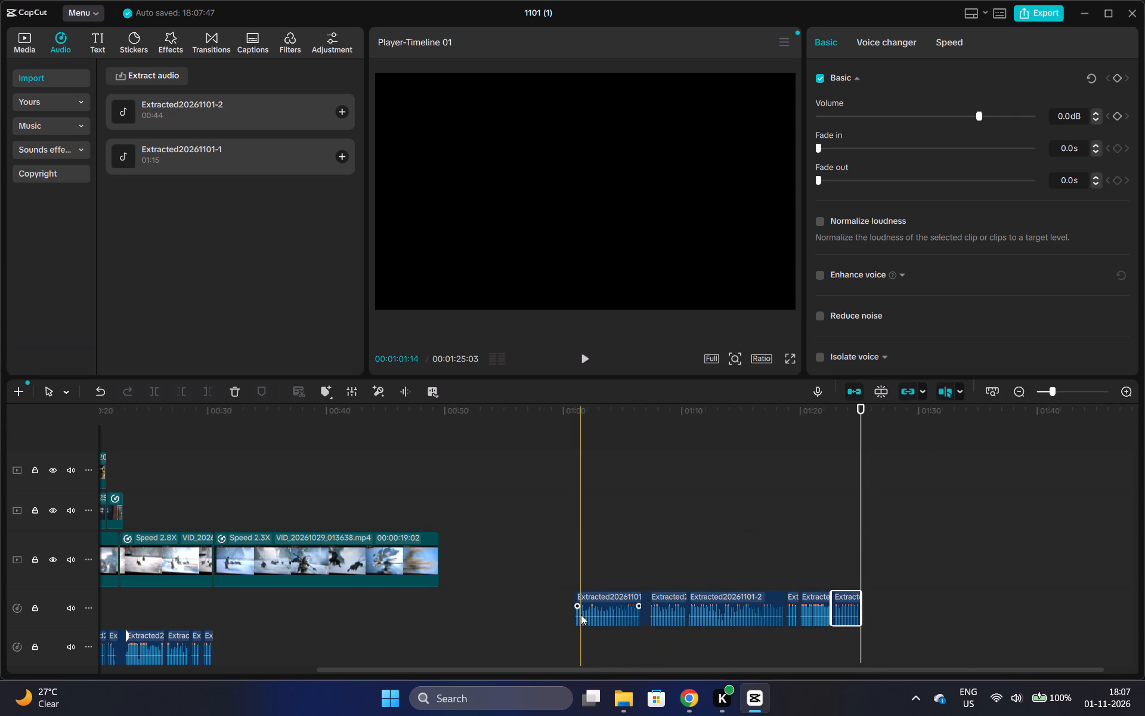
left_click(593, 612, "ctrl")
left_click(1124, 390)
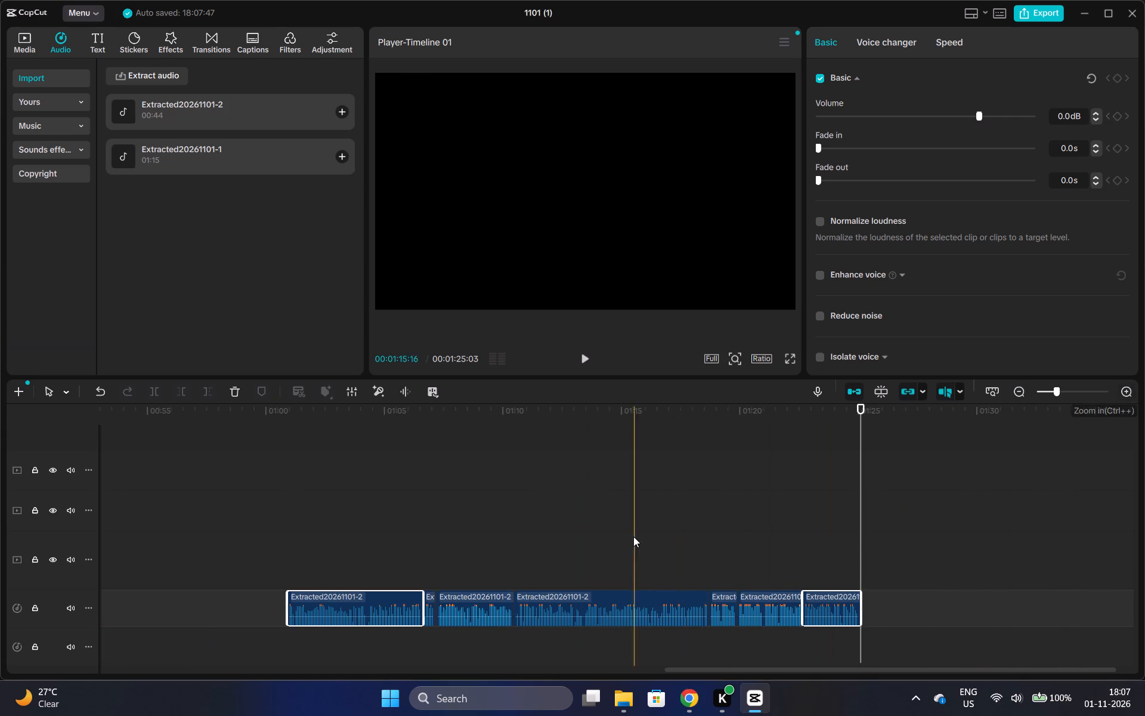
left_click(431, 613, "ctrl")
left_click(446, 609, "ctrl")
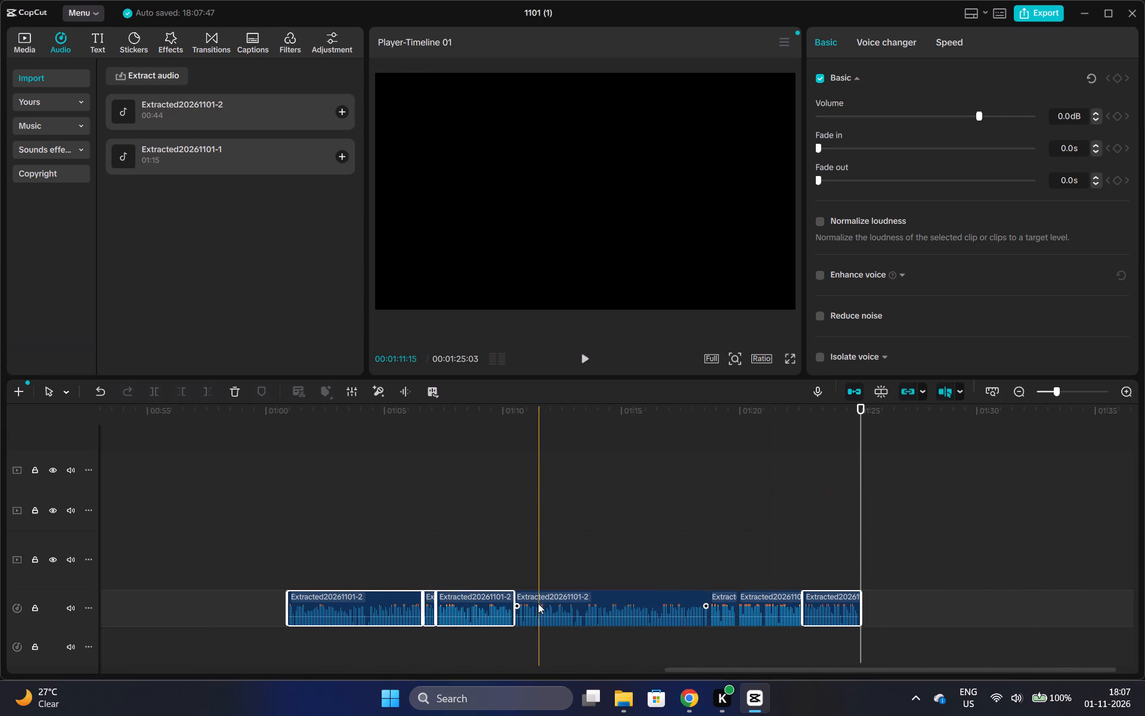
left_click(537, 607, "ctrl")
left_click(722, 606, "ctrl")
left_click(760, 606, "ctrl")
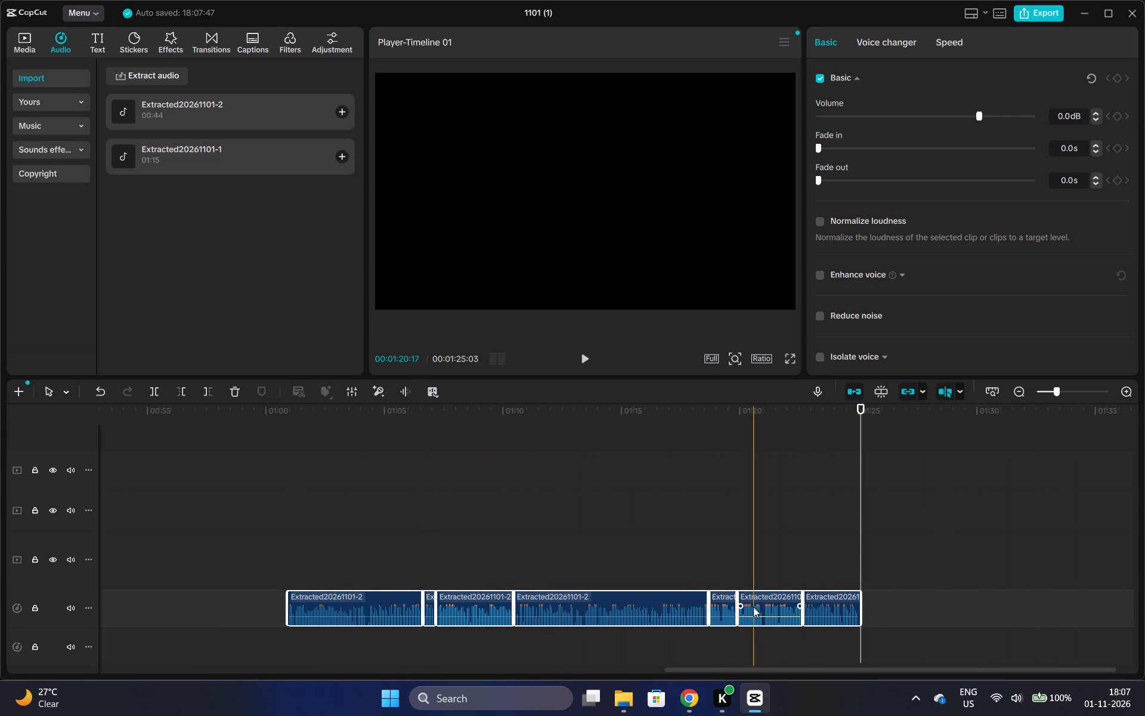
right_click(753, 607)
left_click(801, 486)
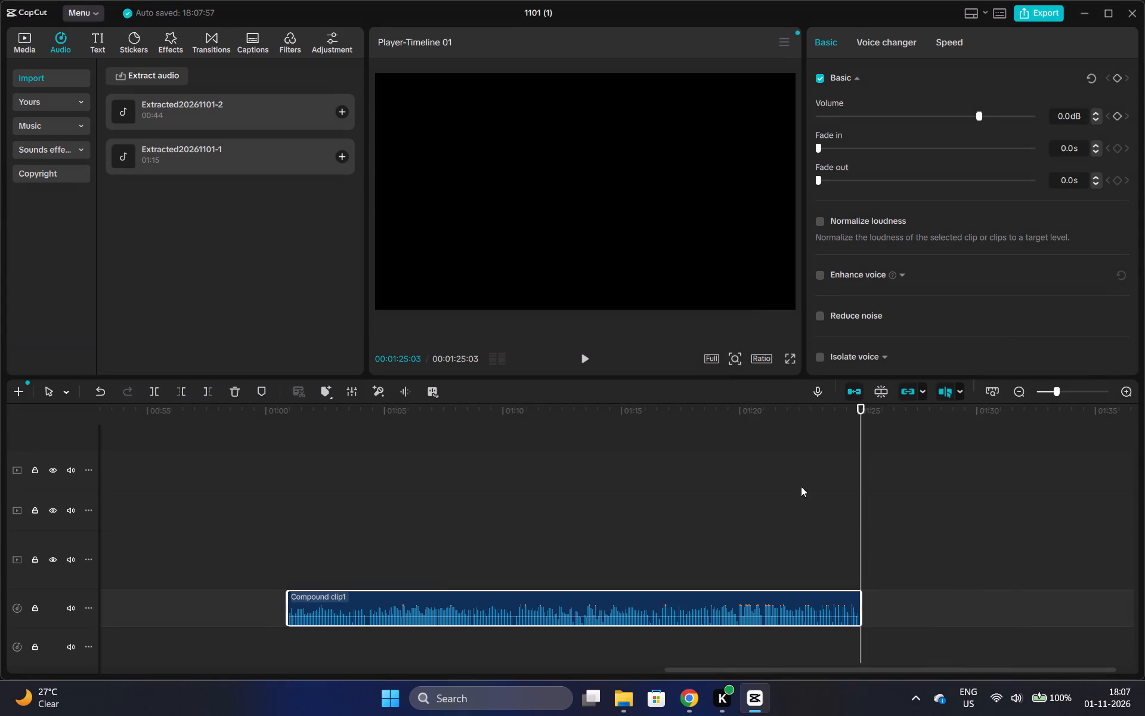
Move the compound voiceover clip onto the first voiceover's audio track, beneath the last gameplay clip, starting at about 00:00:33.
double_click(1025, 391)
left_click_drag(542, 599, 486, 625)
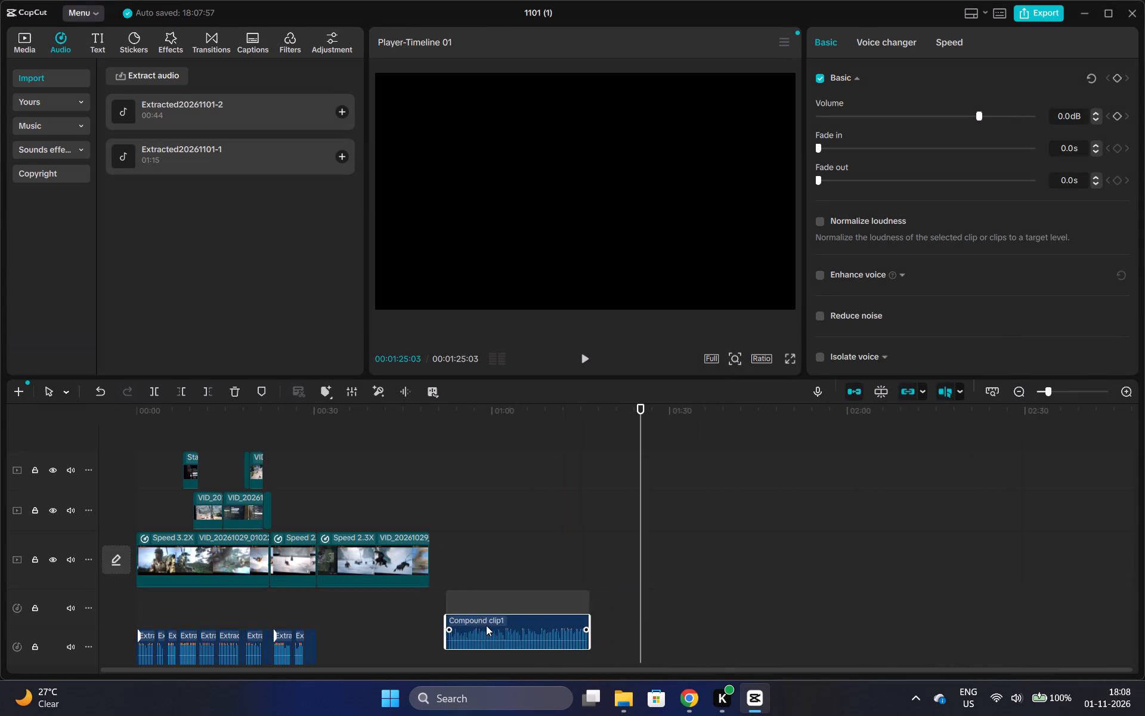
left_click_drag(486, 625, 378, 650)
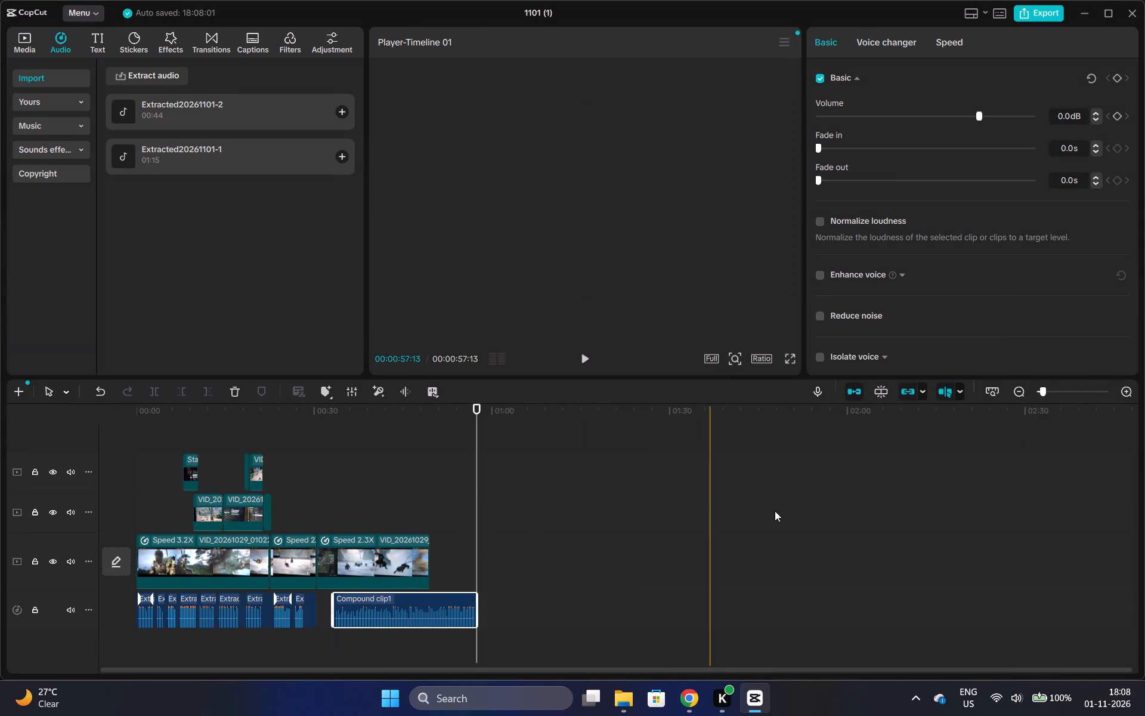
double_click(1125, 389)
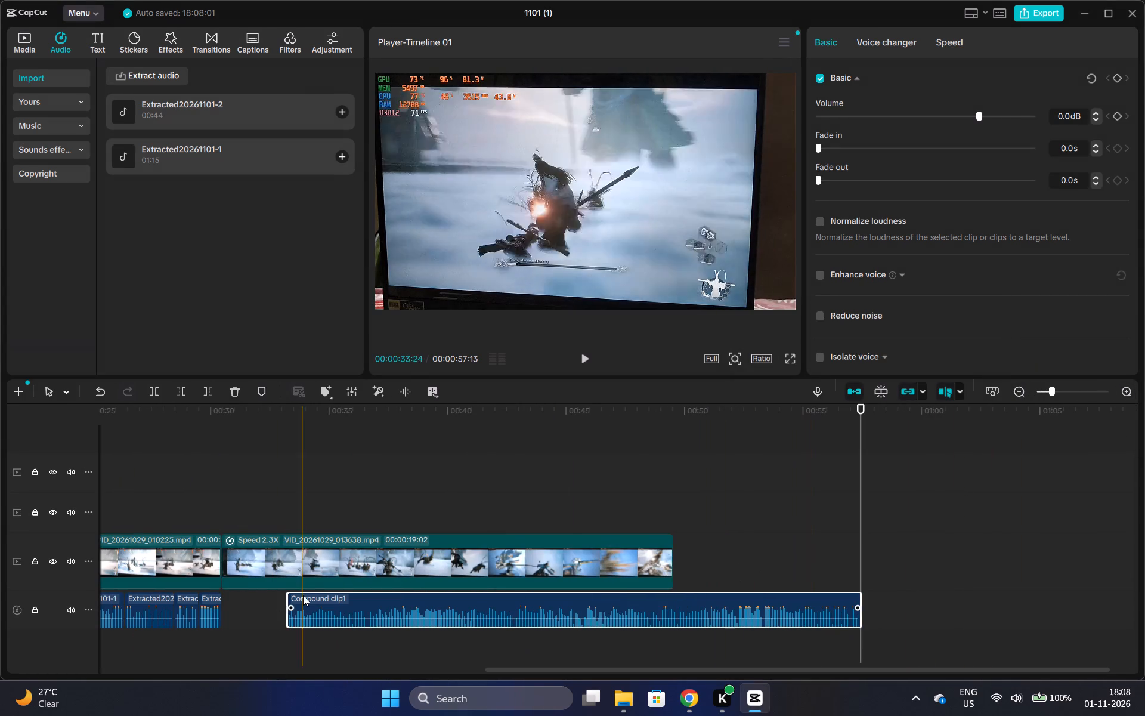
Move the compound voiceover clip back against the end of the first voiceover at about 00:00:30:14, and play across the join.
left_click_drag(304, 595, 240, 594)
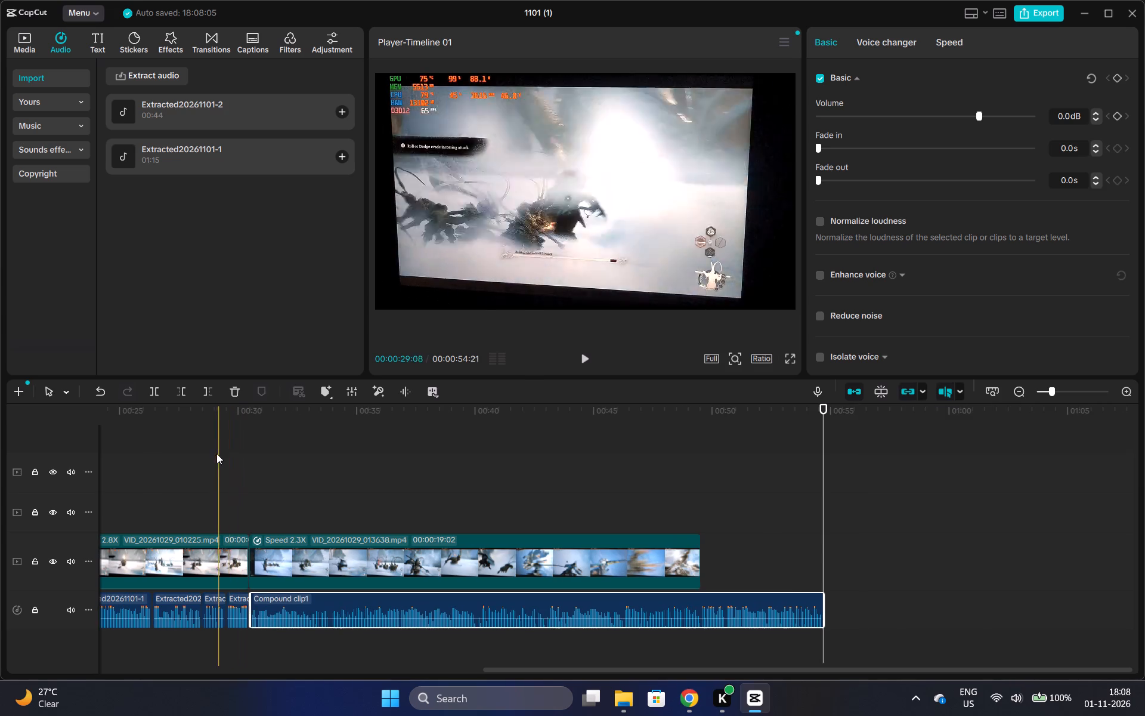
left_click(197, 431)
key("space")
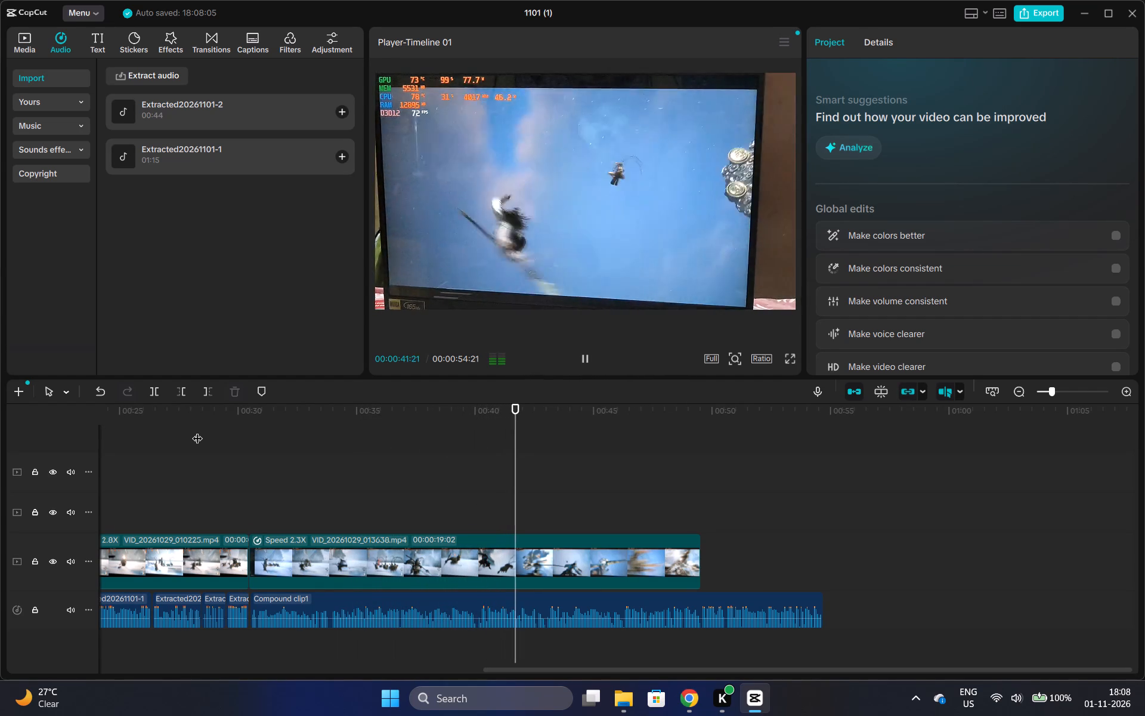
key("space")
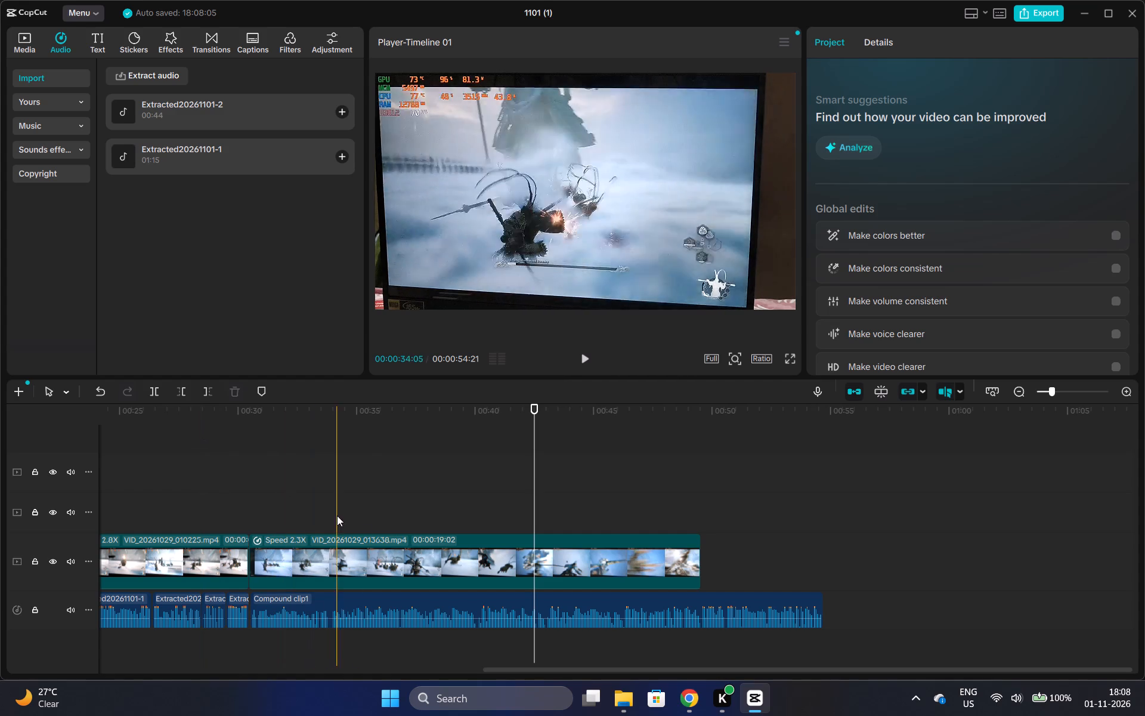
Turn on Stabilize for the last gameplay clip, VID_20261029_013638.mp4.
left_click(368, 539)
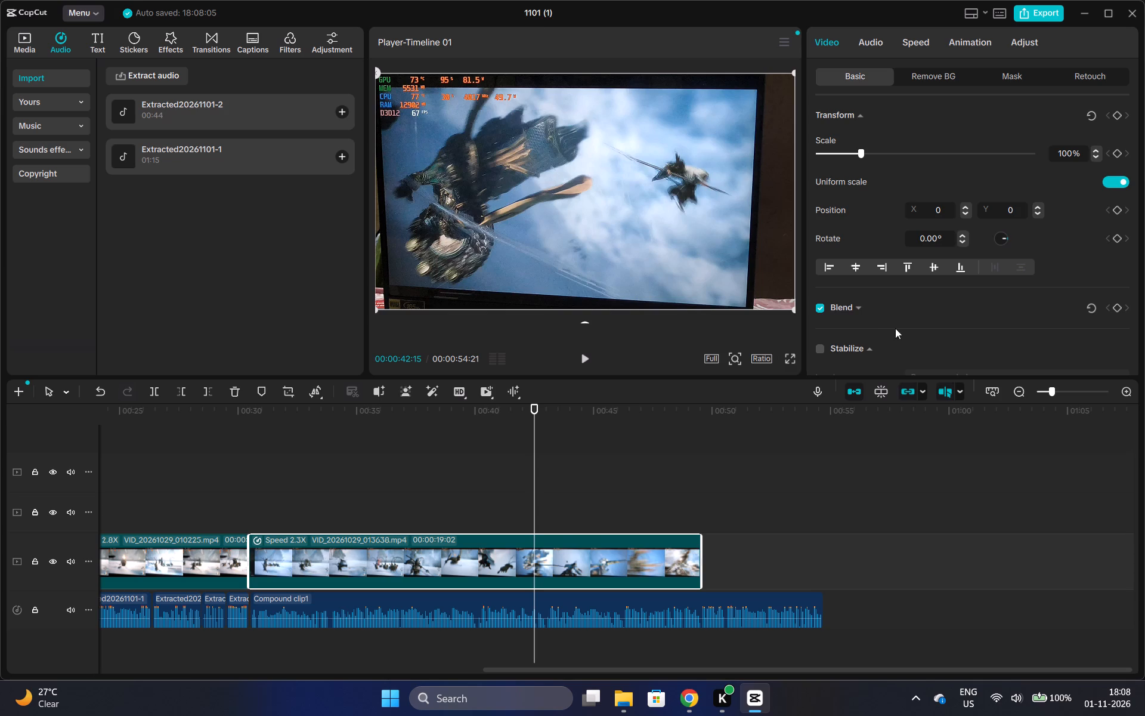
left_click(821, 350)
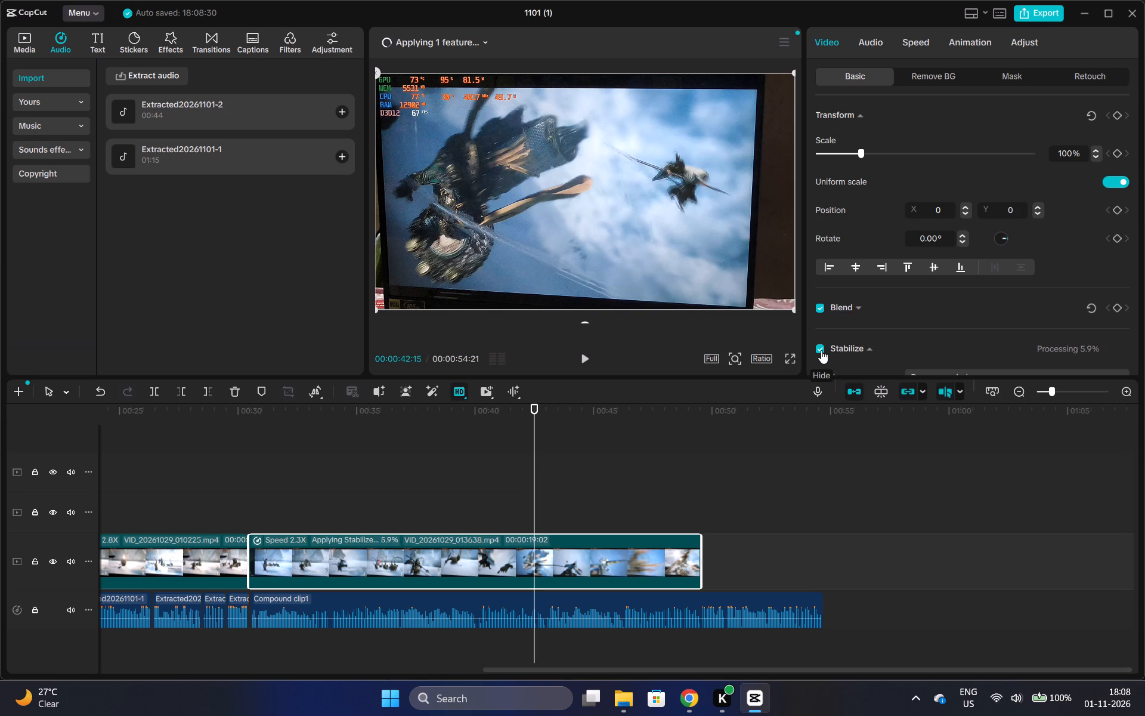
Play the join between the last two gameplay clips and voiceovers, starting from about 00:00:28:27.
left_click(249, 477)
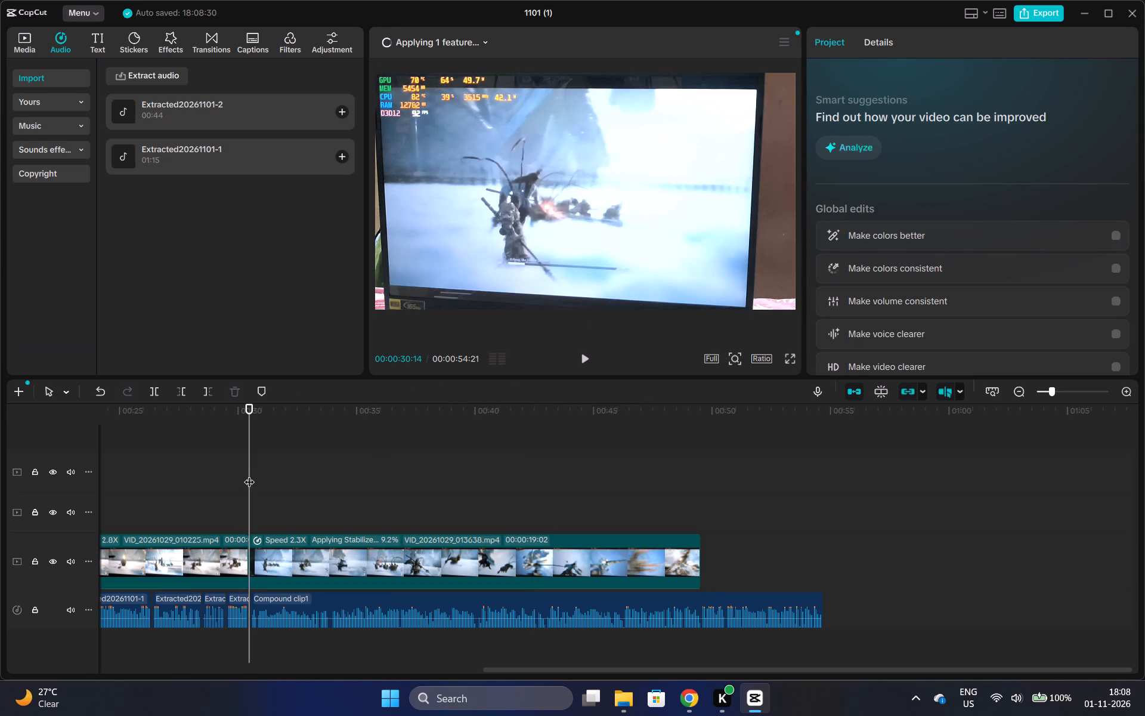
left_click_drag(502, 668, 54, 678)
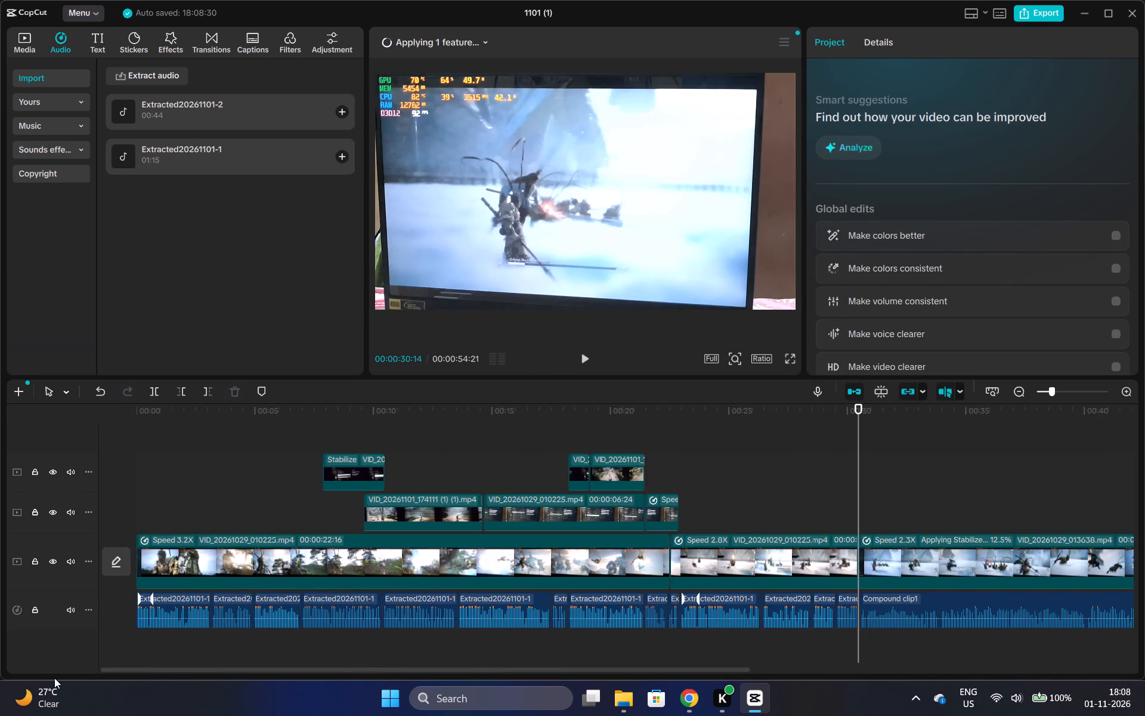
left_click_drag(54, 678, 404, 626)
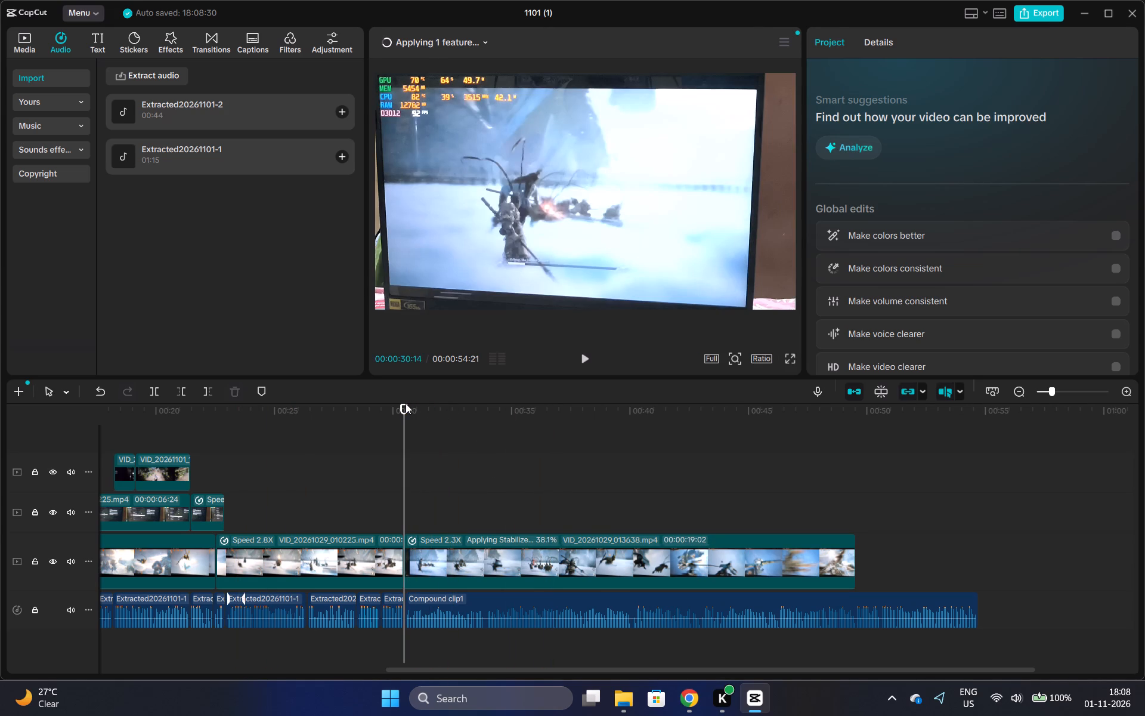
left_click(367, 405)
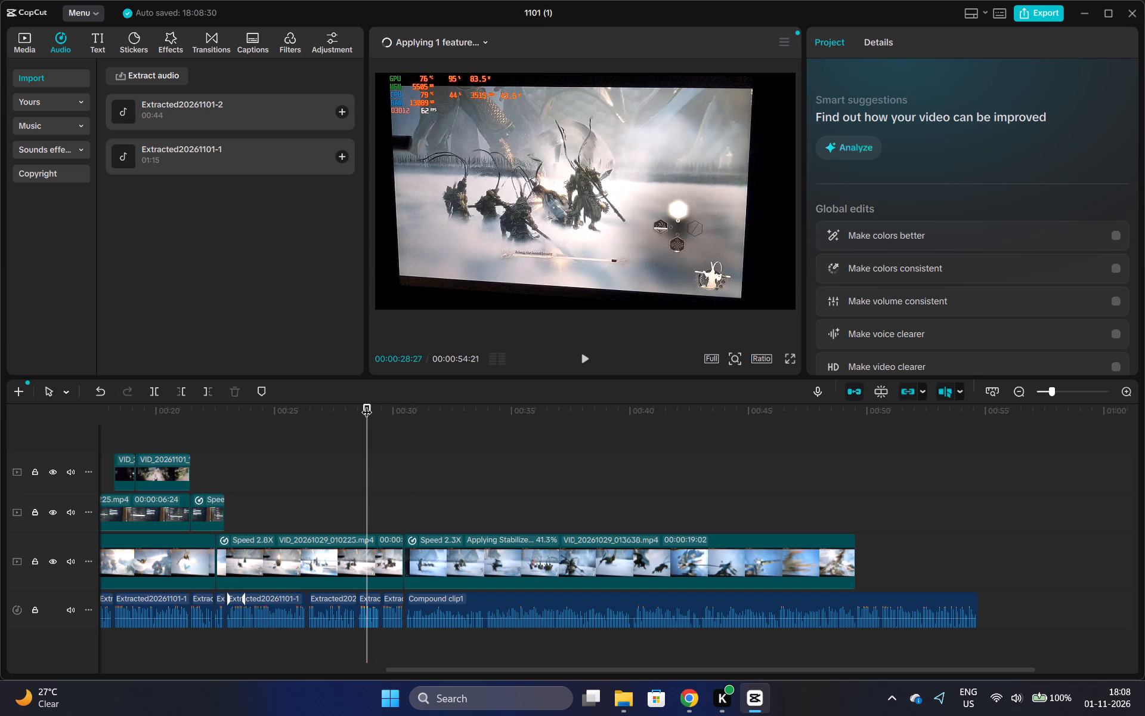
key("space")
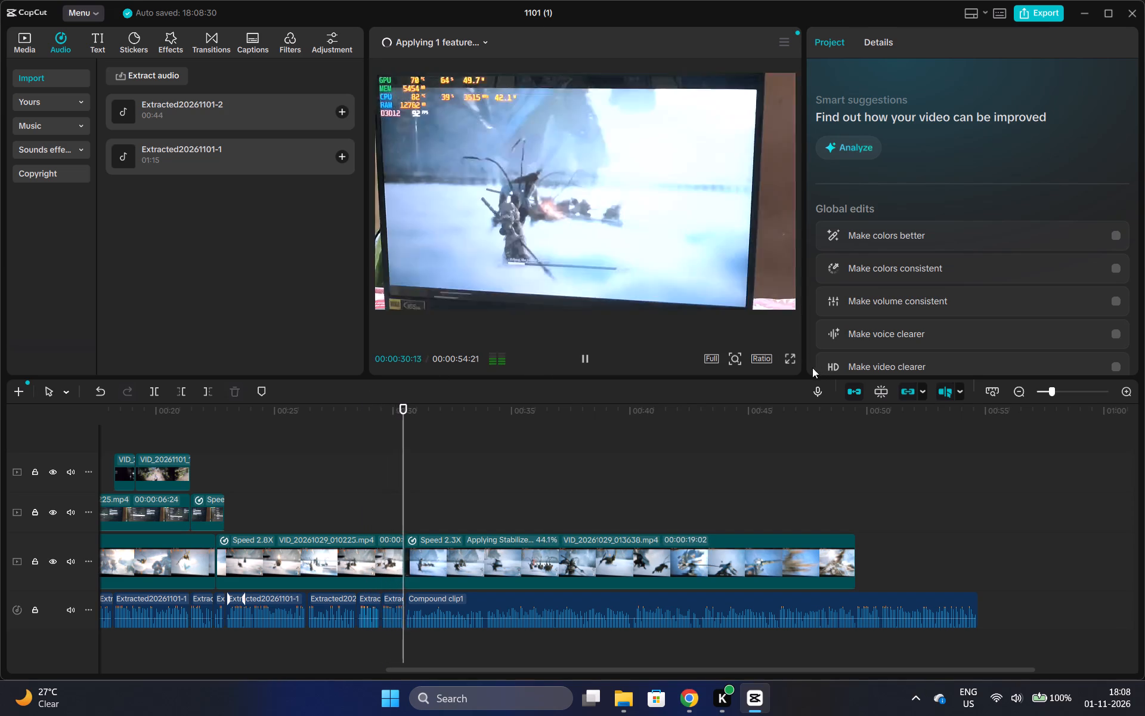
key("space")
Review the edit in the full-screen preview, playing it from the beginning at 00:00:00:00.
left_click(785, 358)
left_click(787, 360)
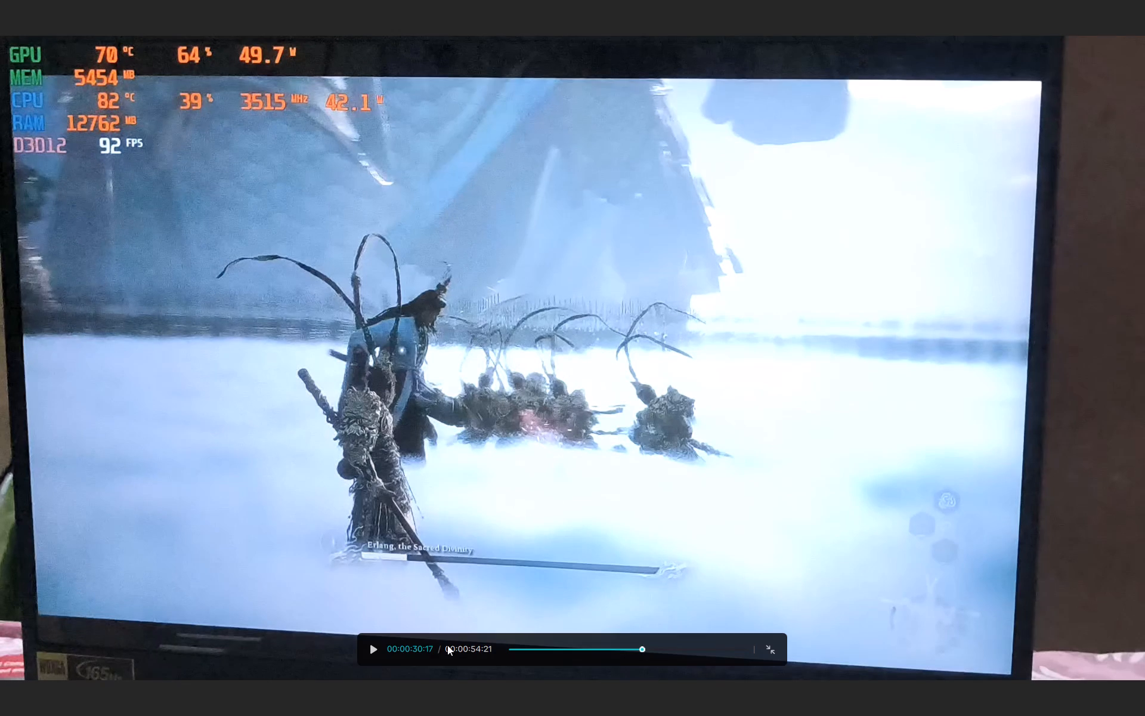
left_click_drag(570, 648, 473, 613)
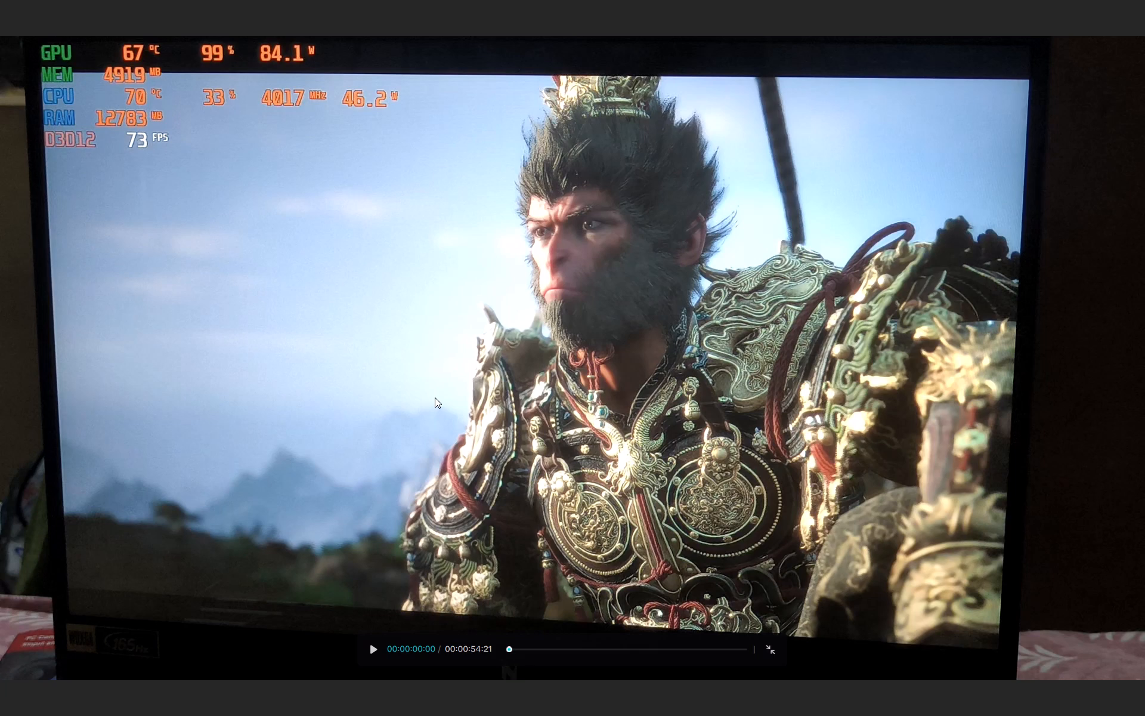
key("space")
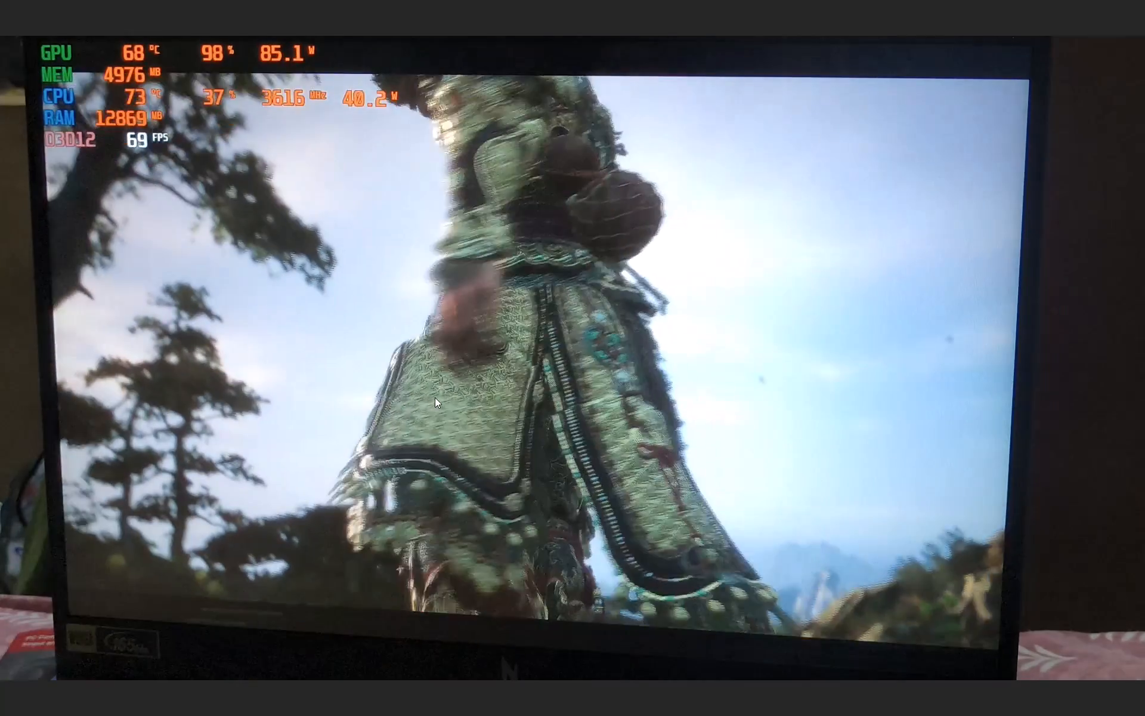
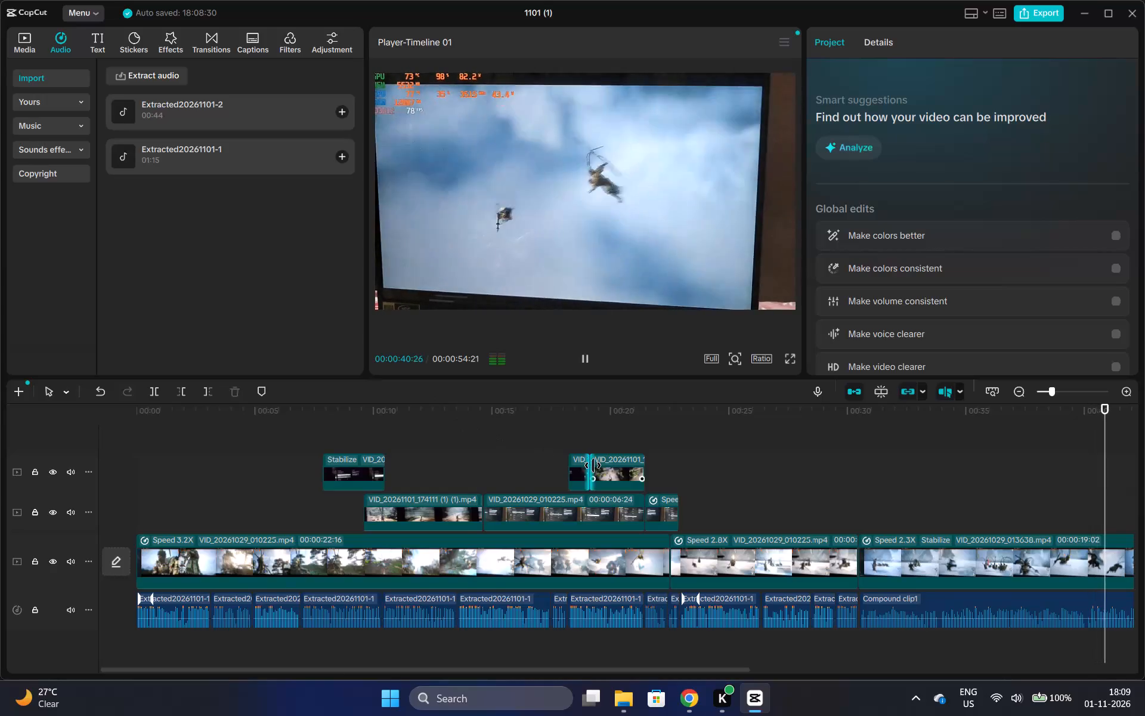
Stop the playback and play the second VID_20261029_010225.mp4 clip on the main track from 00:00:23:00.
key("space")
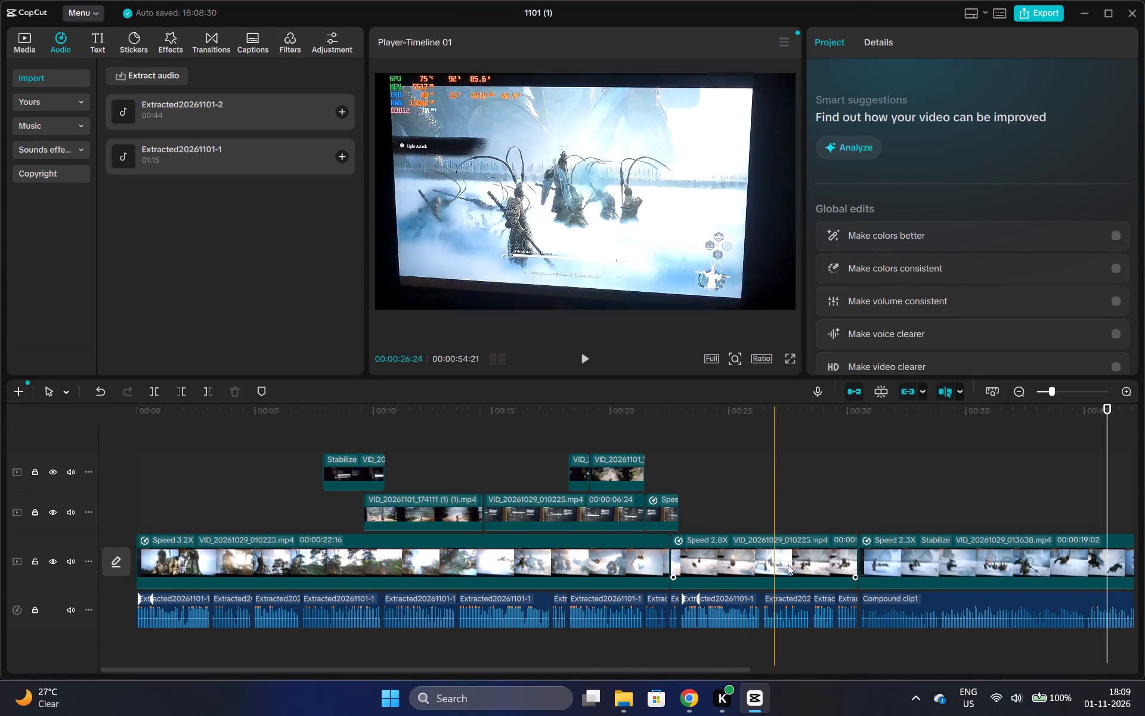
left_click(900, 554)
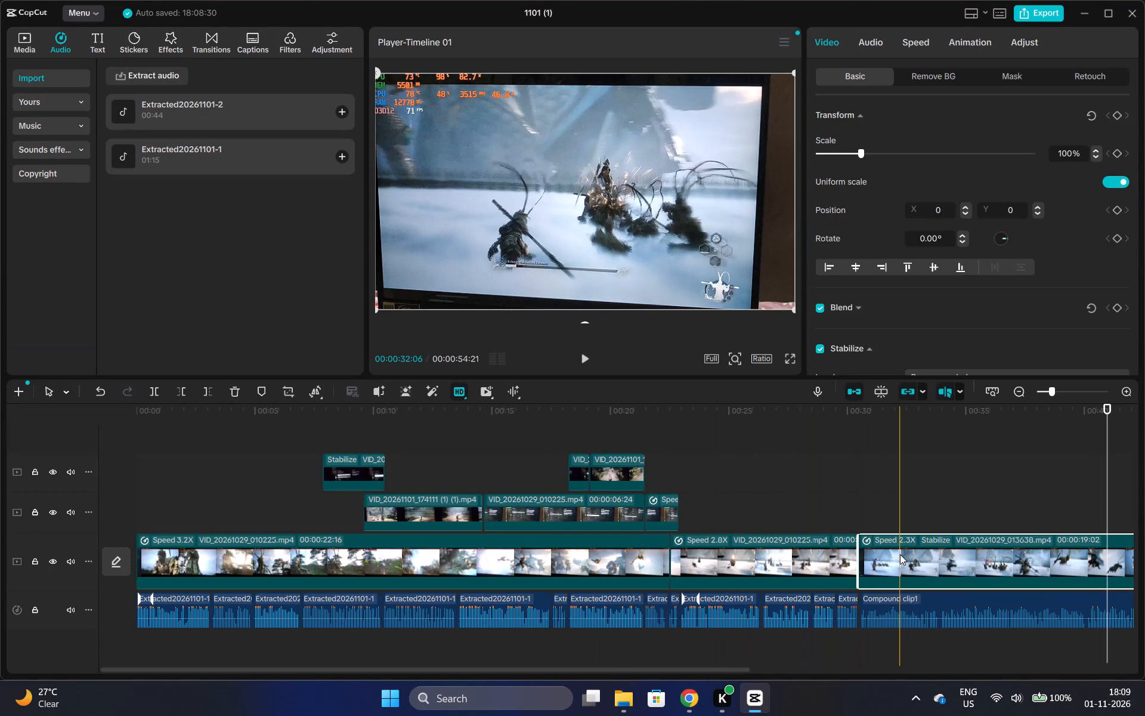
left_click(681, 468)
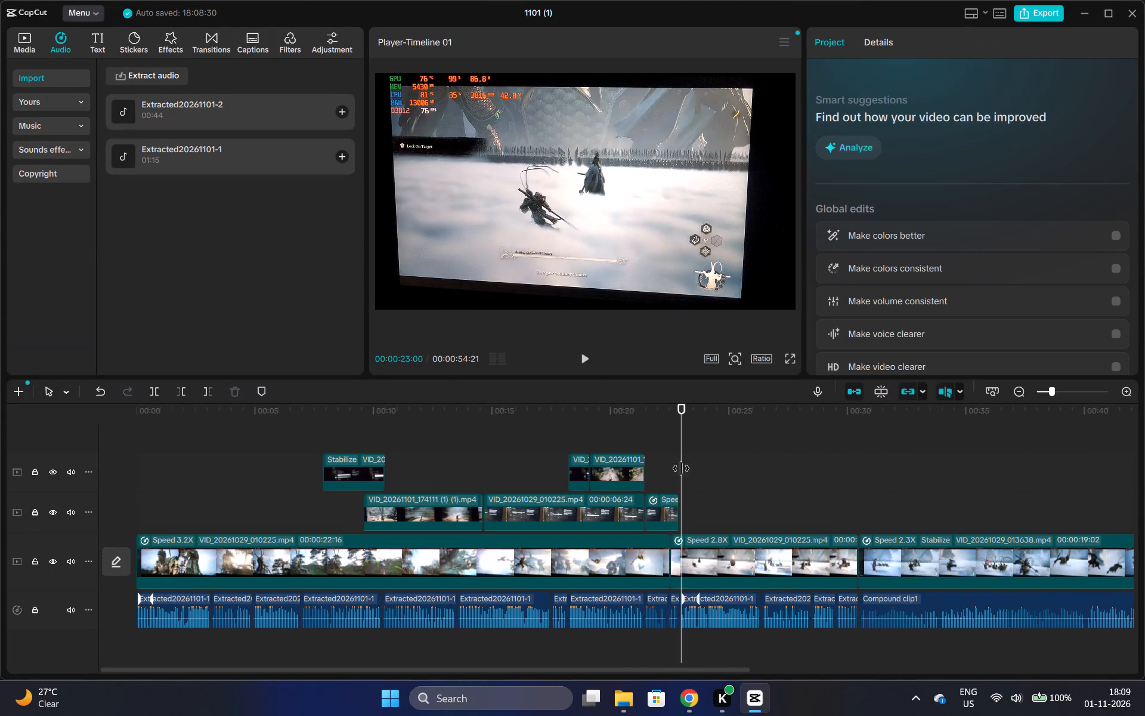
key("space")
key("space")
key("space")
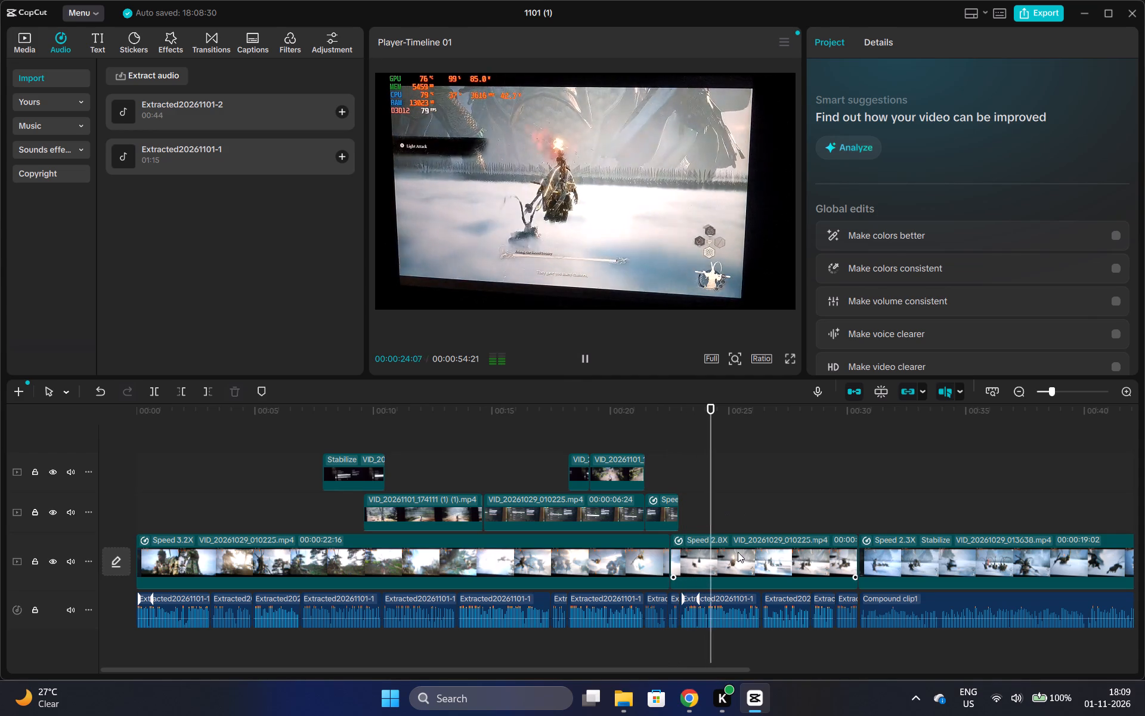
key("space")
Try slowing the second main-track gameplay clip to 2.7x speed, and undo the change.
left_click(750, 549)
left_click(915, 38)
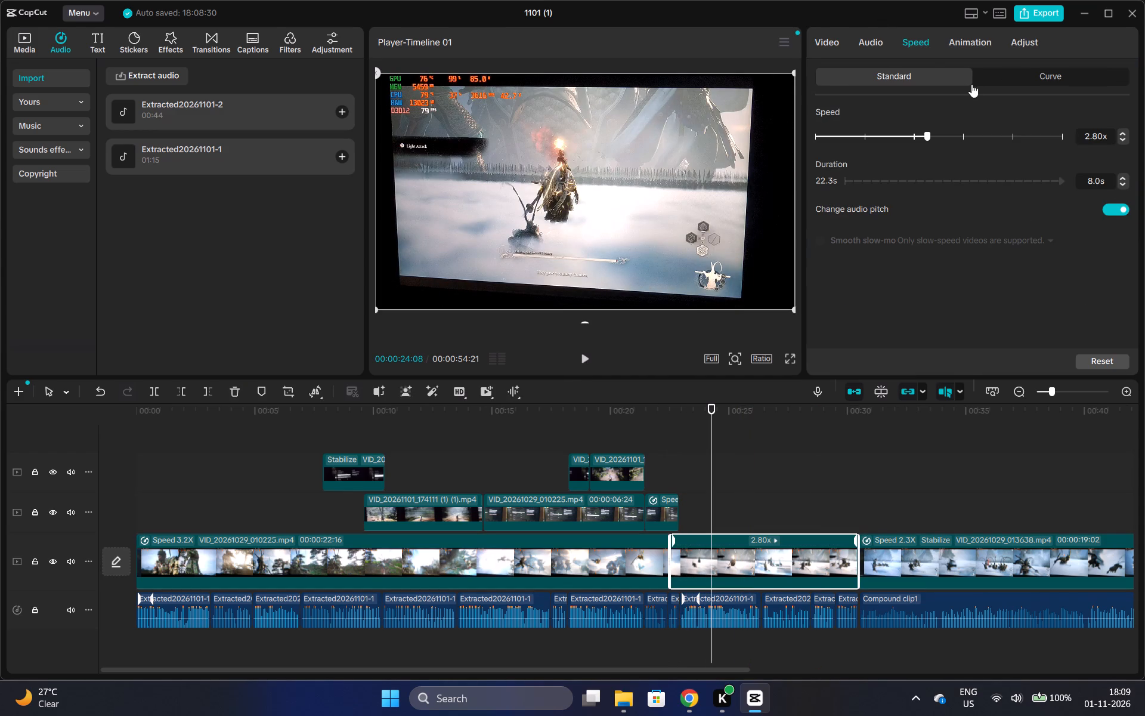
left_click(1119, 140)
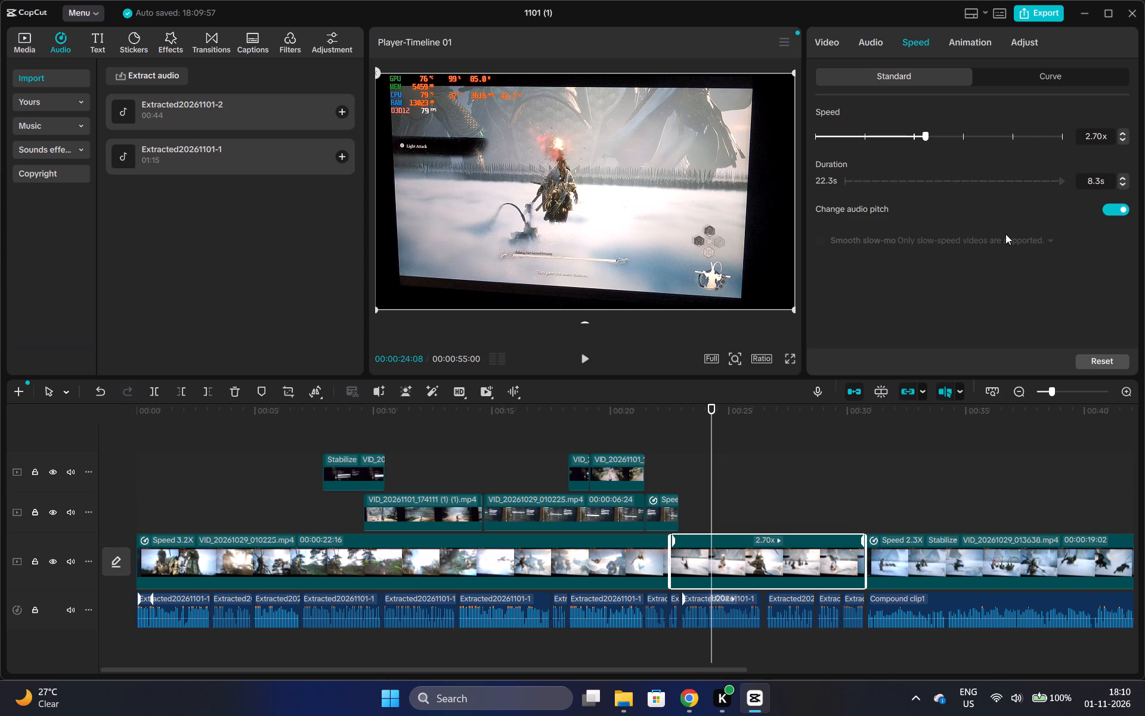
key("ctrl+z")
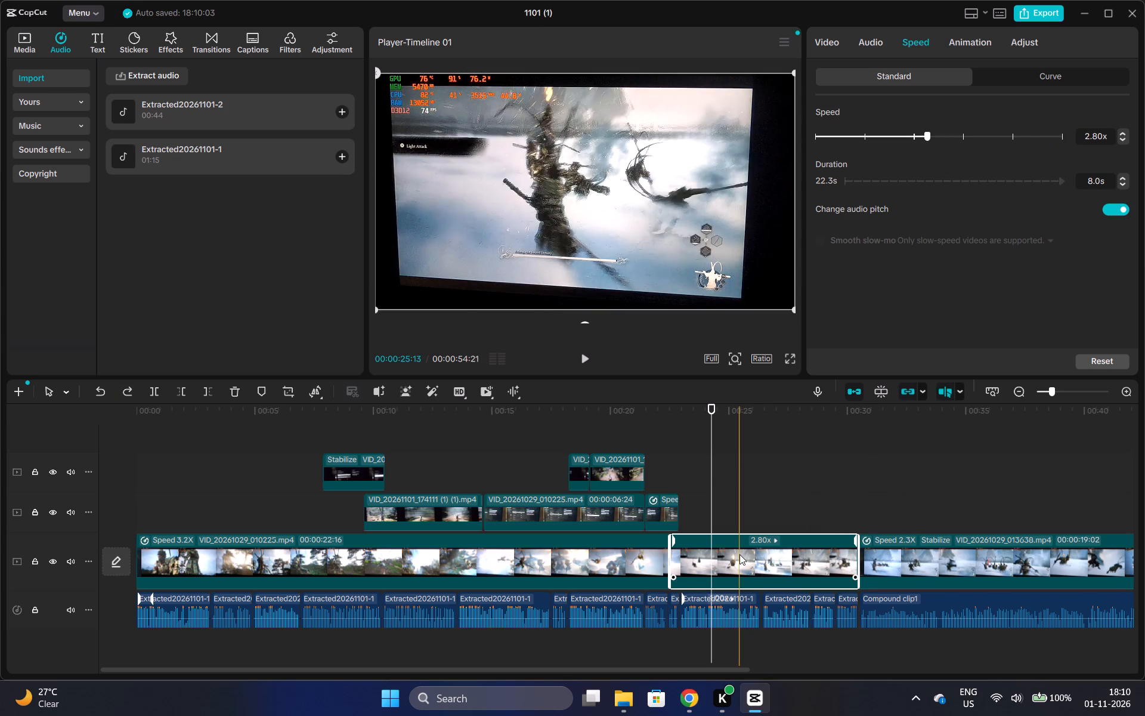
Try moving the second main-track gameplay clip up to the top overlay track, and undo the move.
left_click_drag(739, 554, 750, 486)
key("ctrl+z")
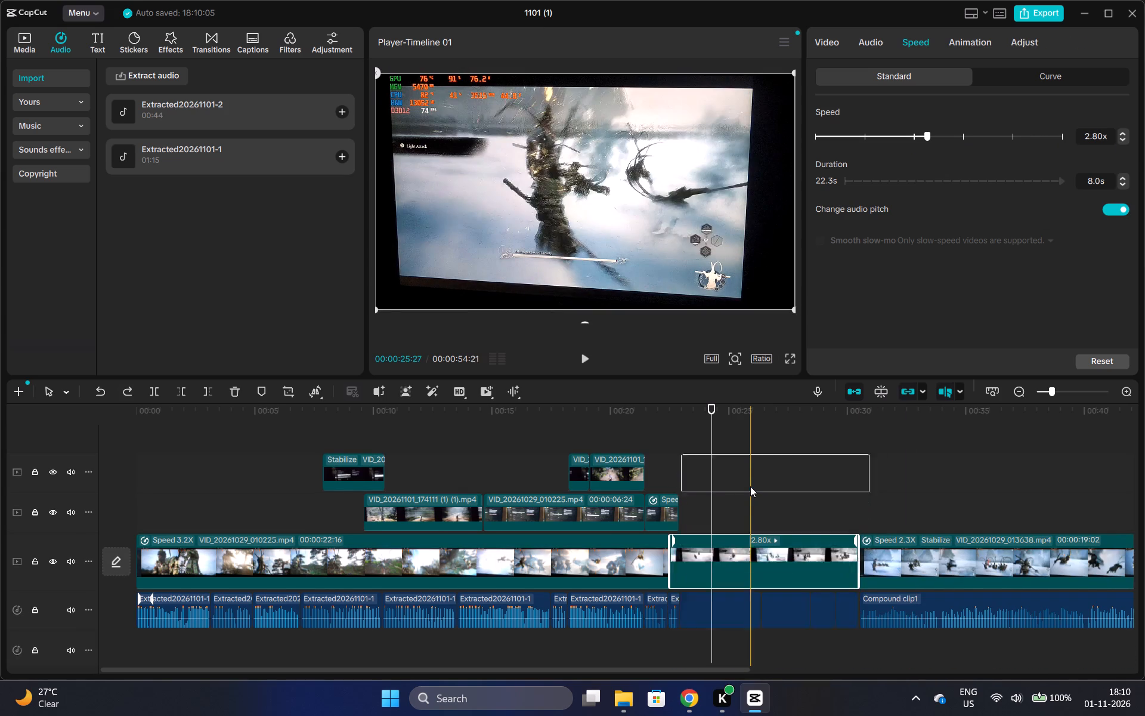
Lock the voiceover audio track.
left_click(33, 609)
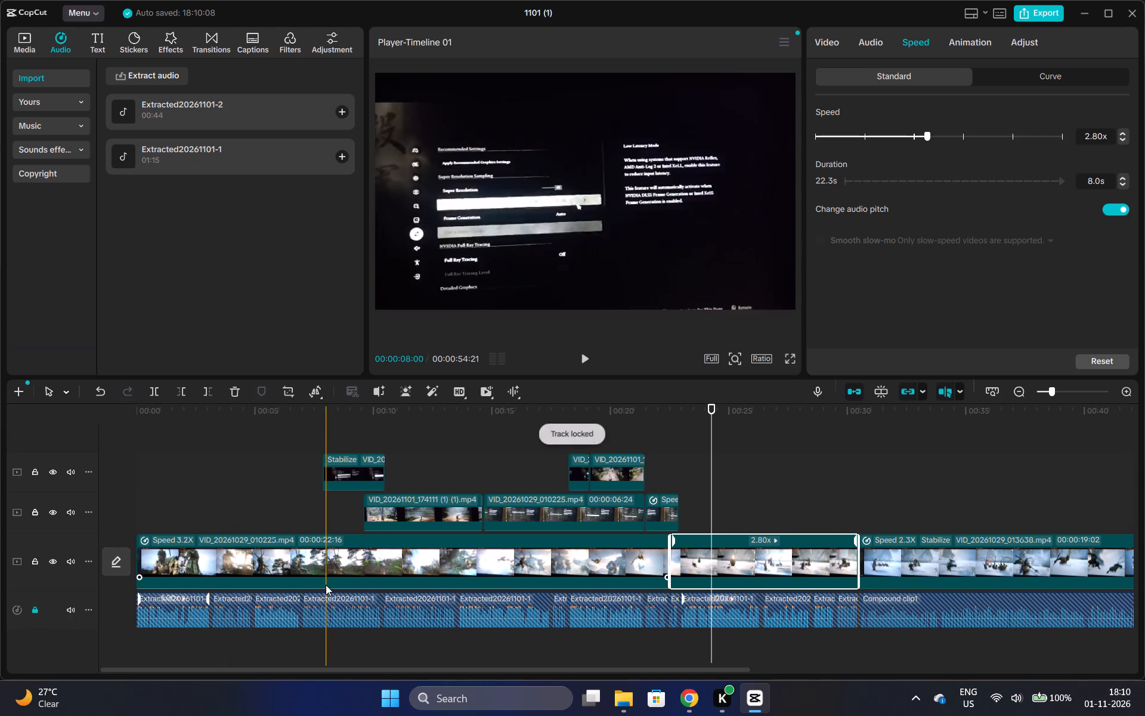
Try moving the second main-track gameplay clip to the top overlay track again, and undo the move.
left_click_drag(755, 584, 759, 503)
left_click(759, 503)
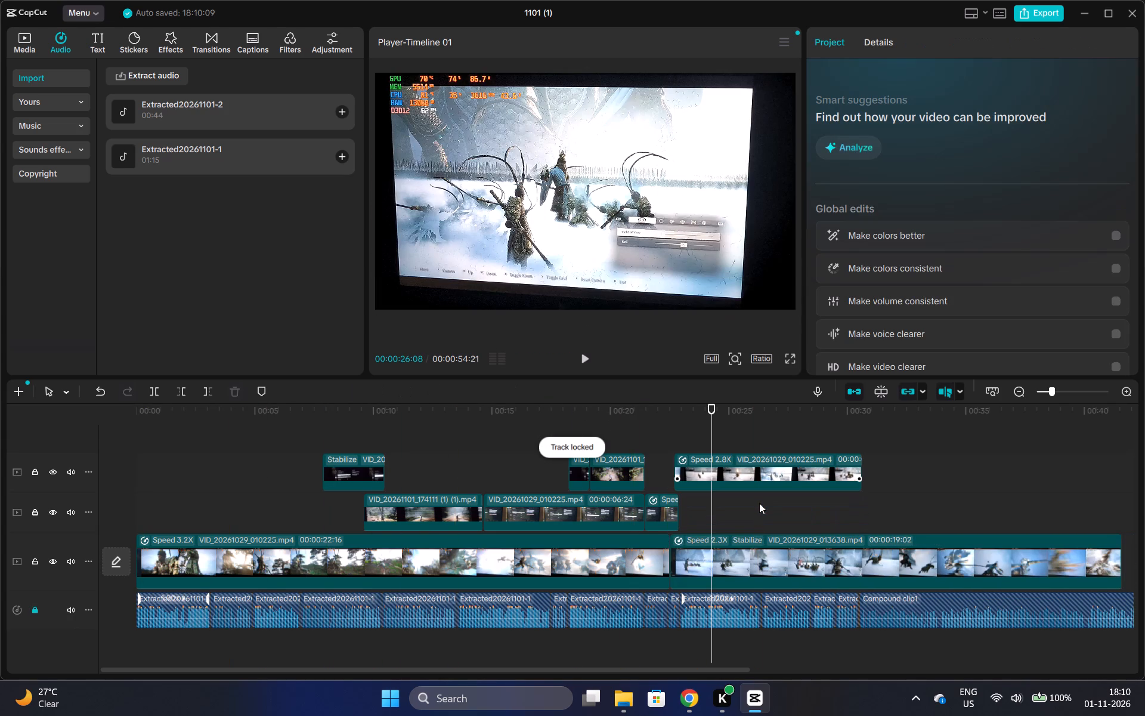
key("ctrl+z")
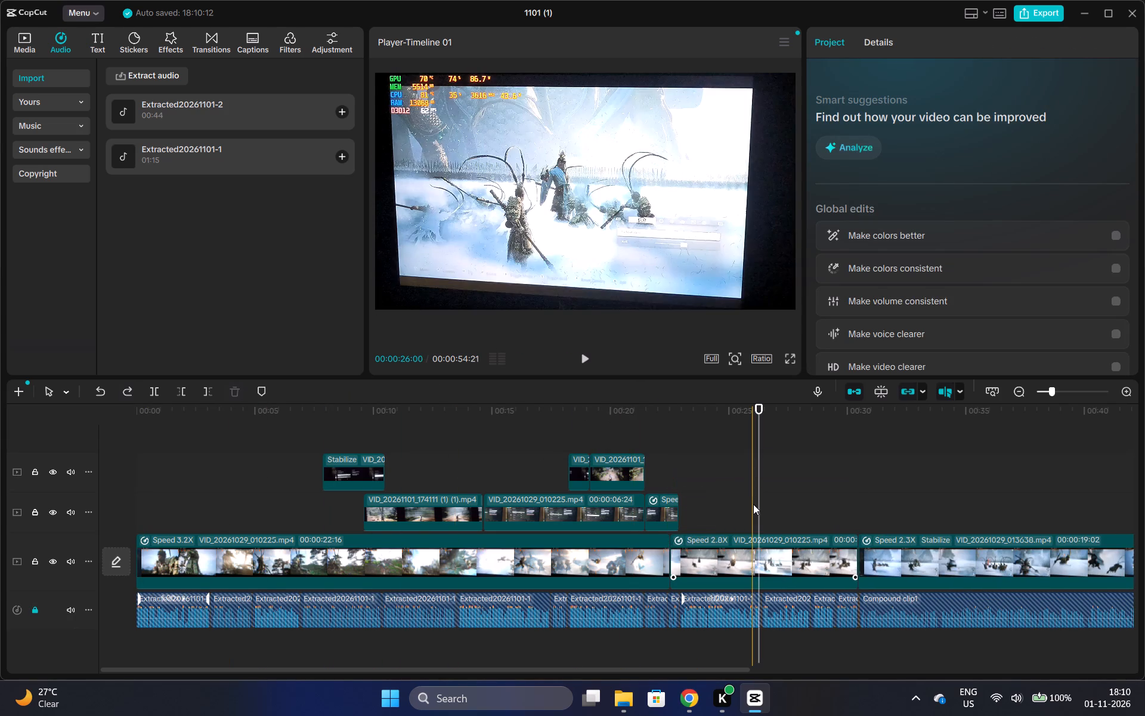
Slow the second main-track gameplay clip to 2.3x and trim its end back to the playhead at 00:00:30:13.
left_click(757, 556)
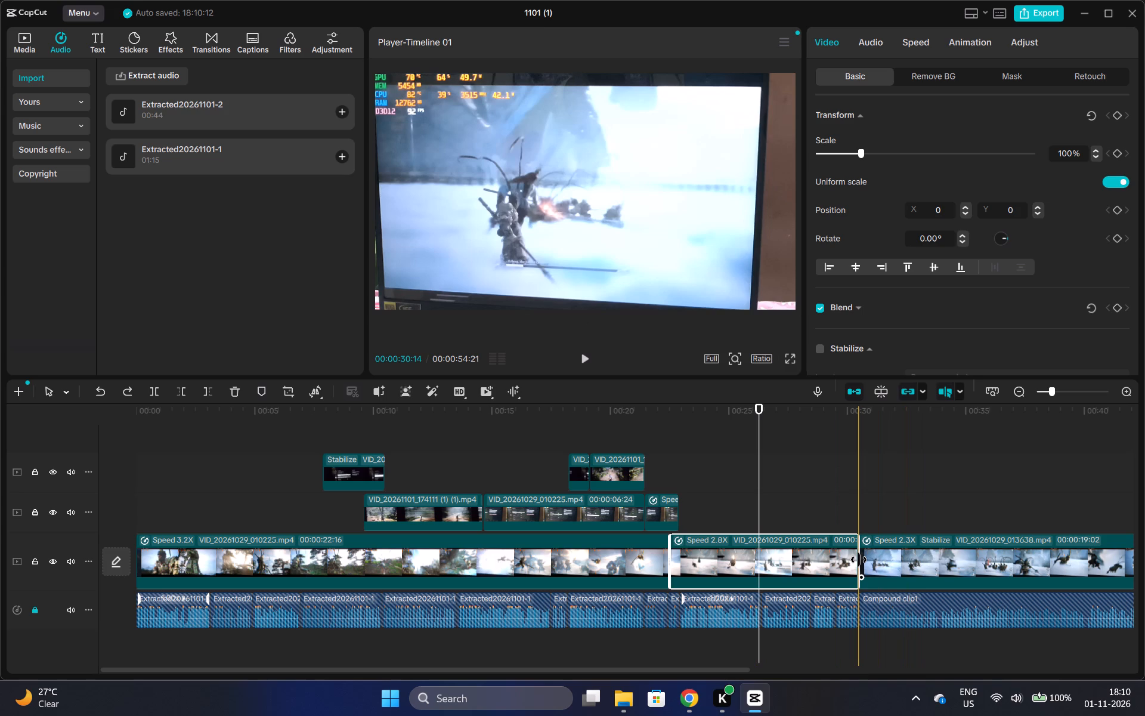
left_click(856, 408)
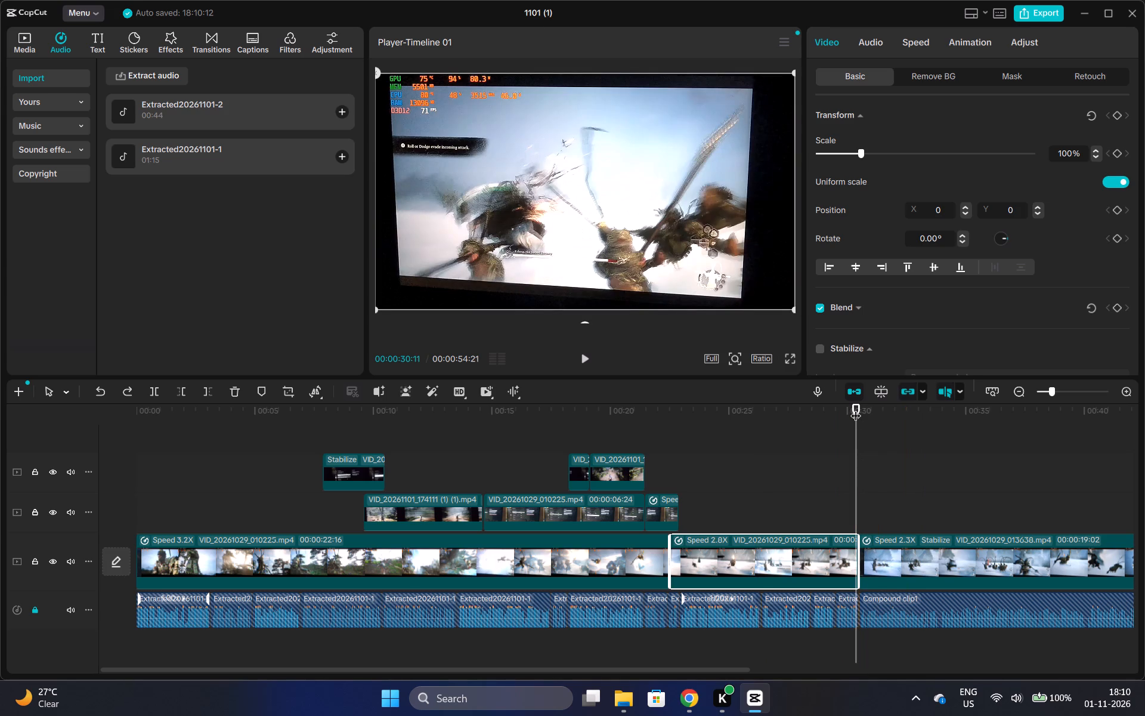
key("Right")
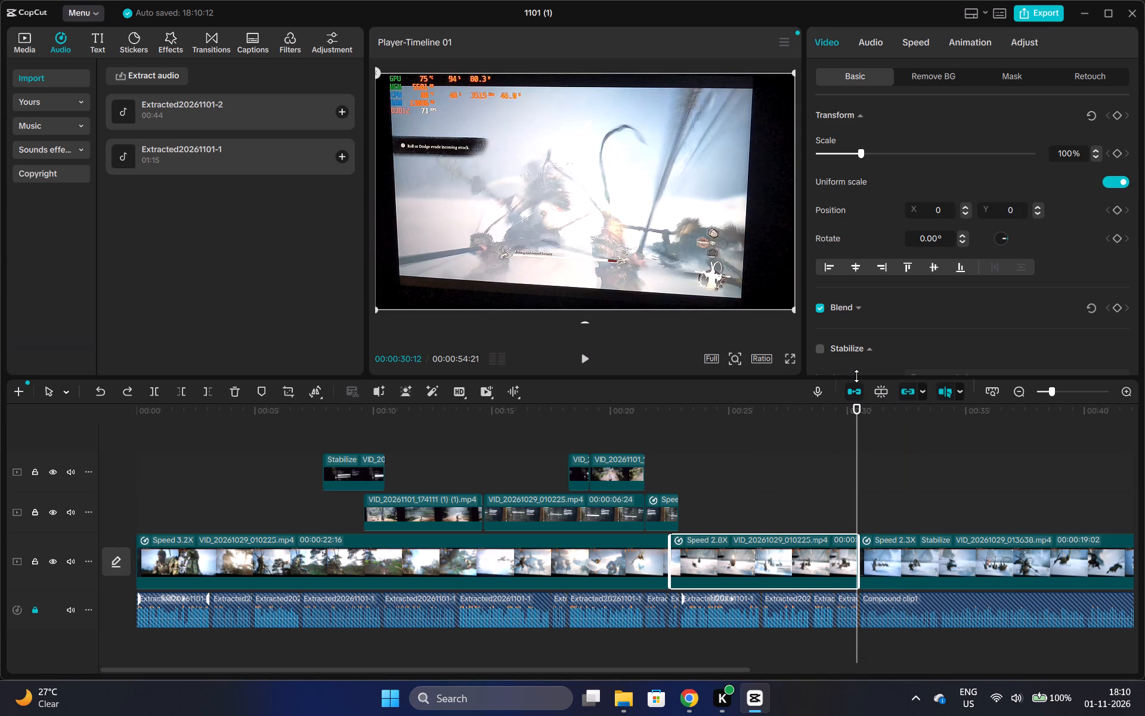
key("Right")
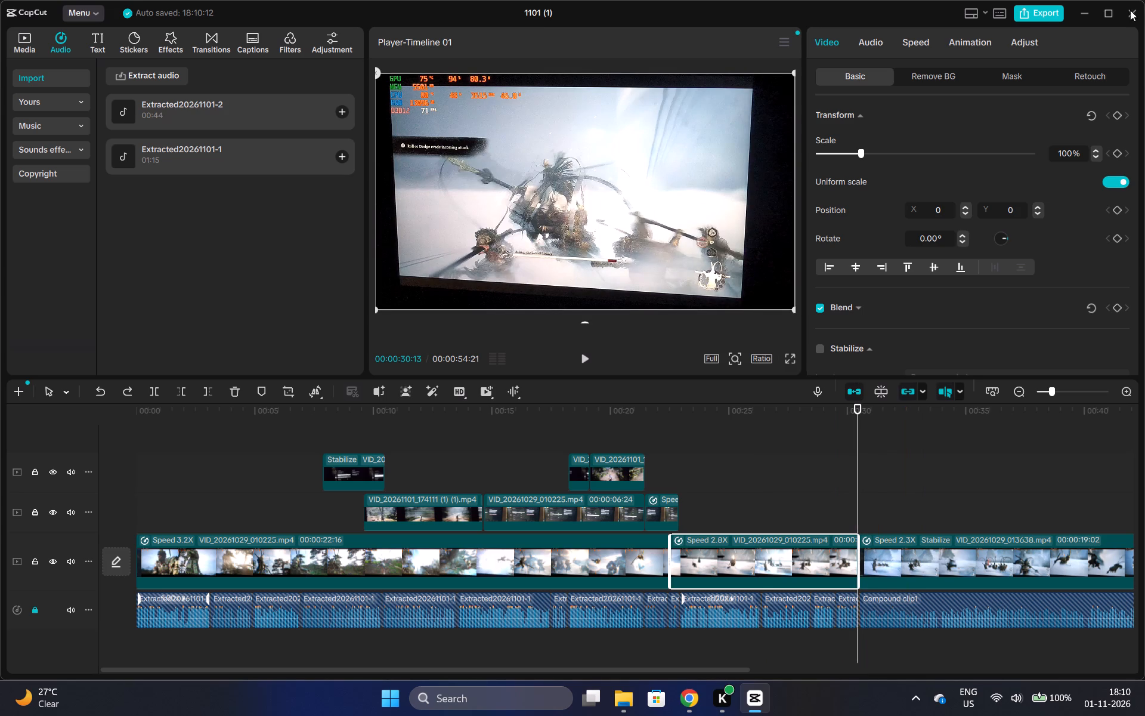
left_click(918, 38)
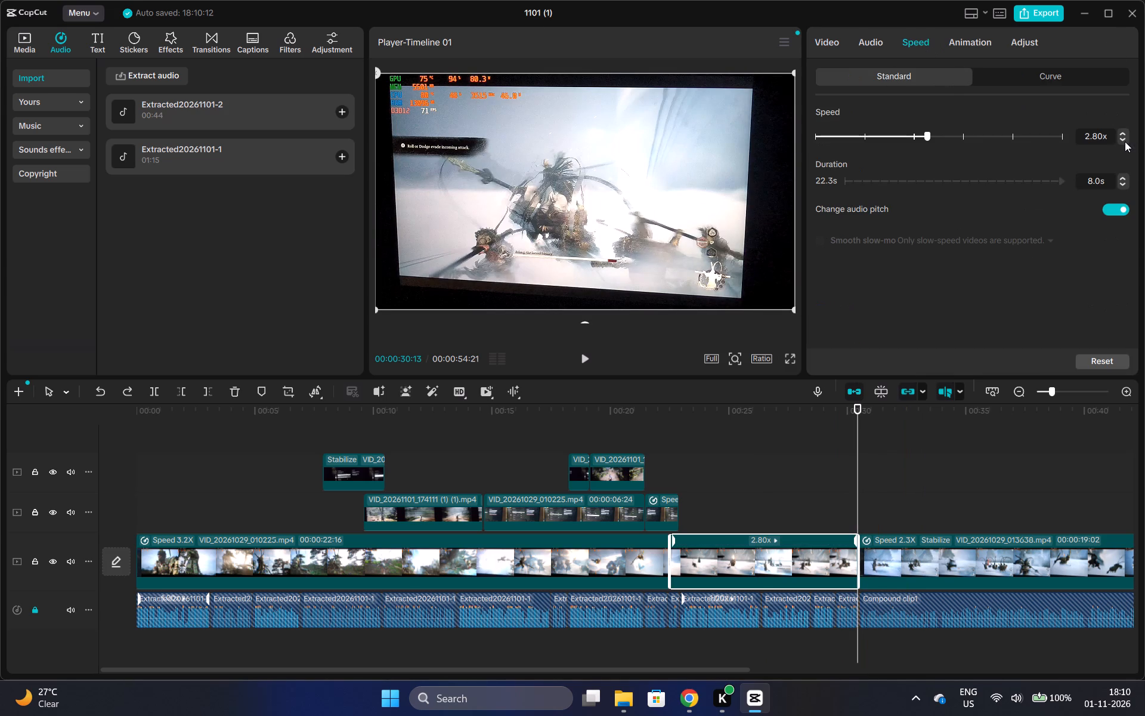
triple_click(1122, 140)
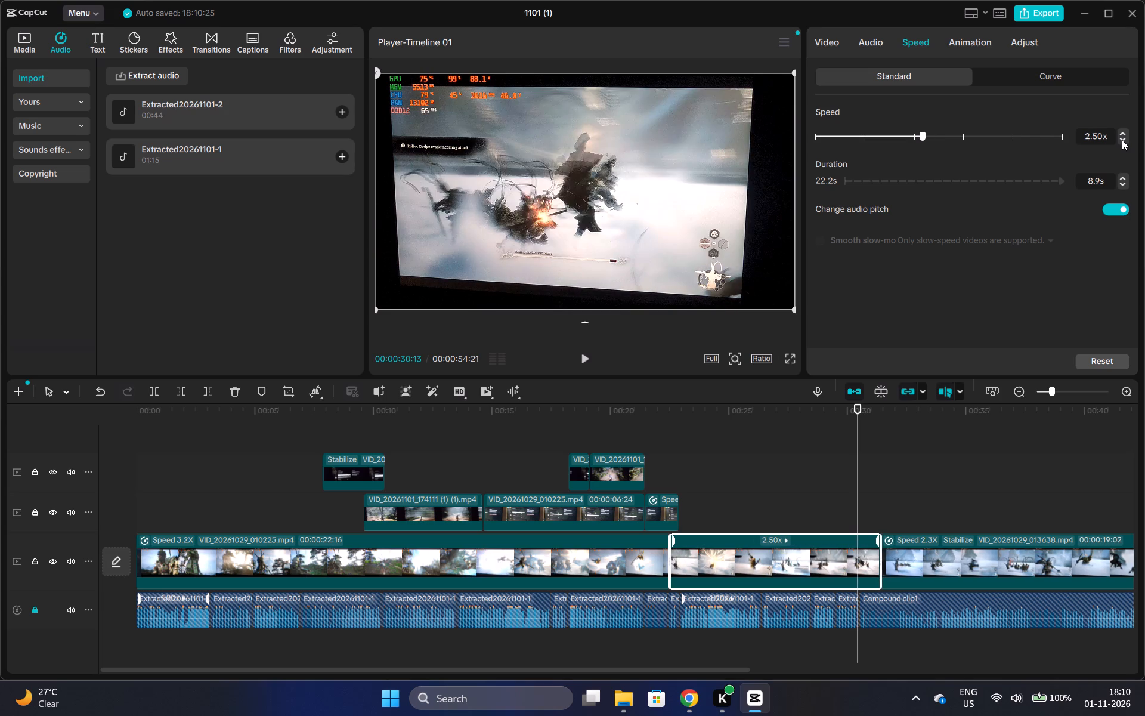
left_click(1122, 140)
left_click(1122, 140)
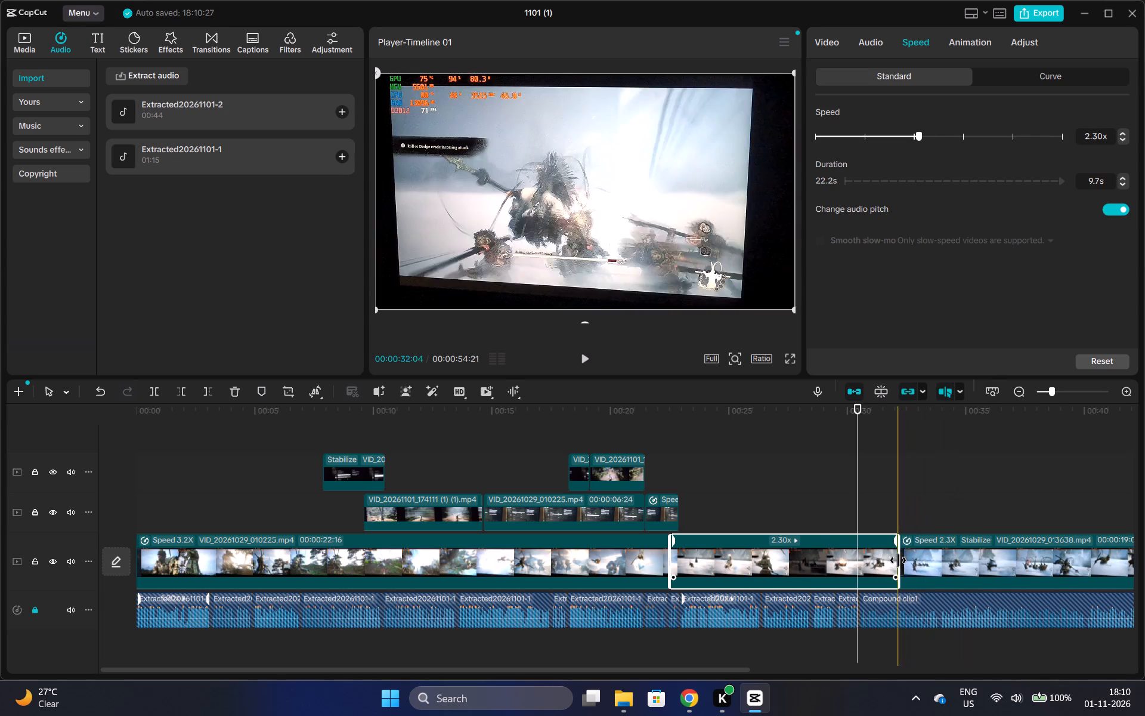
left_click_drag(898, 560, 854, 563)
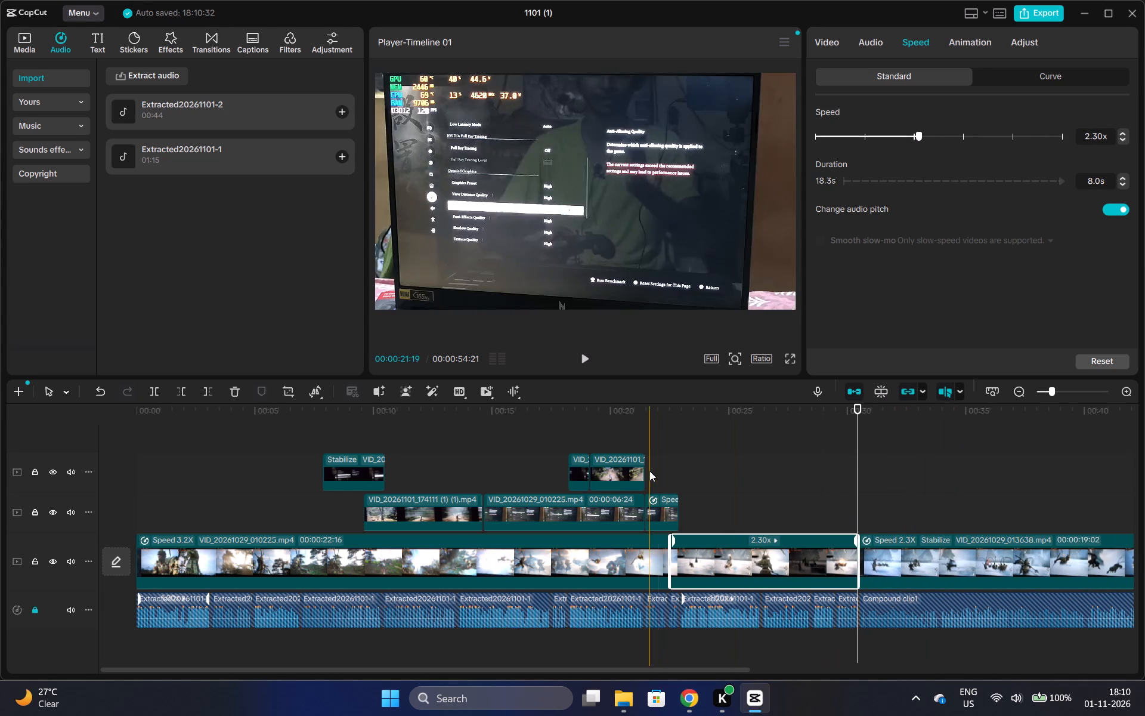
Play the edit from about 00:00:08:00 through to the end of the last gameplay clip.
left_click(576, 408)
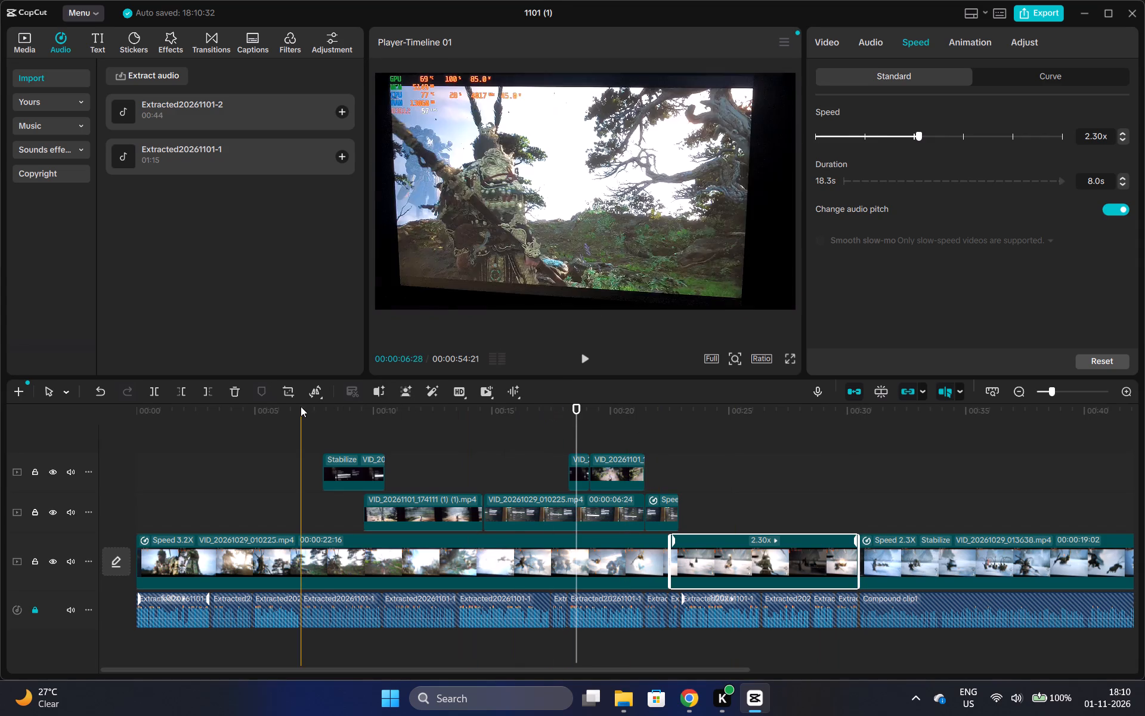
left_click(323, 411)
key("space")
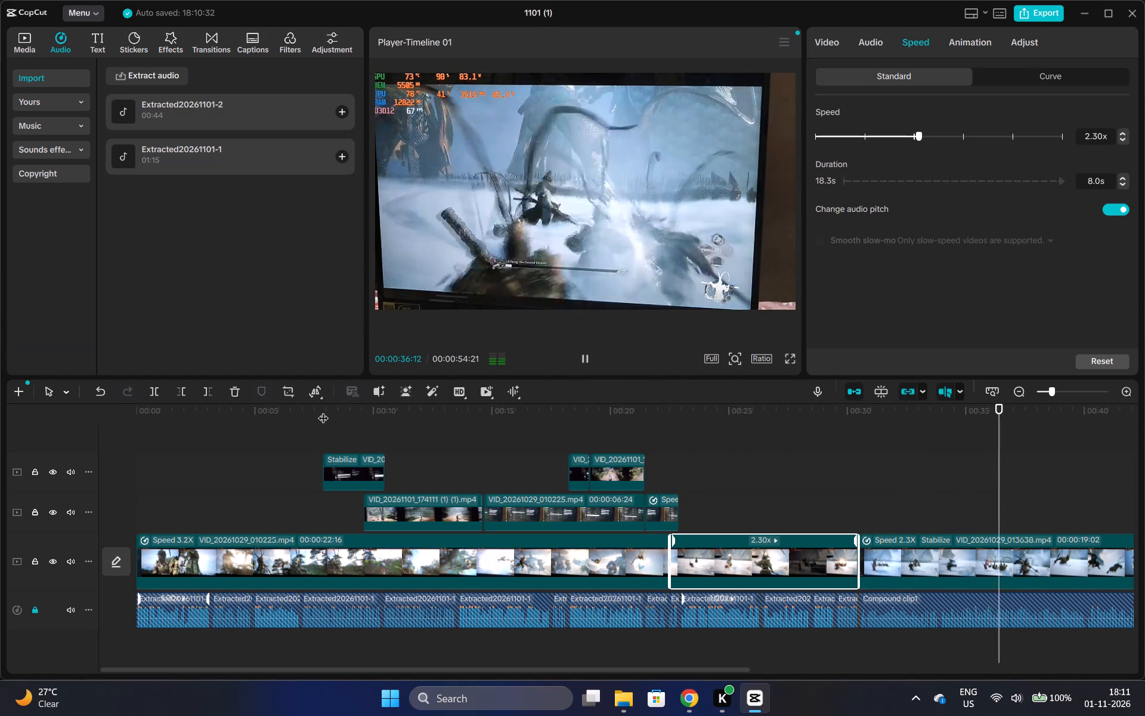
left_click(1024, 393)
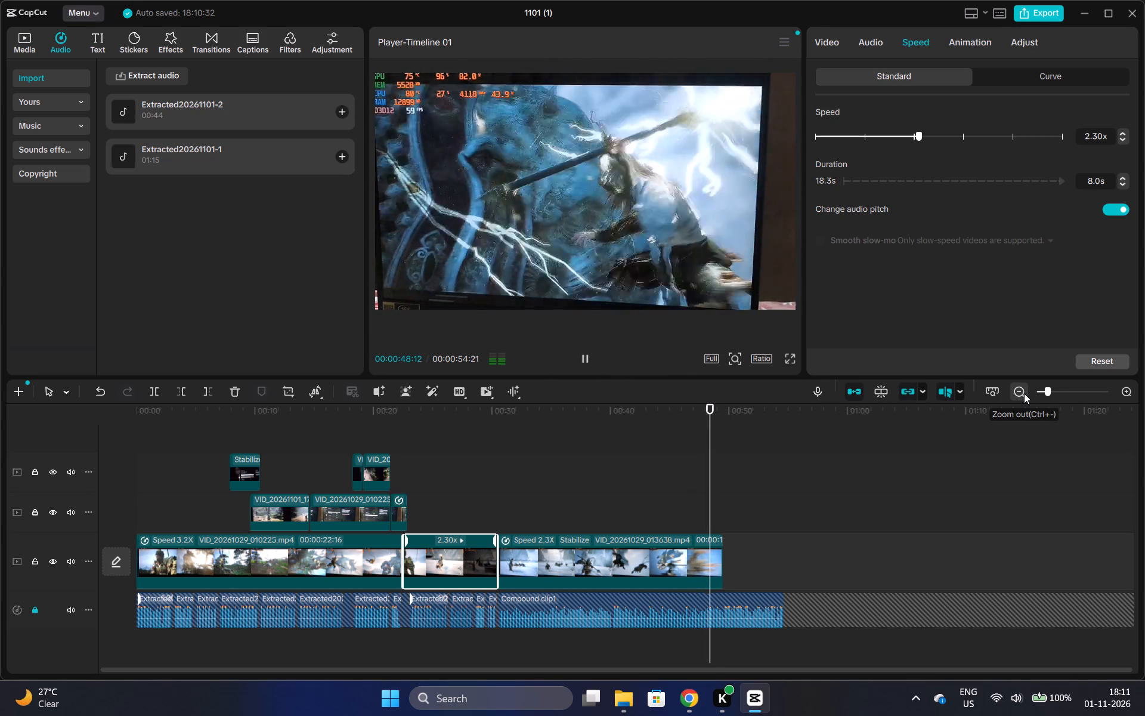
key("space")
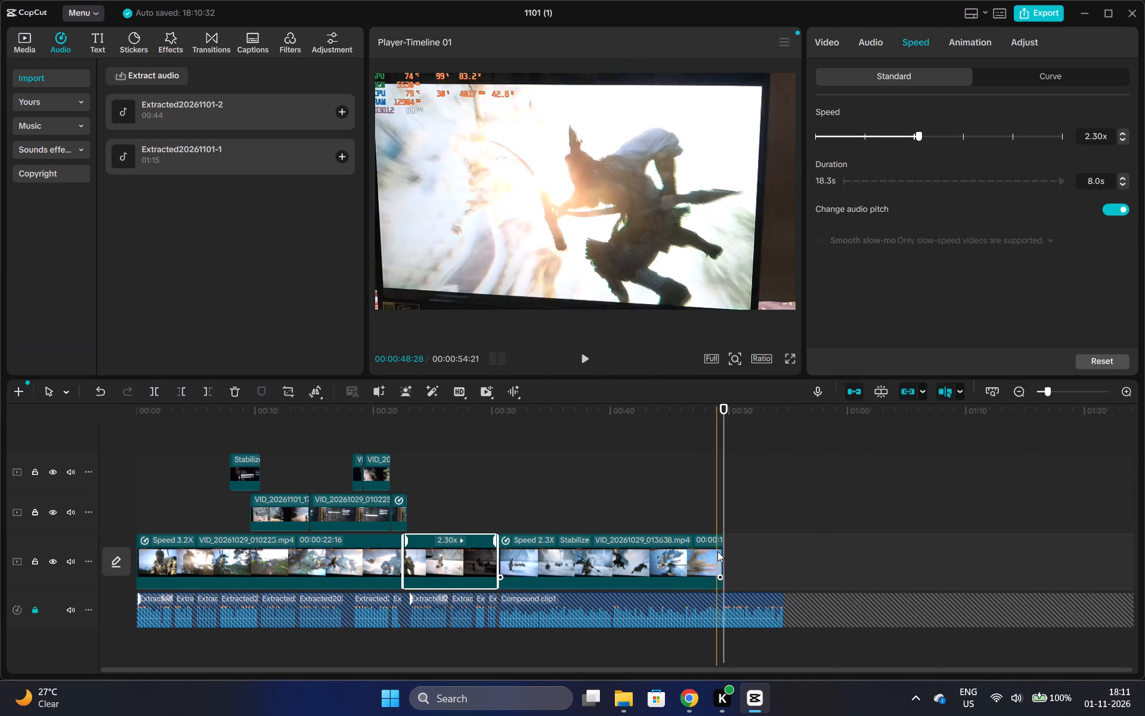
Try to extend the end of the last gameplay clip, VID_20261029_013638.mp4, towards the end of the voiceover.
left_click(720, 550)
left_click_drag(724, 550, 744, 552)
Switch to File Explorer's VID folder and skim through VID_20261029_015512.mp4 in VLC.
left_click(626, 699)
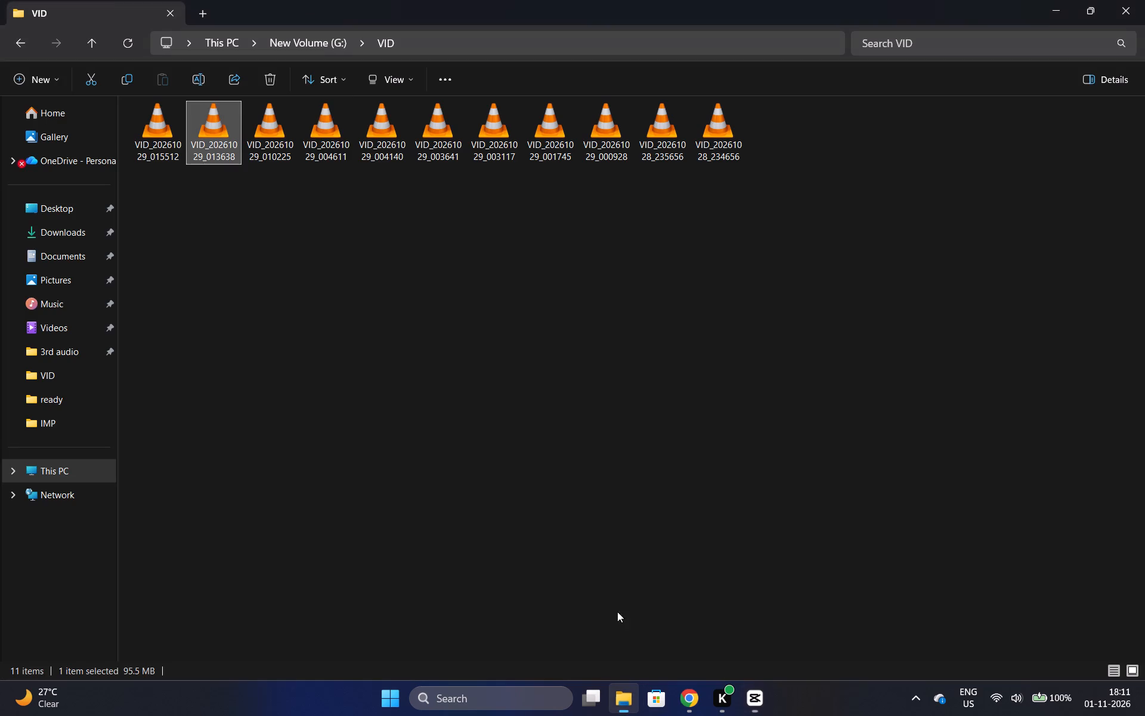
double_click(174, 139)
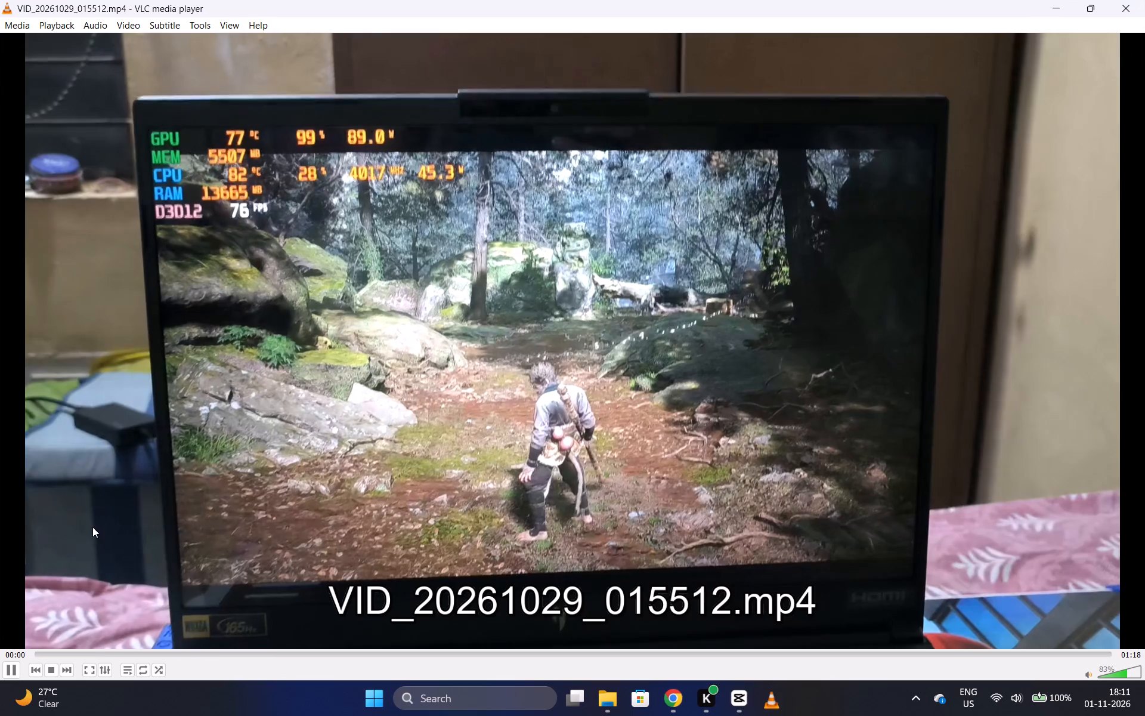
left_click(111, 651)
left_click(130, 653)
left_click_drag(157, 653, 168, 653)
left_click_drag(206, 651, 222, 651)
left_click_drag(235, 651, 270, 651)
left_click(311, 654)
left_click_drag(320, 654, 328, 654)
left_click_drag(354, 654, 379, 657)
left_click_drag(392, 659, 408, 660)
left_click_drag(446, 662, 490, 662)
left_click_drag(515, 662, 523, 662)
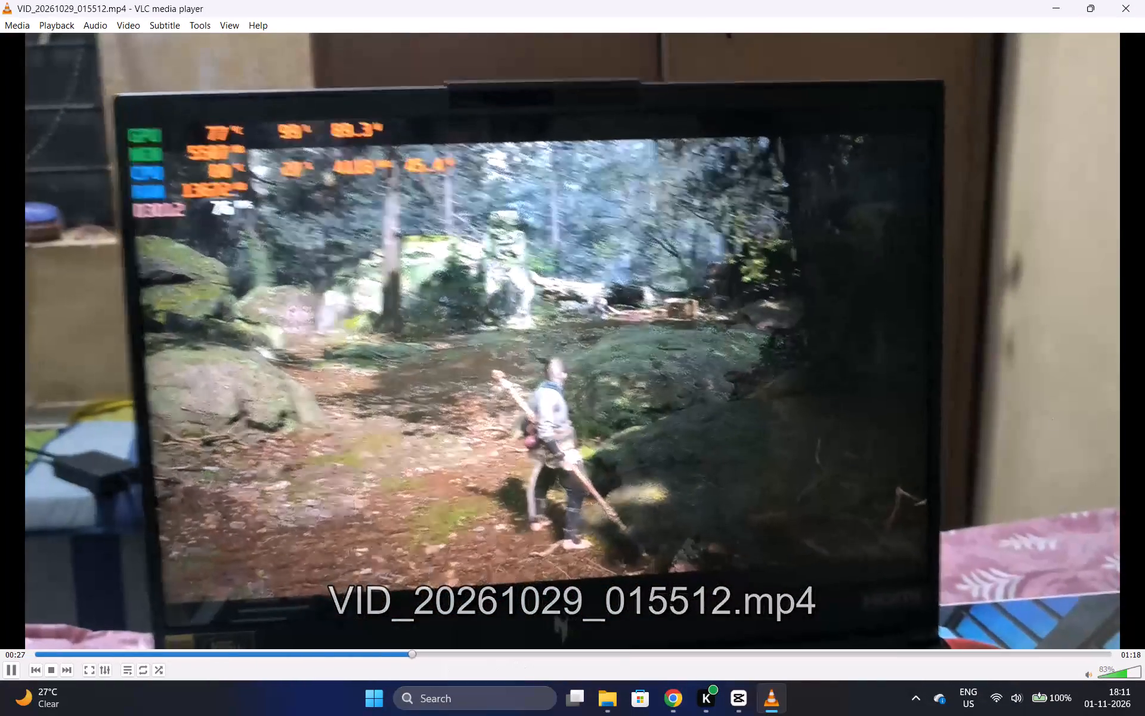
left_click(1144, 0)
Skim through the source recording VID_20261029_013638.mp4 in VLC up to about 00:46, and close it.
double_click(223, 142)
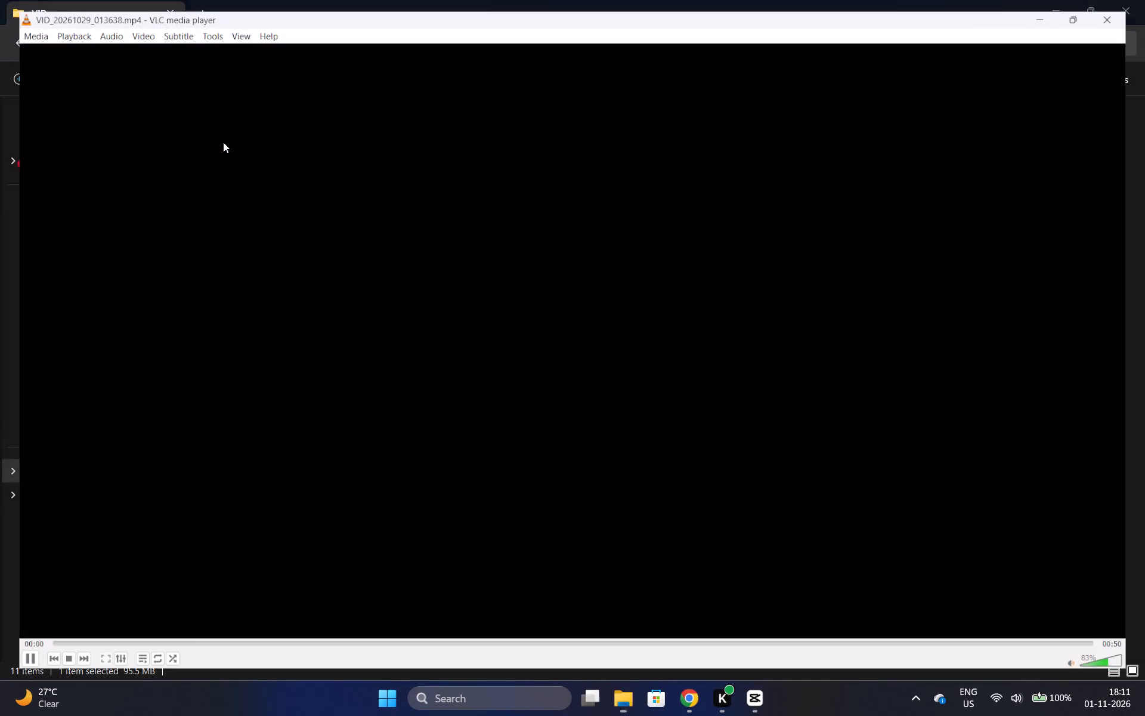
left_click(156, 659)
left_click(189, 658)
left_click_drag(209, 658, 215, 658)
left_click_drag(242, 658, 247, 658)
left_click(282, 658)
left_click_drag(301, 659, 332, 662)
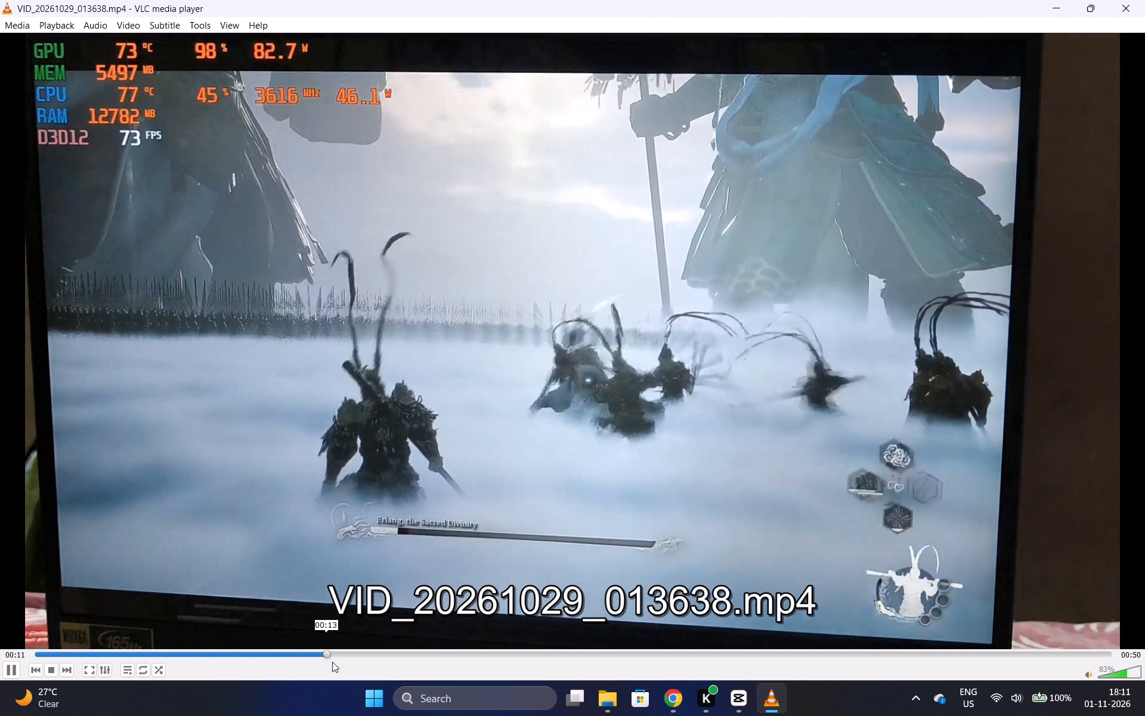
left_click_drag(332, 662, 342, 662)
left_click_drag(384, 663, 398, 664)
left_click_drag(406, 665, 460, 665)
left_click_drag(466, 665, 472, 665)
left_click(515, 659)
left_click_drag(615, 649, 621, 648)
left_click(680, 651)
left_click_drag(702, 651, 725, 651)
left_click_drag(752, 651, 778, 649)
left_click_drag(818, 647, 850, 647)
left_click_drag(876, 647, 905, 648)
left_click_drag(926, 648, 949, 648)
left_click(985, 647)
left_click(1030, 655)
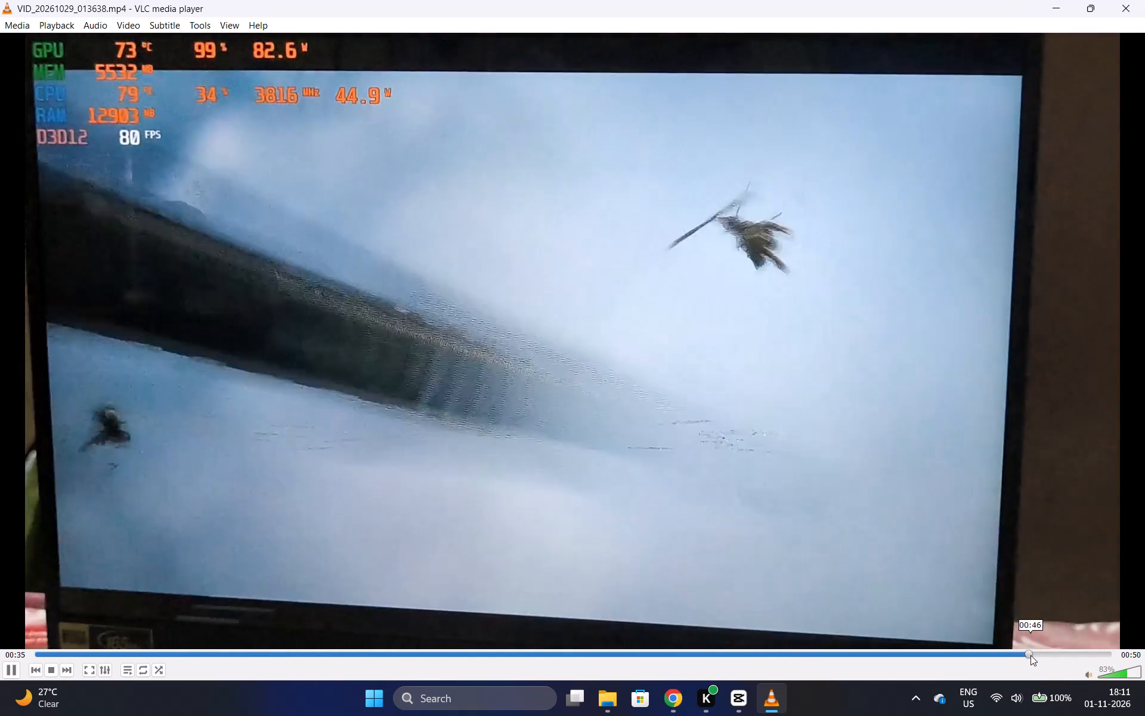
left_click(1144, 0)
Return to CapCut and slow the last gameplay clip, VID_20261029_013638.mp4, to 1.8x speed.
left_click(759, 670)
left_click(759, 698)
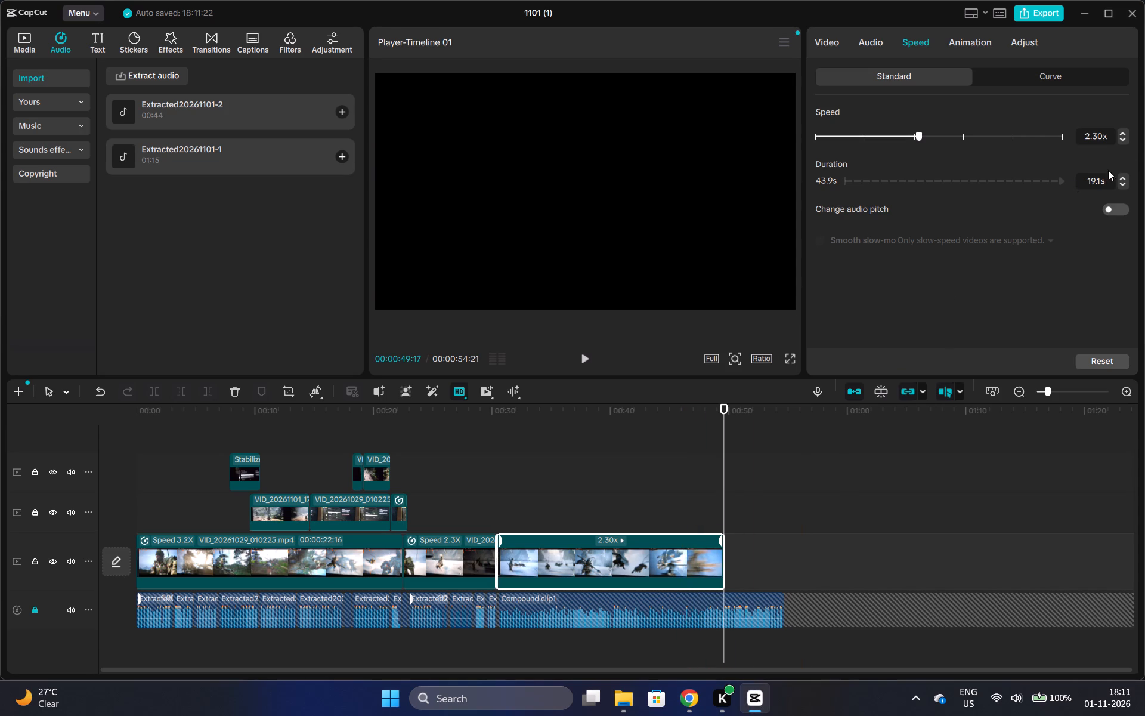
left_click(1117, 138)
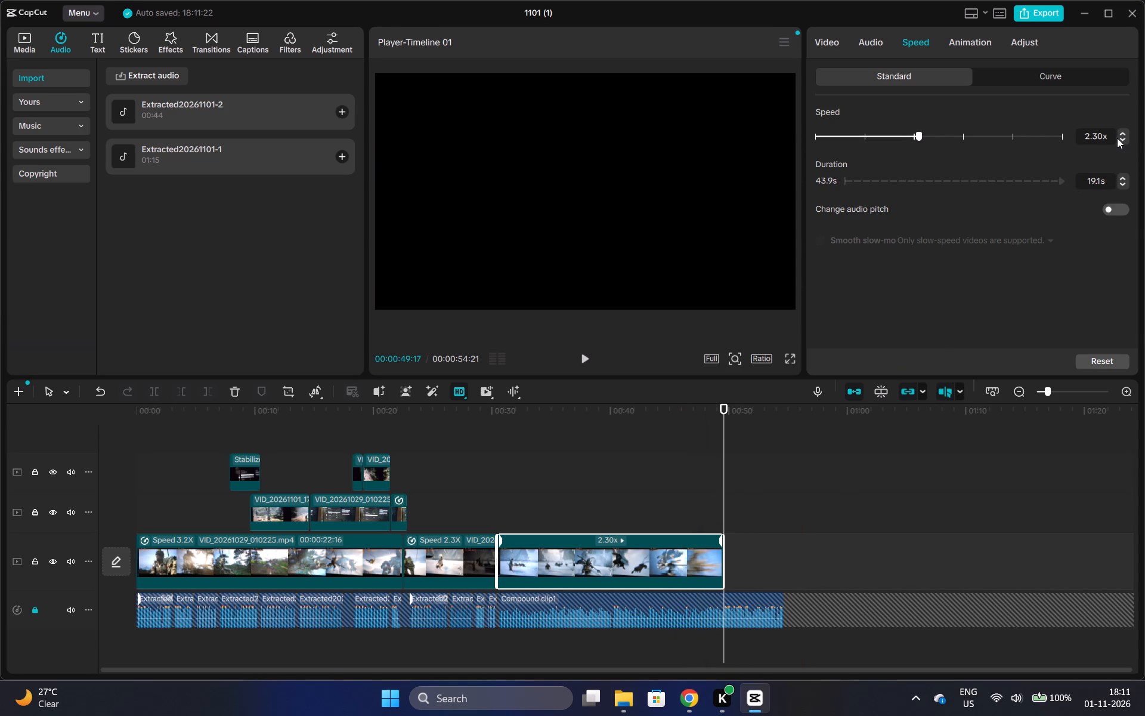
left_click(1122, 139)
triple_click(1122, 139)
double_click(1122, 139)
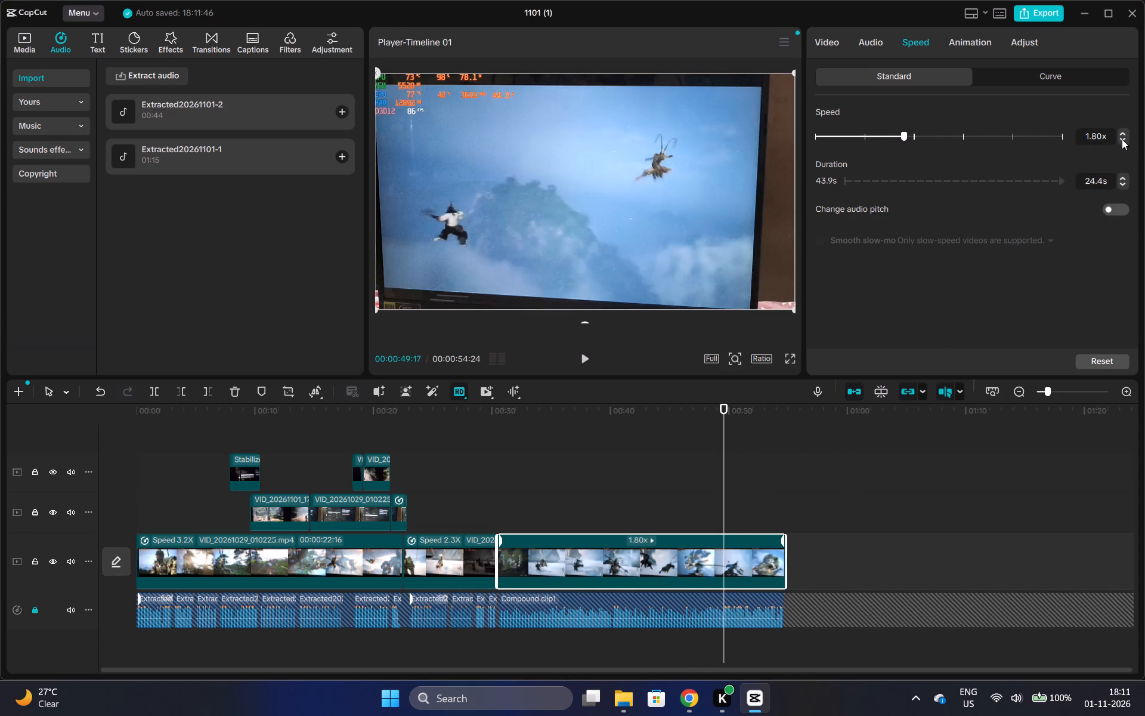
left_click(1122, 134)
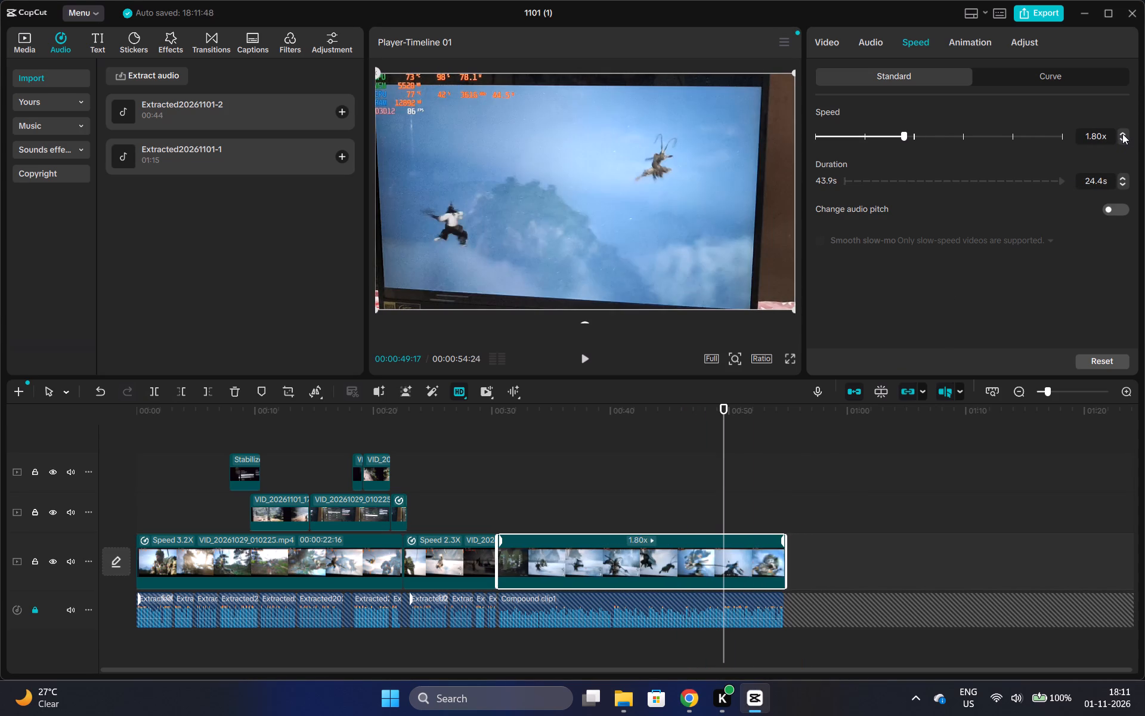
left_click(1122, 134)
left_click(1122, 138)
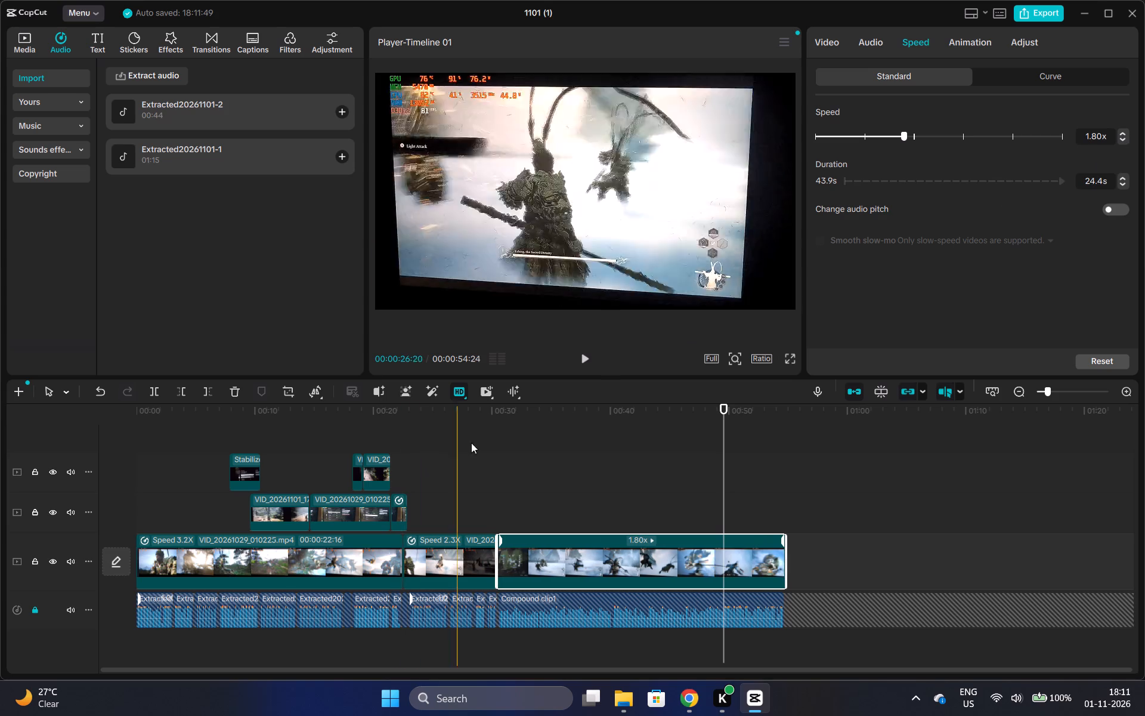
Play the slowed last gameplay clip with its voiceover, starting from about 00:00:30:20.
left_click(502, 429)
key("space")
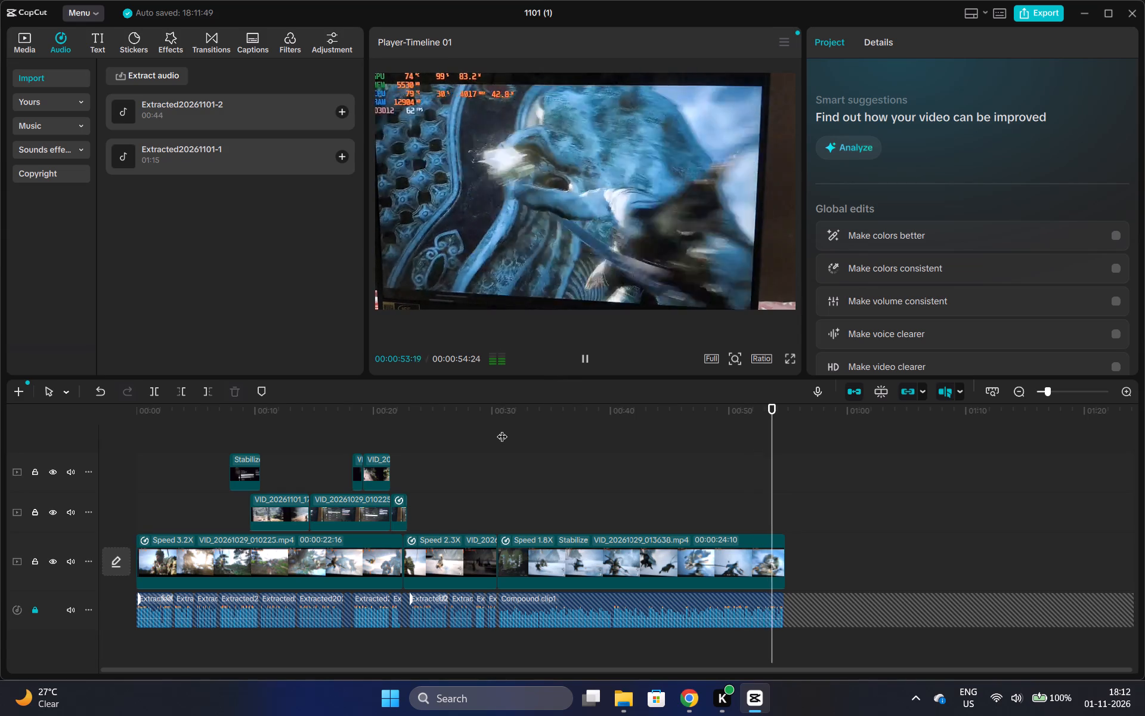
Stop the playback near the end of the last gameplay clip, at 00:00:54:20.
key("space")
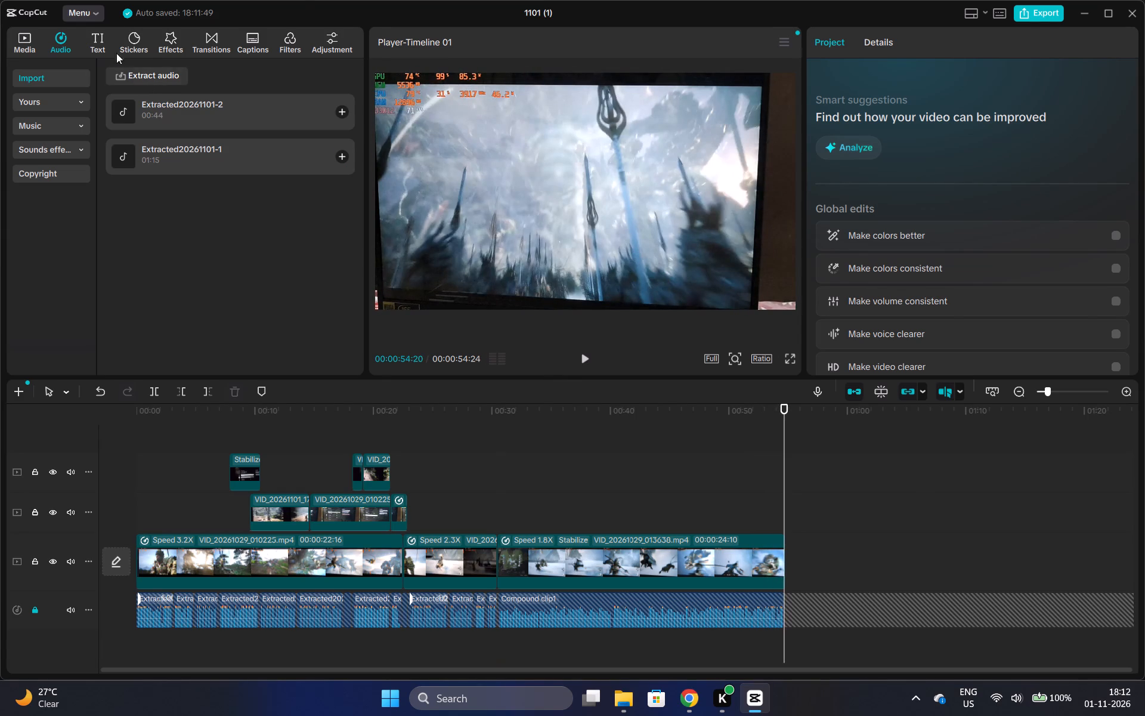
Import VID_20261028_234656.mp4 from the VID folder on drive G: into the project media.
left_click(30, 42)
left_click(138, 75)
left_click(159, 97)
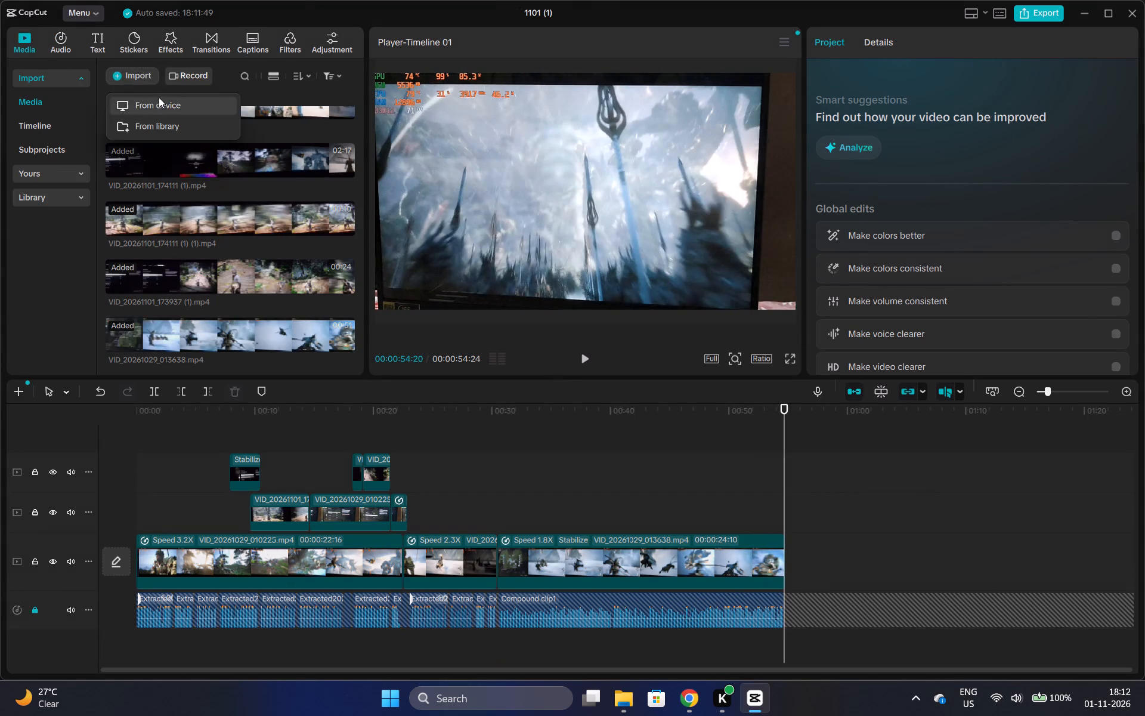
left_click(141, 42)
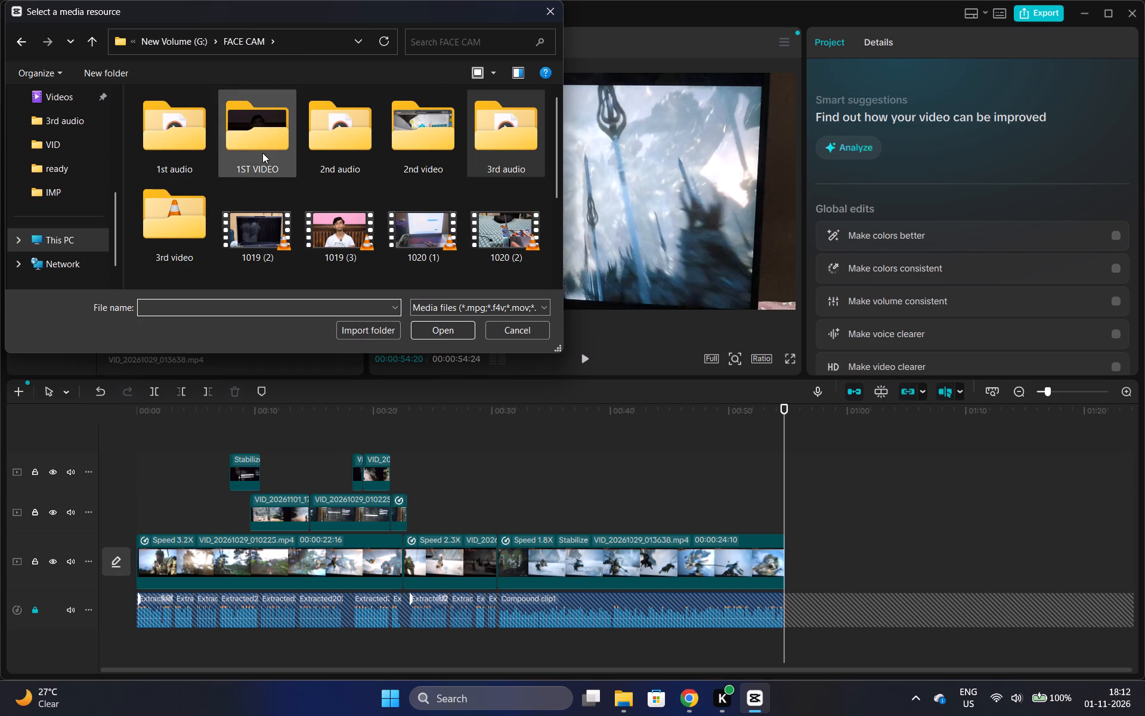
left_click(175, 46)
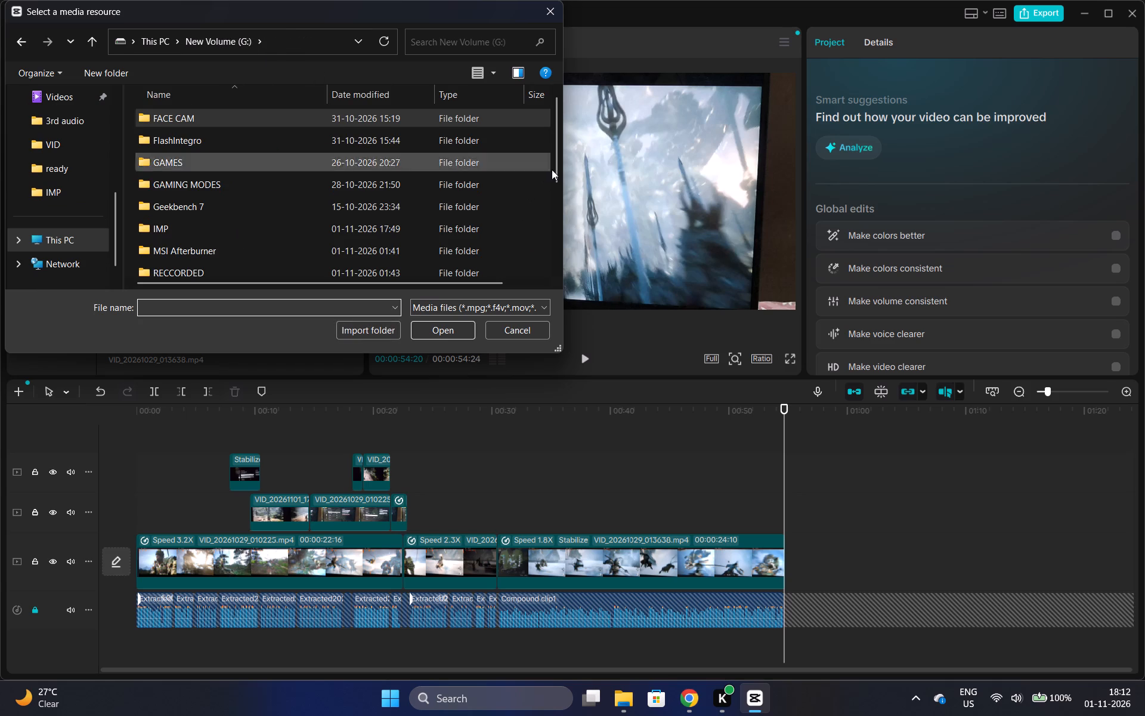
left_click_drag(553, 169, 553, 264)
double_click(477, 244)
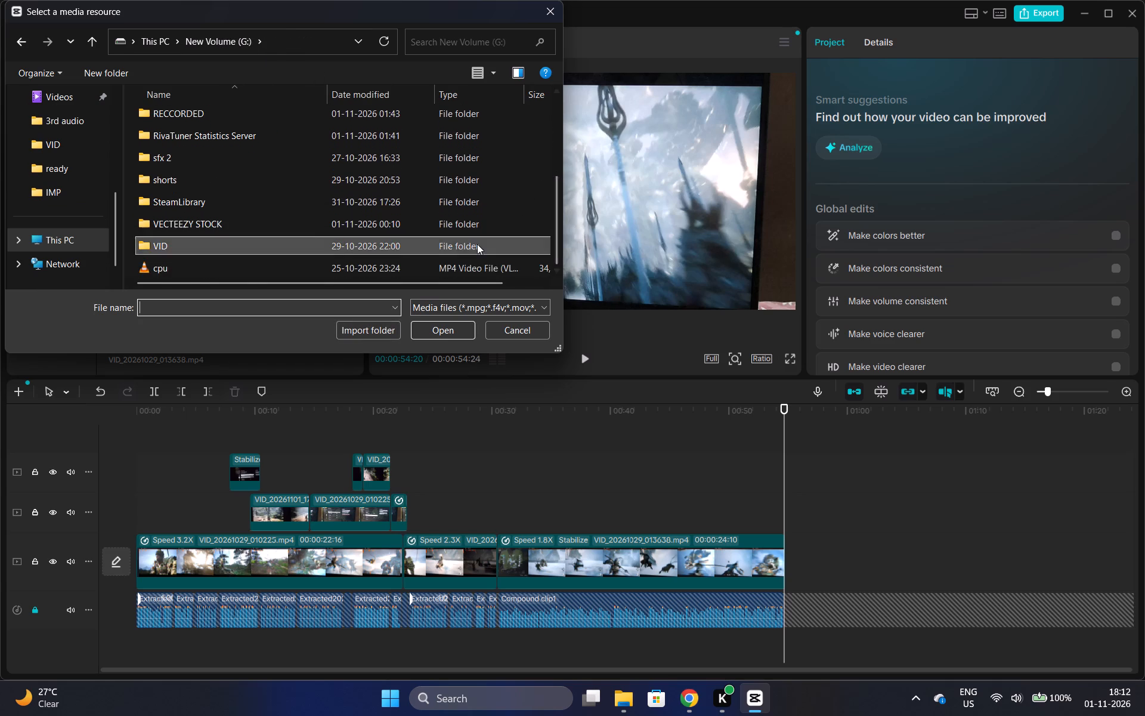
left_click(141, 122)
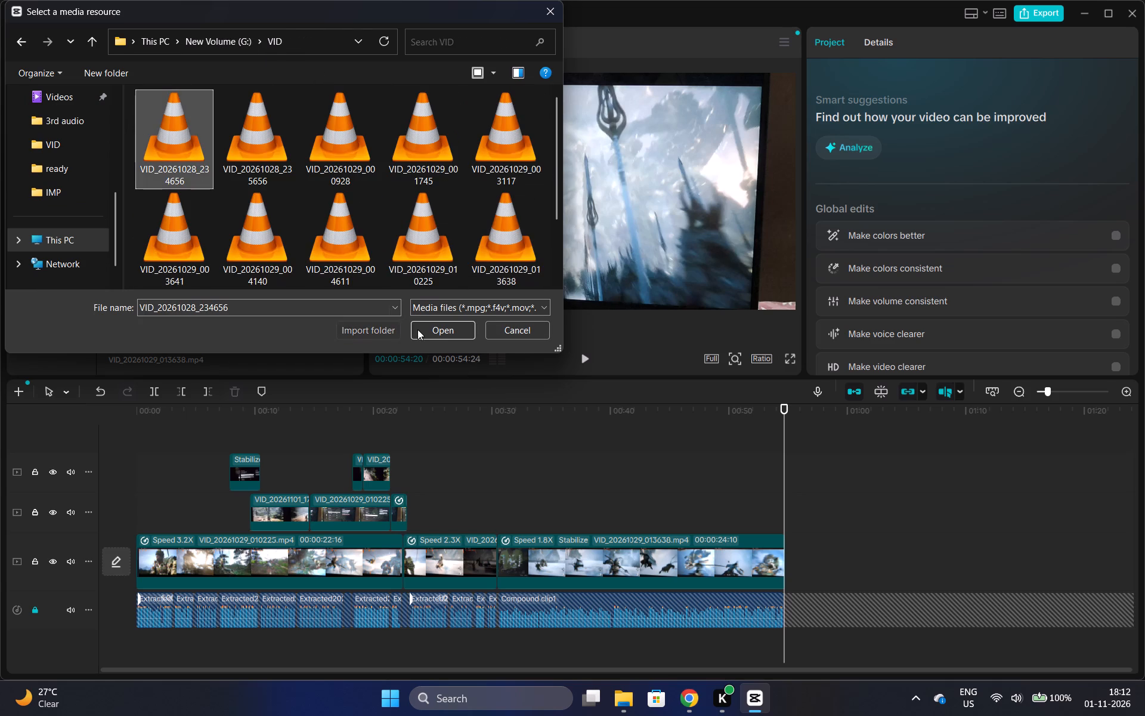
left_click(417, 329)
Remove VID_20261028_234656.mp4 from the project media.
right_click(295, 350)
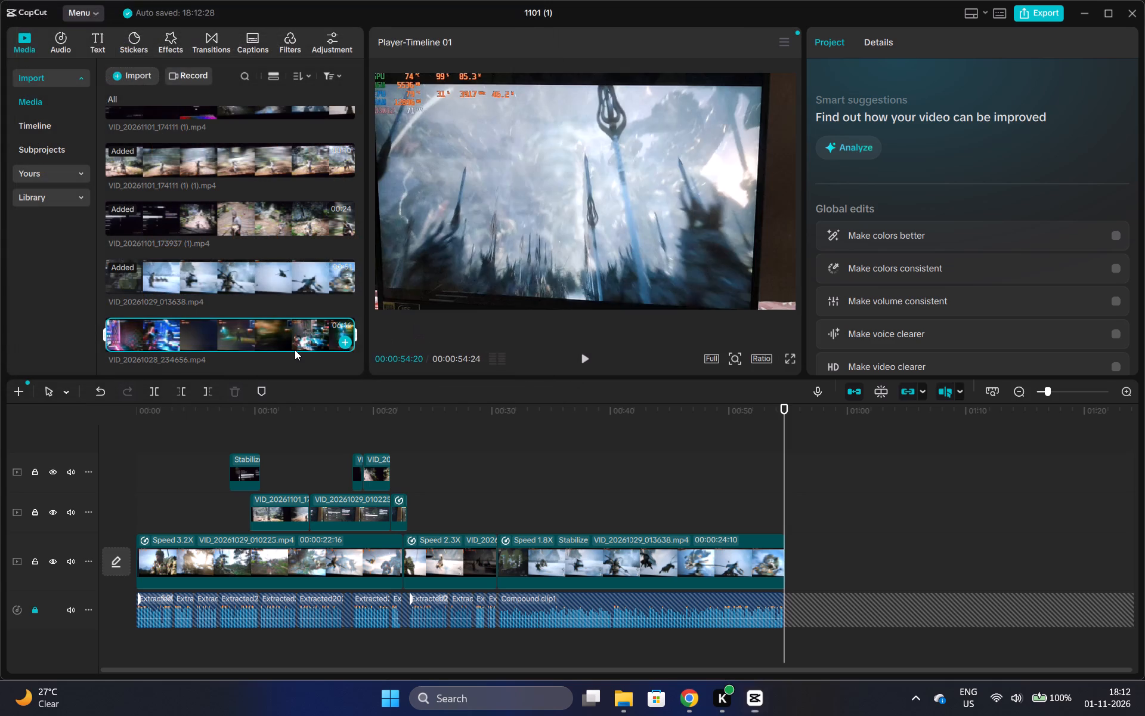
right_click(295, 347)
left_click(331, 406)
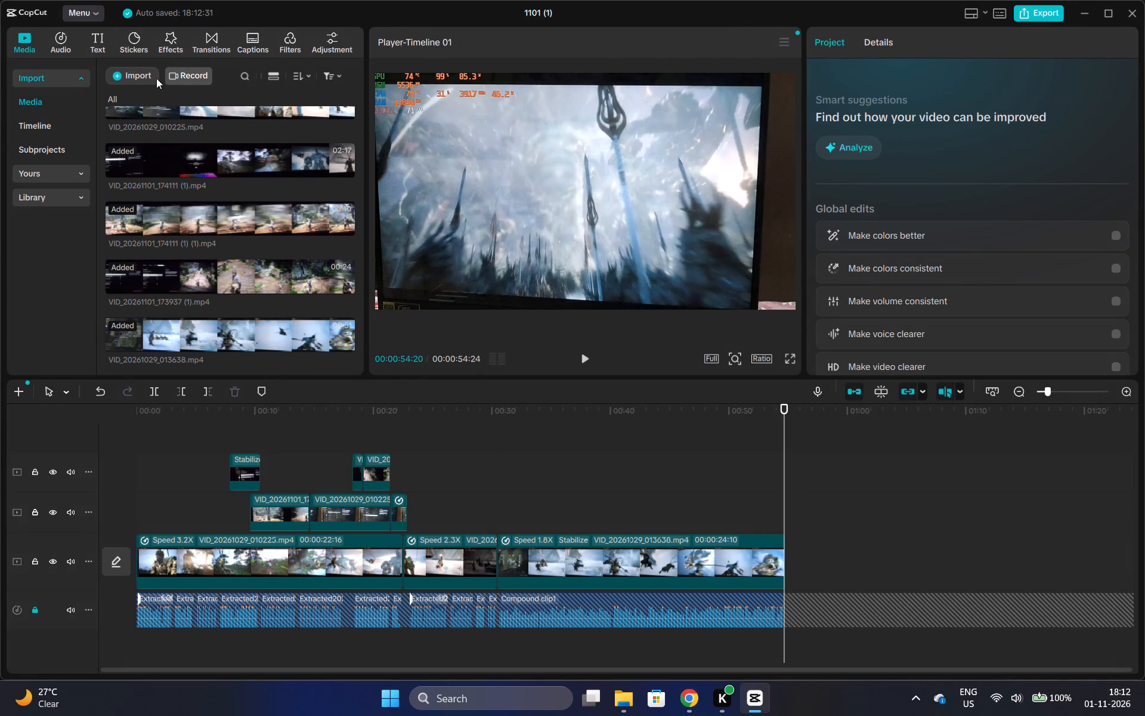
Import VID_20261029_015512.mp4 from the VID folder into the project media.
left_click(143, 75)
left_click(168, 104)
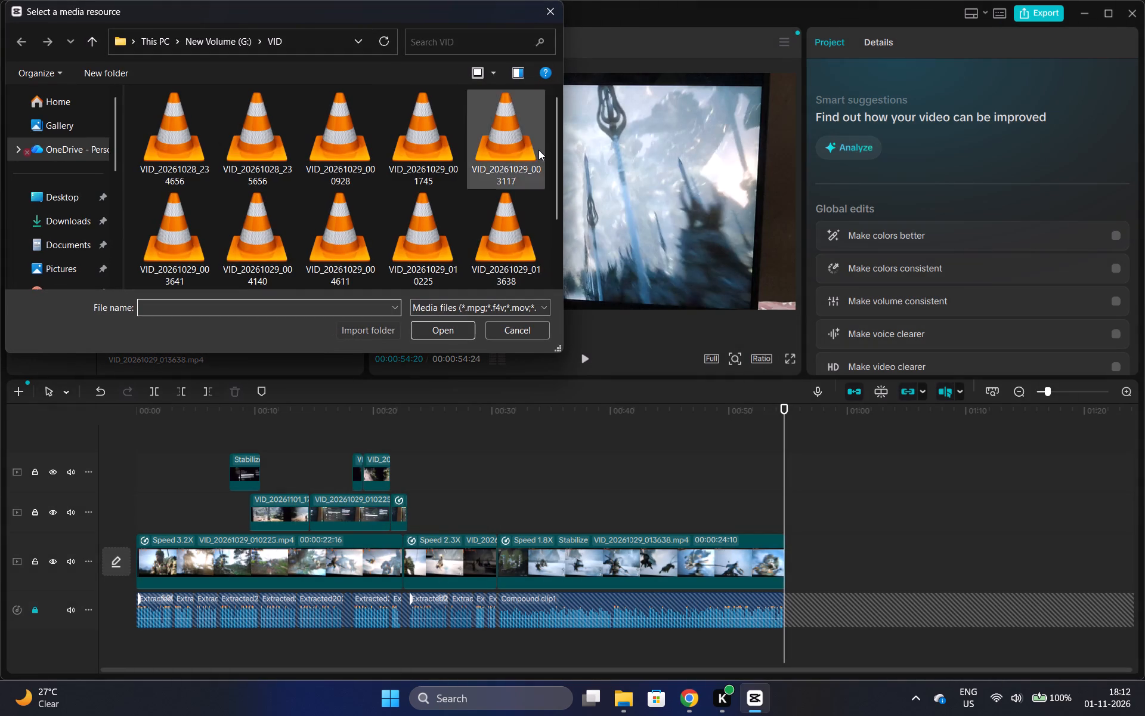
left_click_drag(554, 160, 561, 264)
left_click(188, 221)
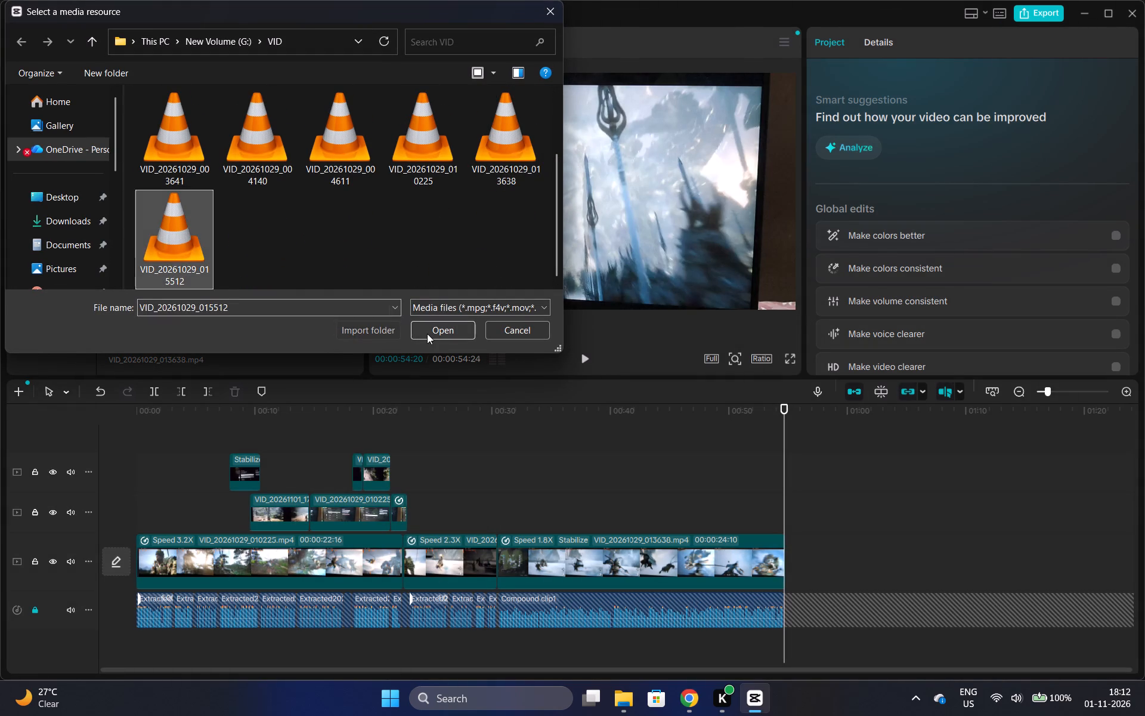
left_click(427, 334)
Append VID_20261029_015512.mp4 to the main track after the last gameplay clip and trim about 1 second off its start.
left_click_drag(200, 337, 809, 563)
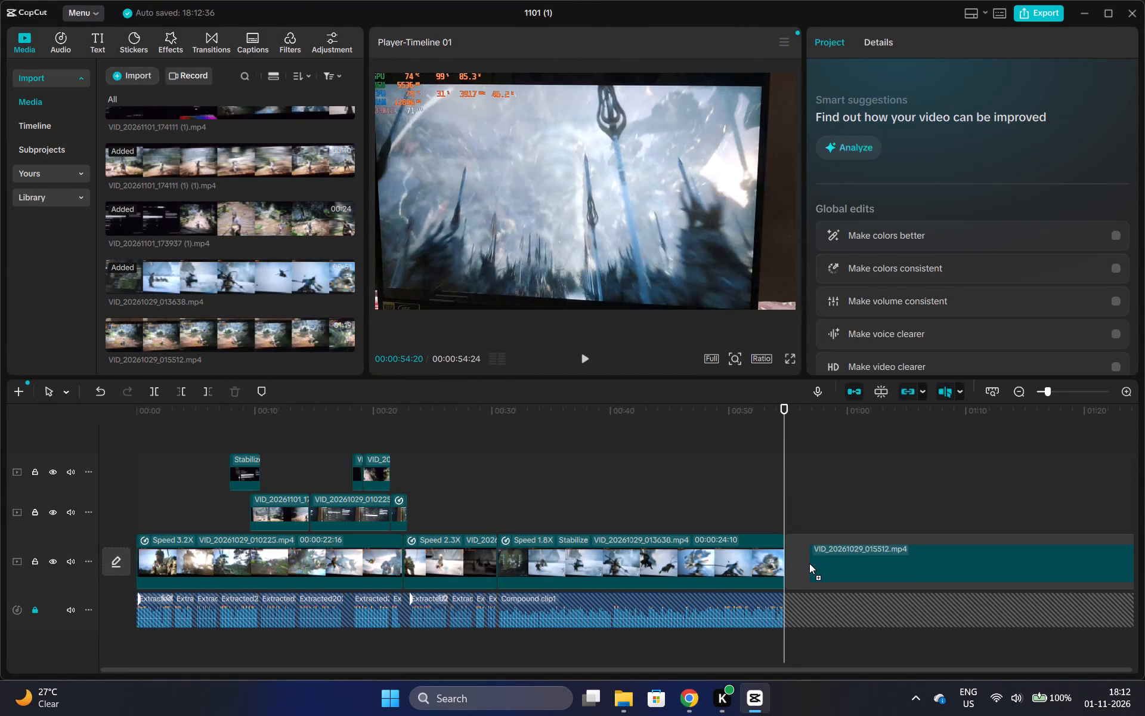
left_click_drag(809, 563, 786, 558)
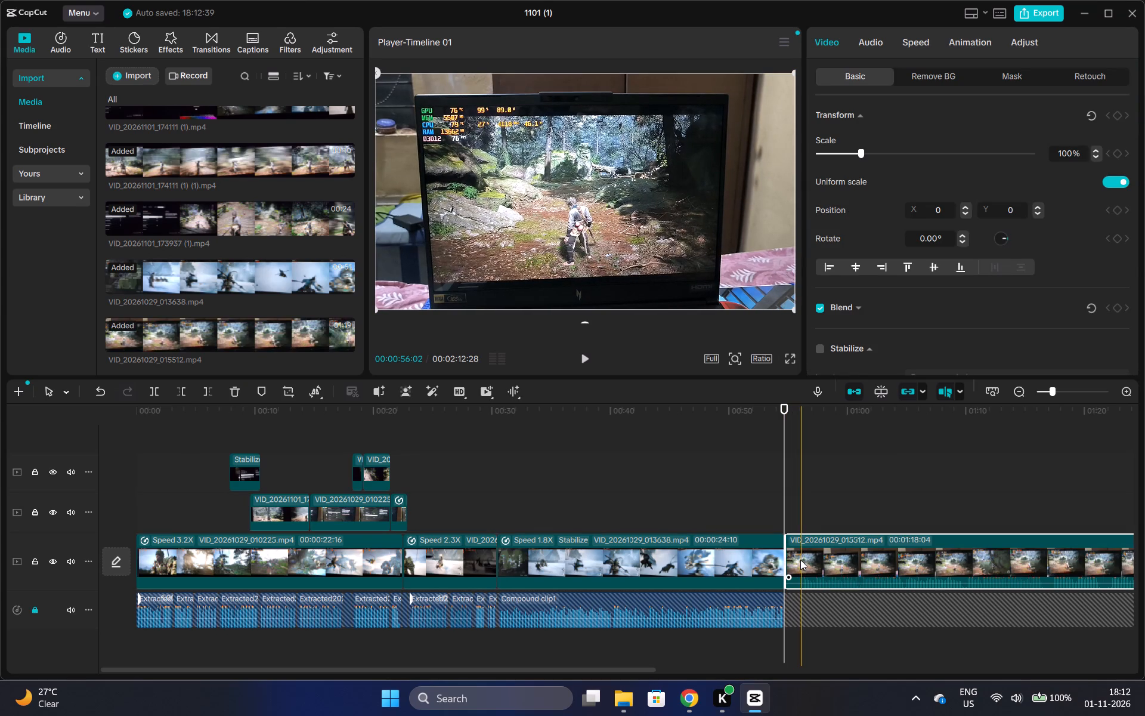
key("q")
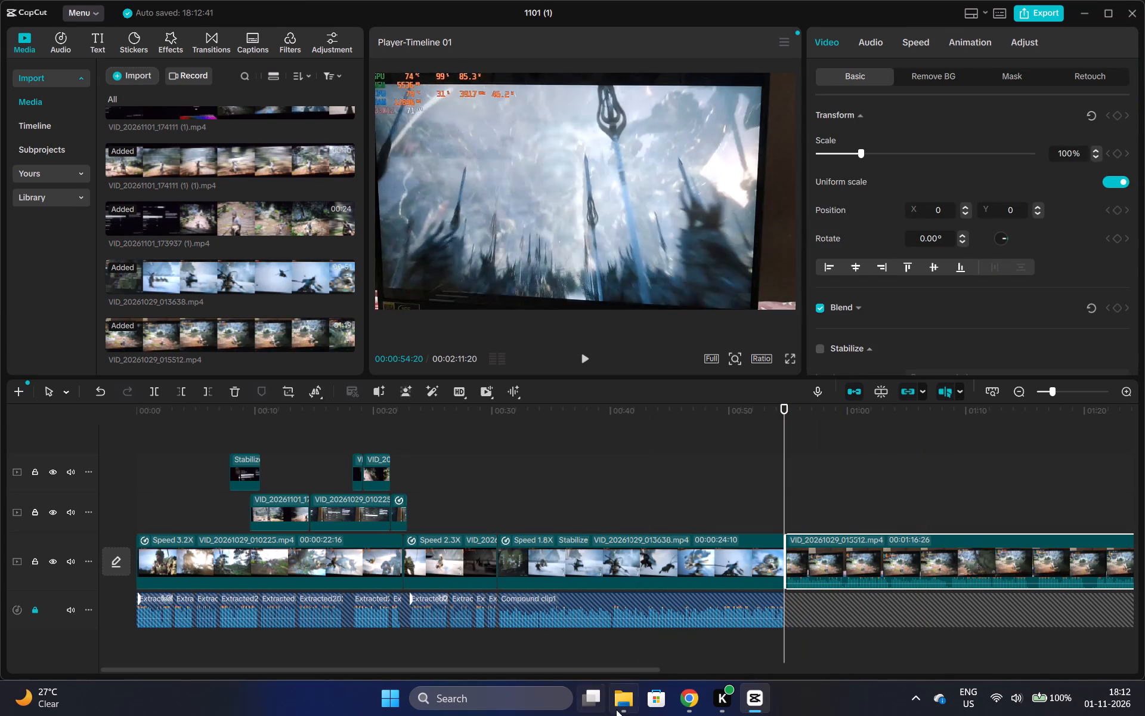
Switch to File Explorer's VID folder, open VID_20261029_015512.mp4 in VLC and close it.
left_click(618, 711)
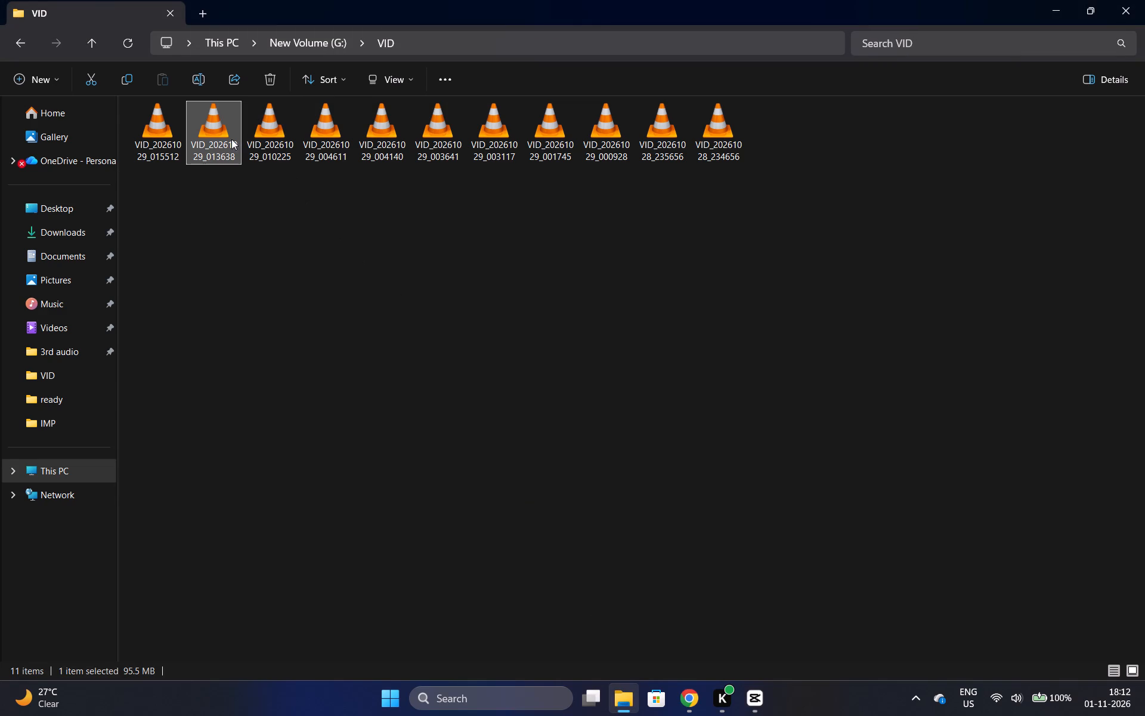
double_click(144, 138)
left_click(1144, 0)
Skim through VID_20261029_013638.mp4 in VLC up to about 00:47, and close it.
double_click(199, 129)
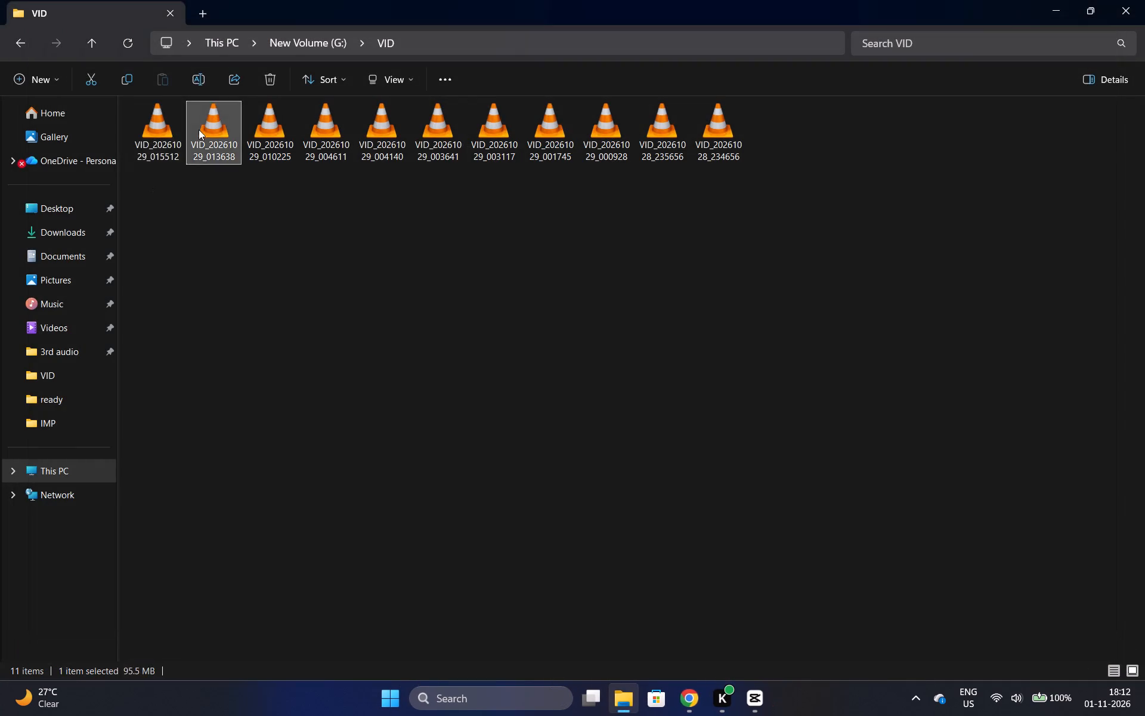
left_click(103, 647)
left_click(119, 652)
left_click(156, 652)
left_click(185, 653)
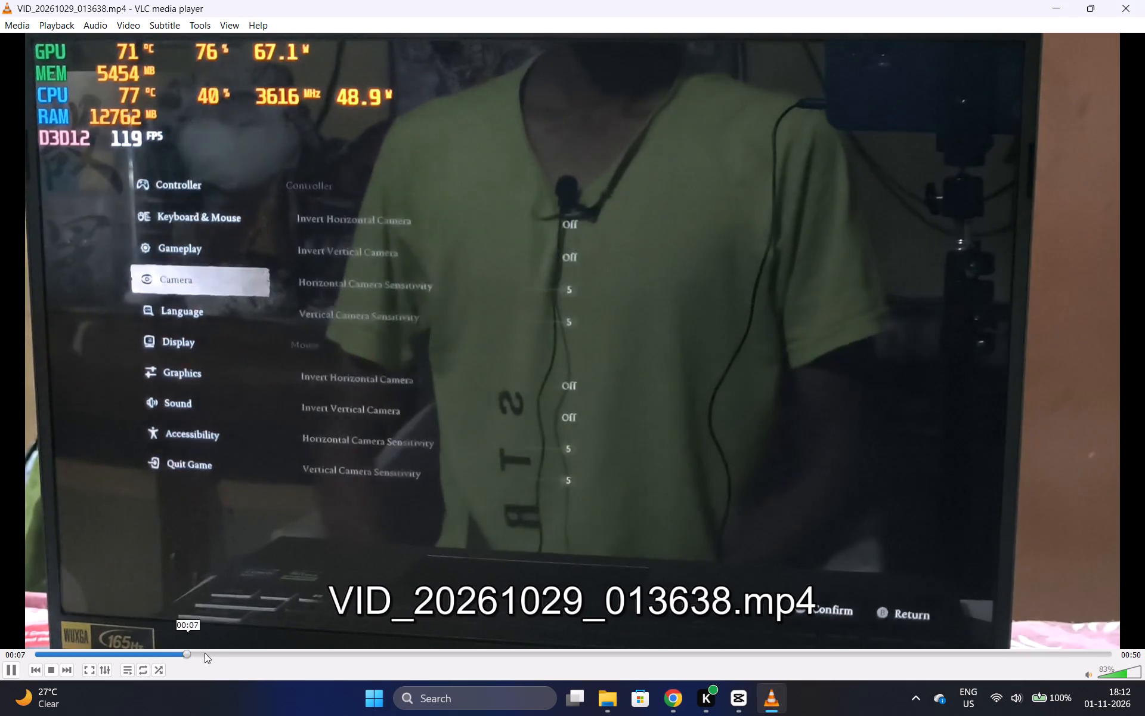
left_click(219, 653)
left_click_drag(239, 655, 246, 655)
left_click_drag(269, 655, 279, 655)
left_click_drag(307, 655, 318, 655)
left_click_drag(335, 656, 354, 656)
left_click_drag(359, 656, 370, 656)
left_click_drag(386, 656, 425, 656)
left_click_drag(445, 656, 451, 656)
left_click_drag(467, 656, 492, 656)
left_click_drag(492, 656, 523, 656)
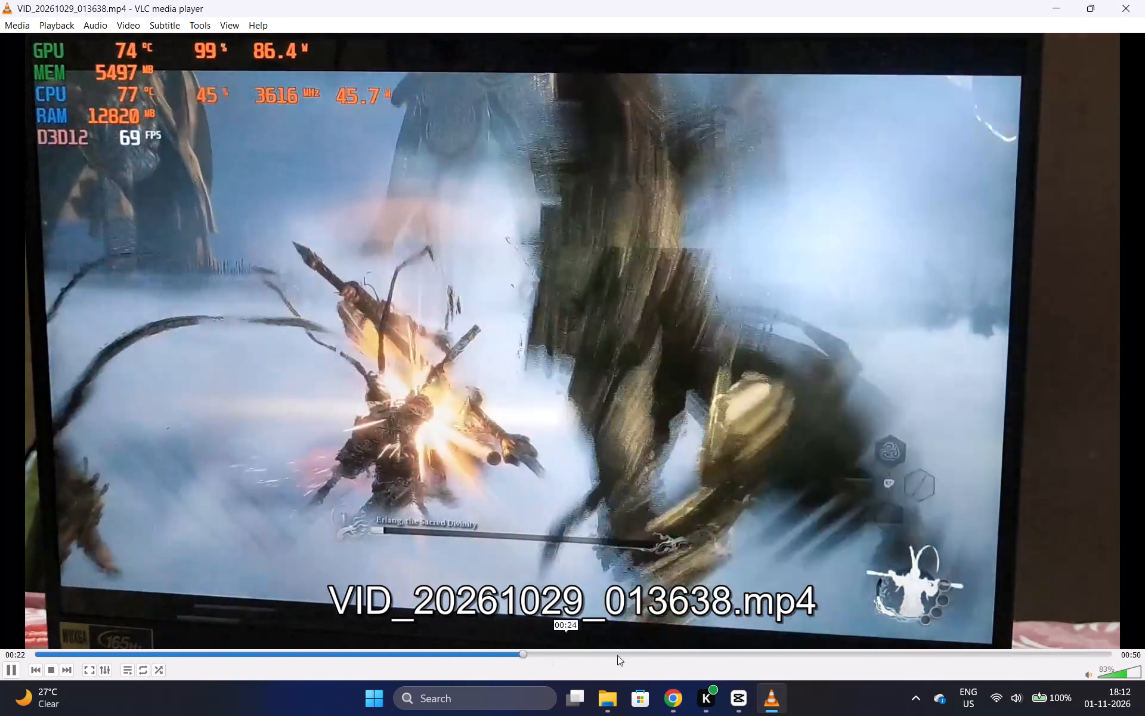
left_click_drag(647, 655, 1038, 654)
left_click(1144, 0)
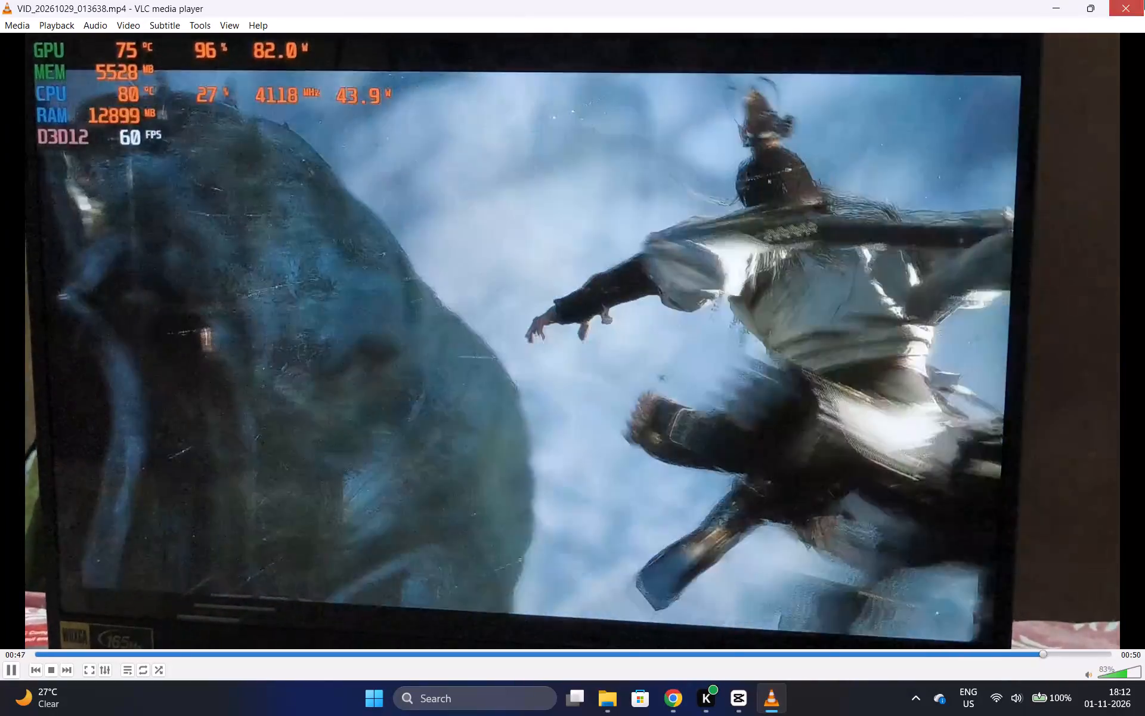
Skim through VID_20261029_010225.mp4 in VLC up to its end, close it and return to CapCut.
double_click(292, 144)
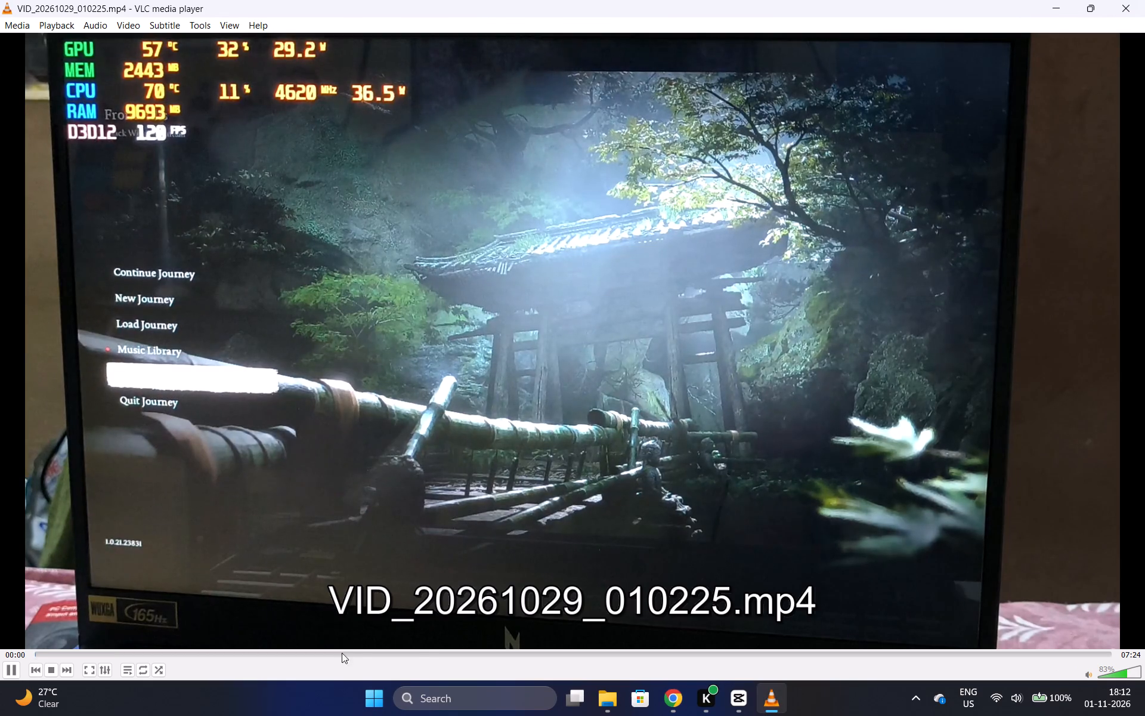
left_click(344, 656)
left_click(419, 652)
left_click(522, 653)
left_click(534, 652)
left_click(587, 655)
left_click_drag(636, 655, 654, 655)
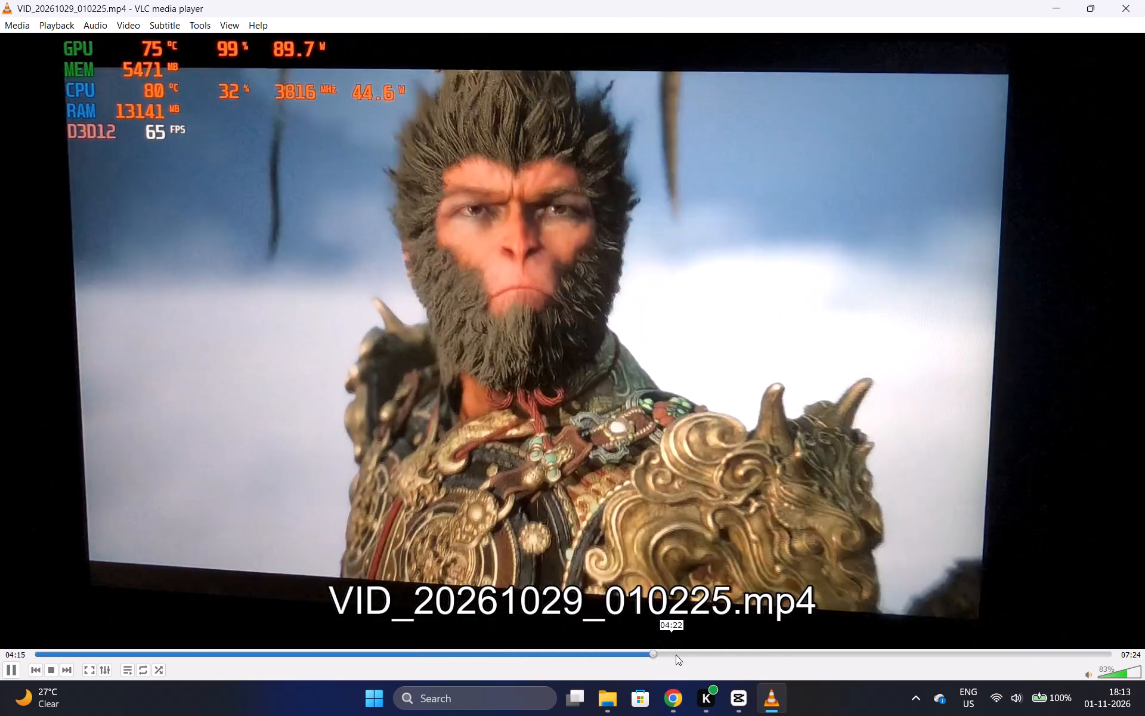
left_click_drag(715, 653, 736, 654)
left_click_drag(778, 650, 794, 650)
left_click_drag(824, 650, 844, 650)
left_click_drag(892, 650, 928, 651)
left_click_drag(969, 652, 980, 652)
left_click_drag(991, 652, 1019, 652)
left_click_drag(1059, 649, 1067, 649)
left_click(1081, 649)
left_click(1108, 646)
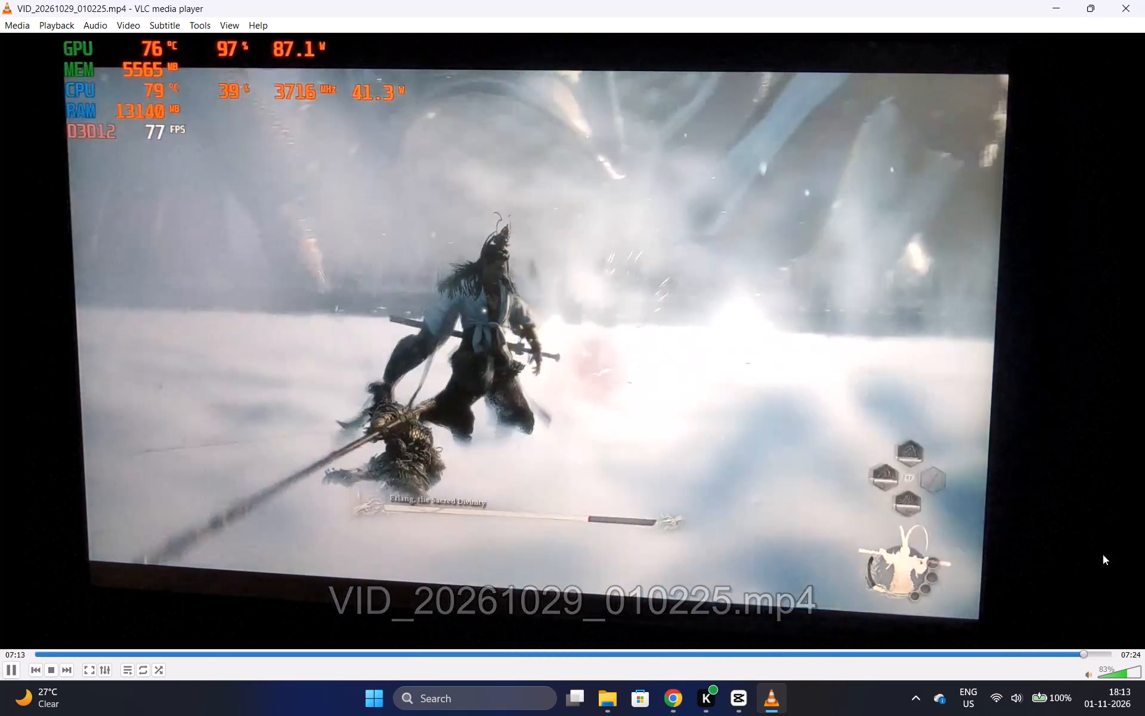
left_click(1144, 0)
left_click(797, 458)
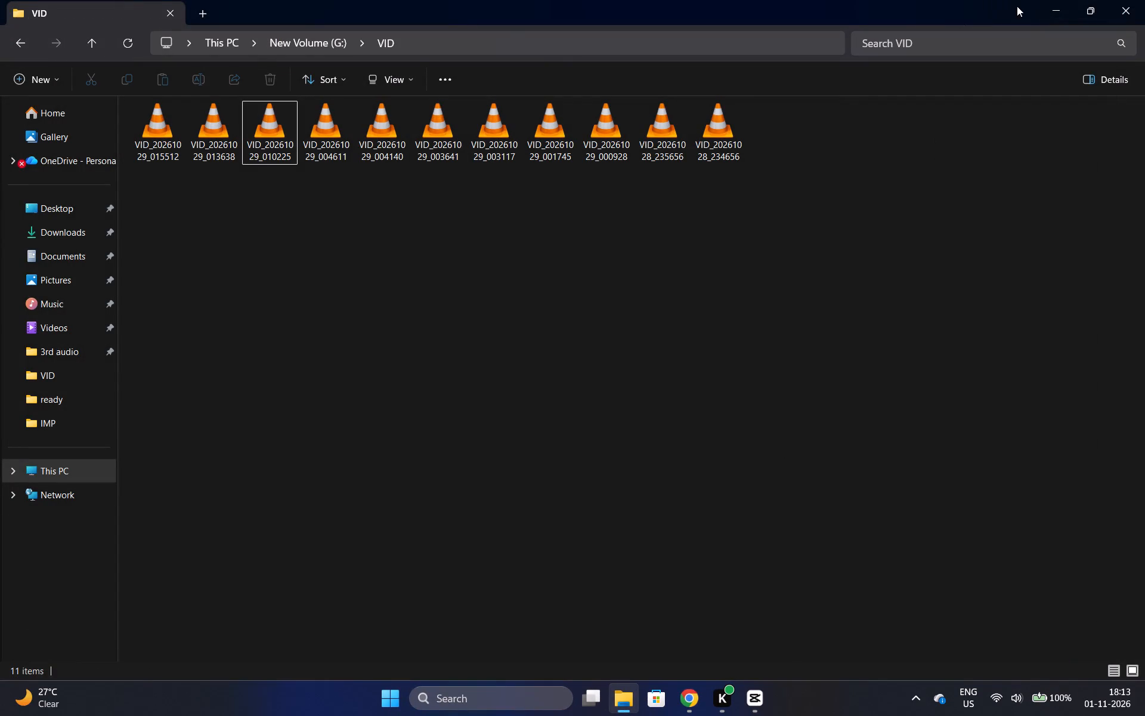
left_click(1039, 5)
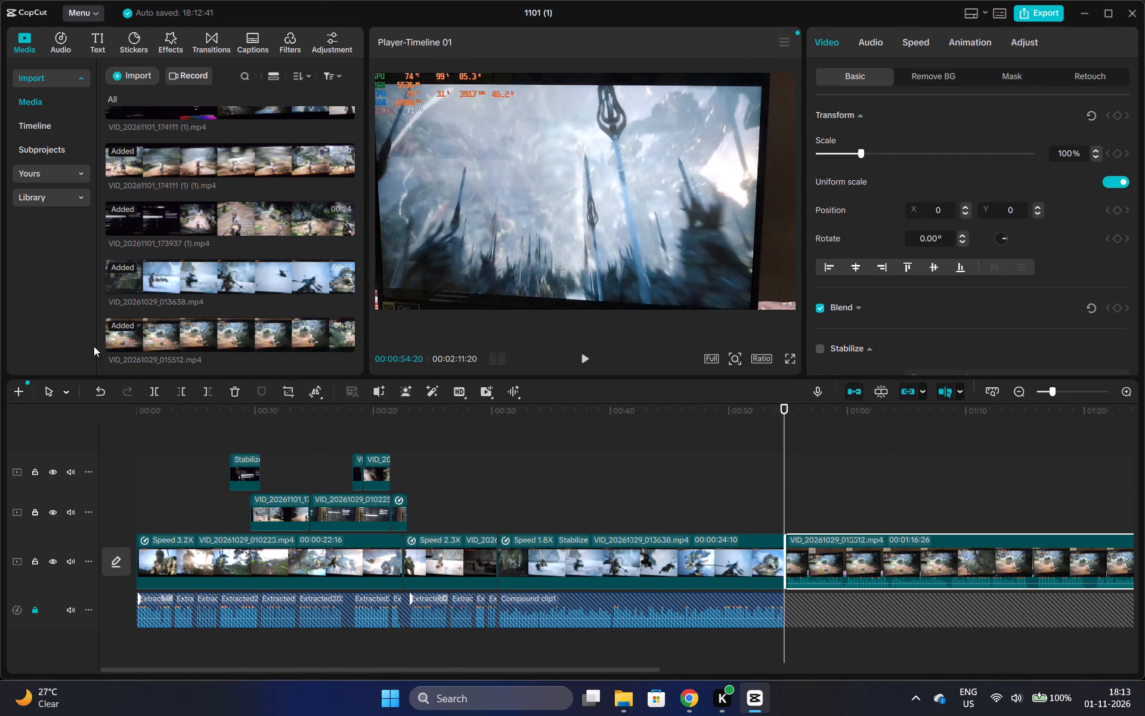
Mute the appended VID_20261029_015512.mp4 clip by lowering its volume to -∞ dB.
left_click(150, 340)
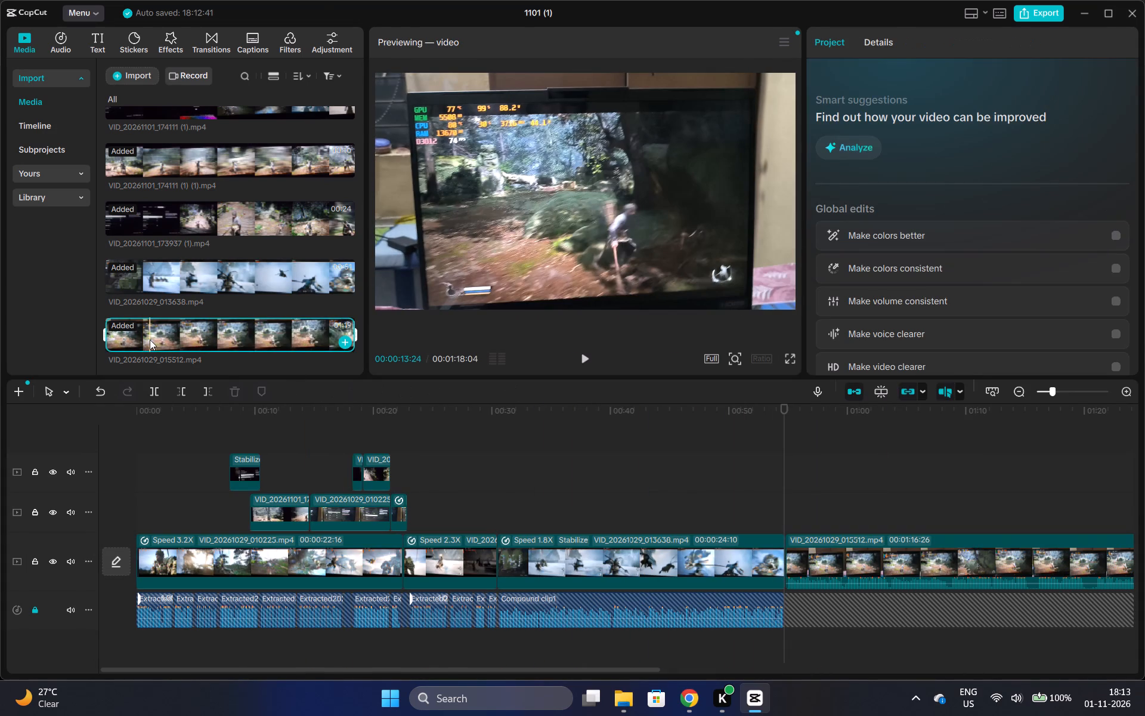
left_click(825, 554)
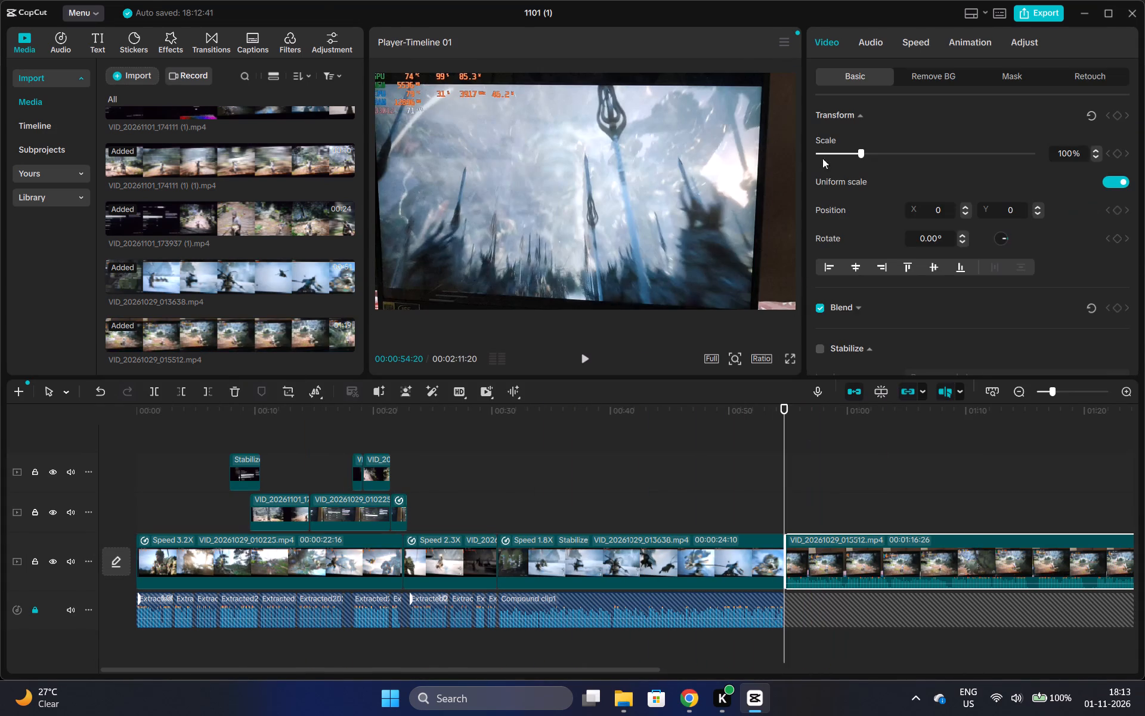
left_click(859, 44)
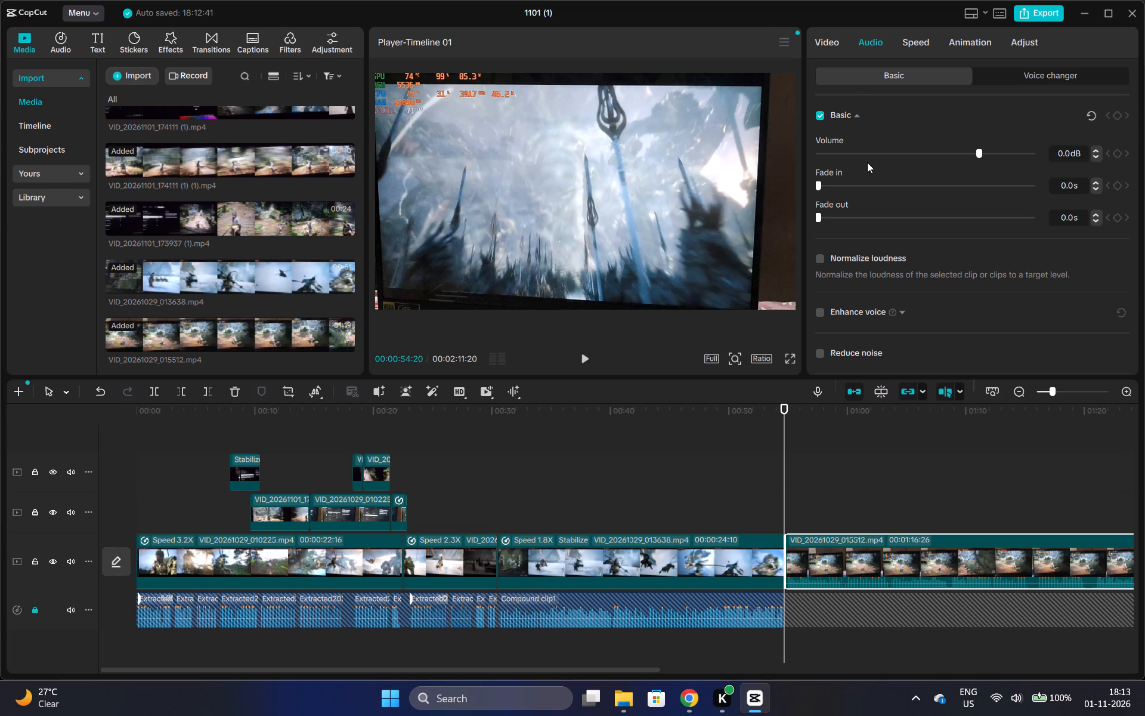
left_click_drag(865, 155, 736, 180)
Extract the audio from the enhanced "black myth comp" recording in the FACE CAM > 3rd audio > ready folder.
left_click(55, 44)
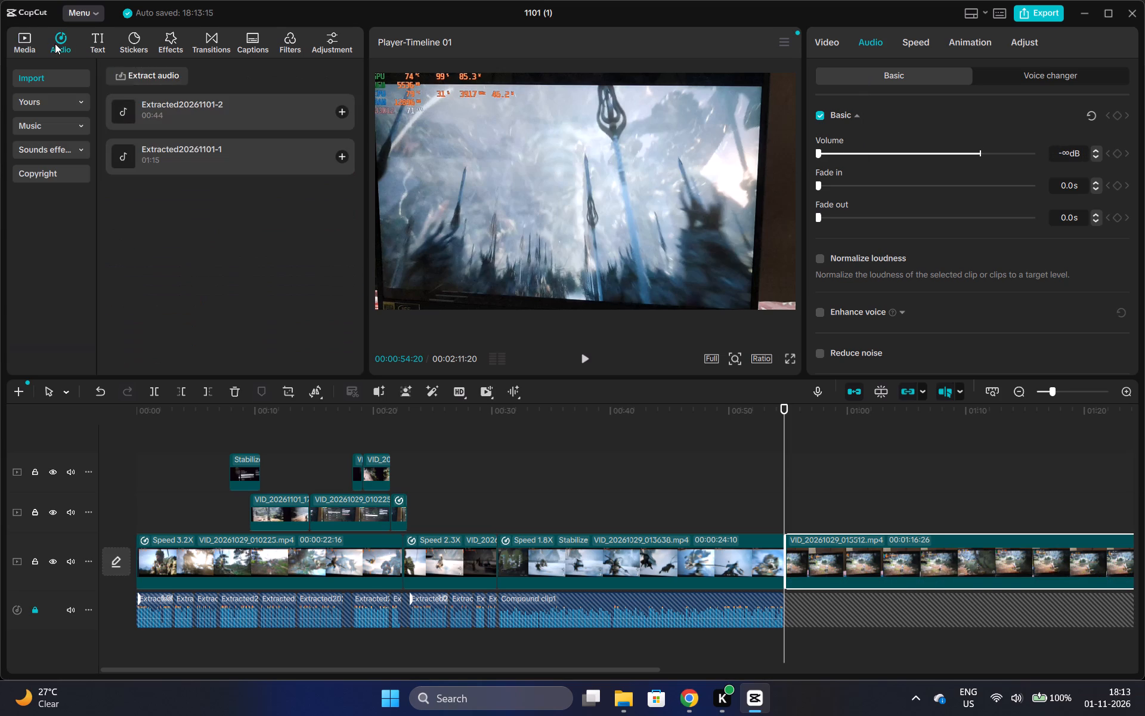
left_click(124, 67)
left_click(142, 73)
left_click(215, 41)
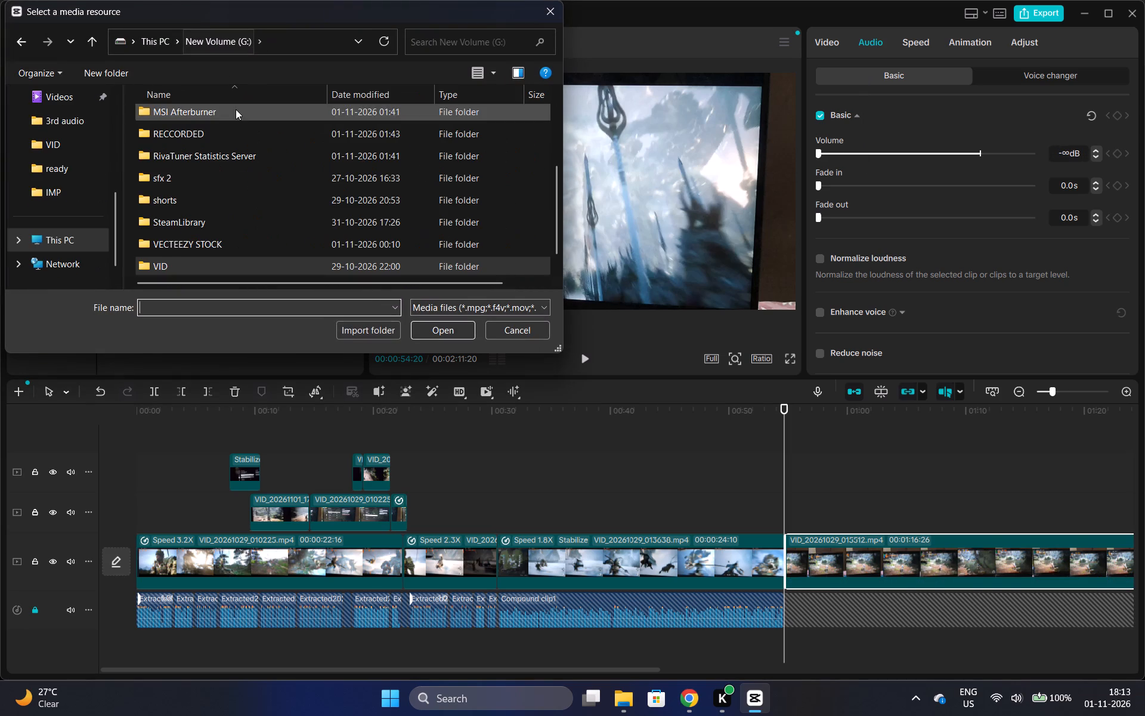
left_click(237, 110)
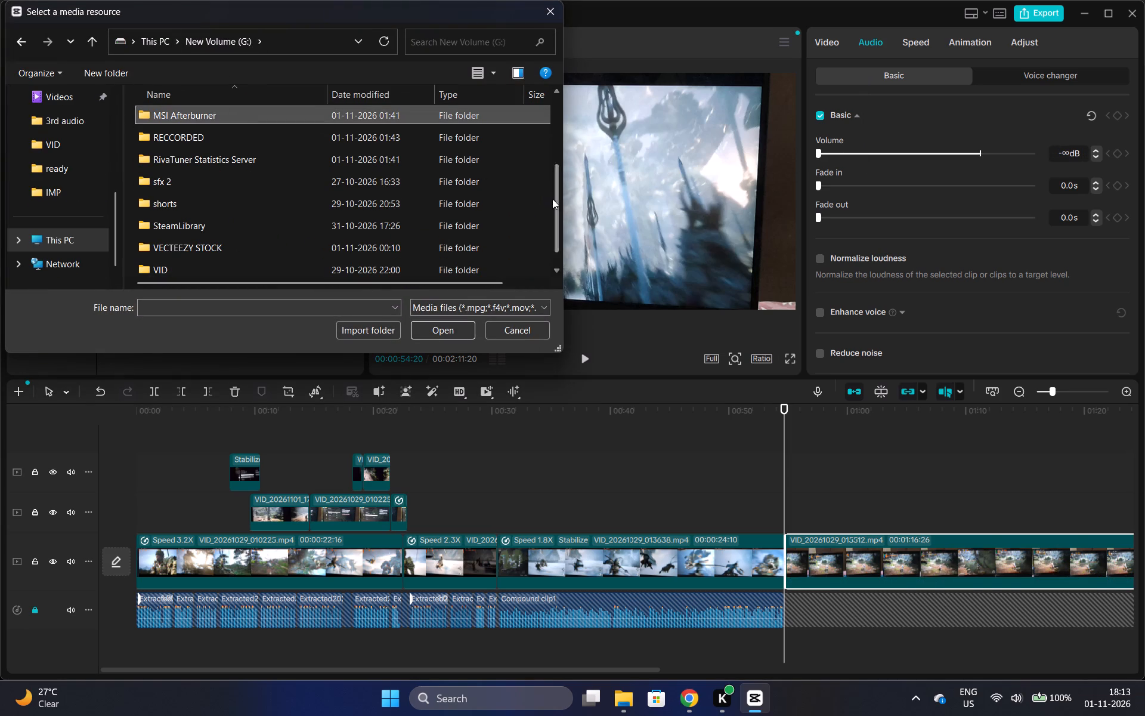
left_click_drag(555, 201, 532, 116)
double_click(465, 125)
double_click(512, 163)
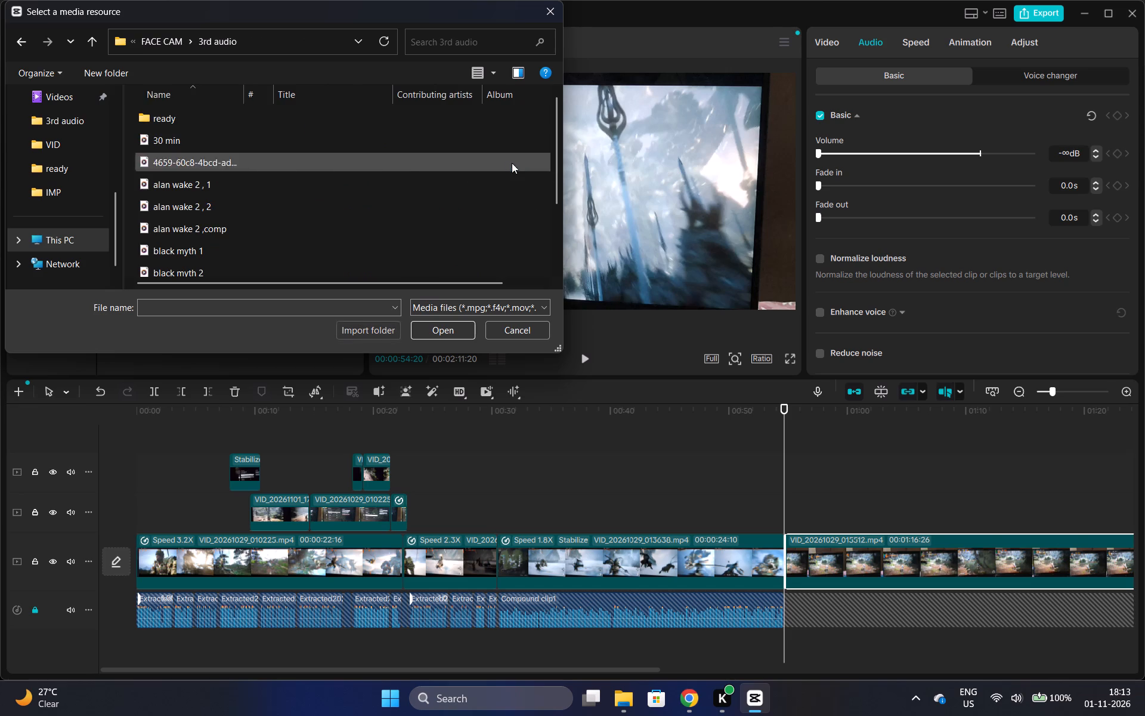
double_click(192, 118)
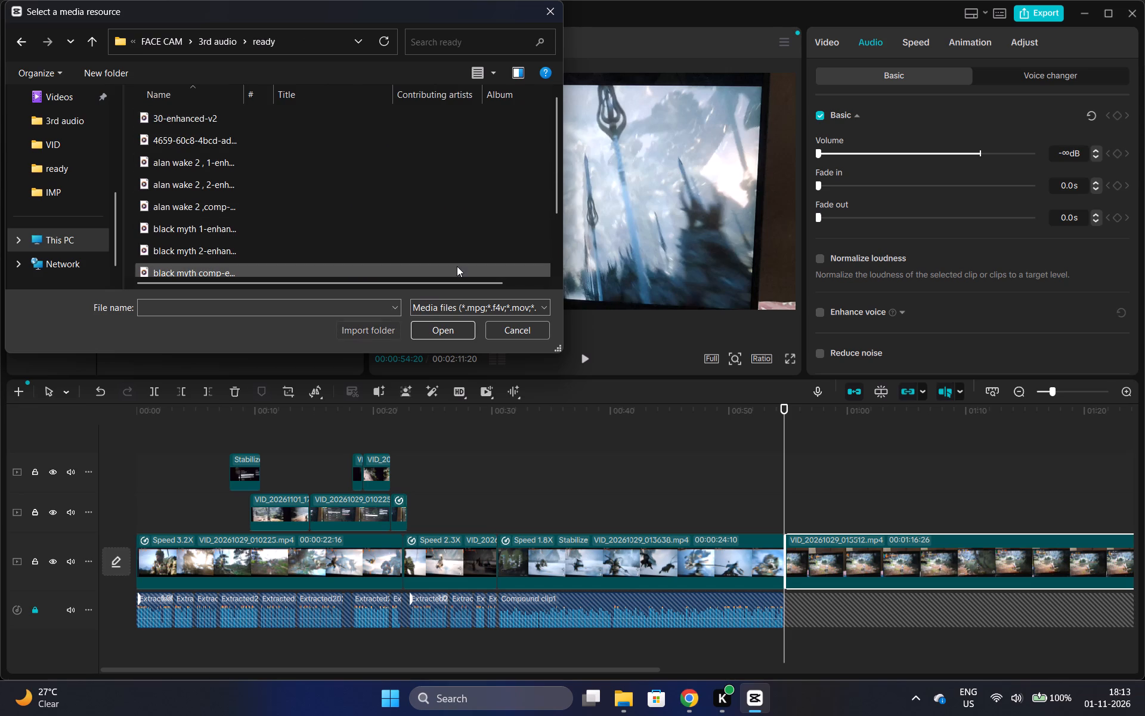
left_click(457, 268)
left_click(457, 331)
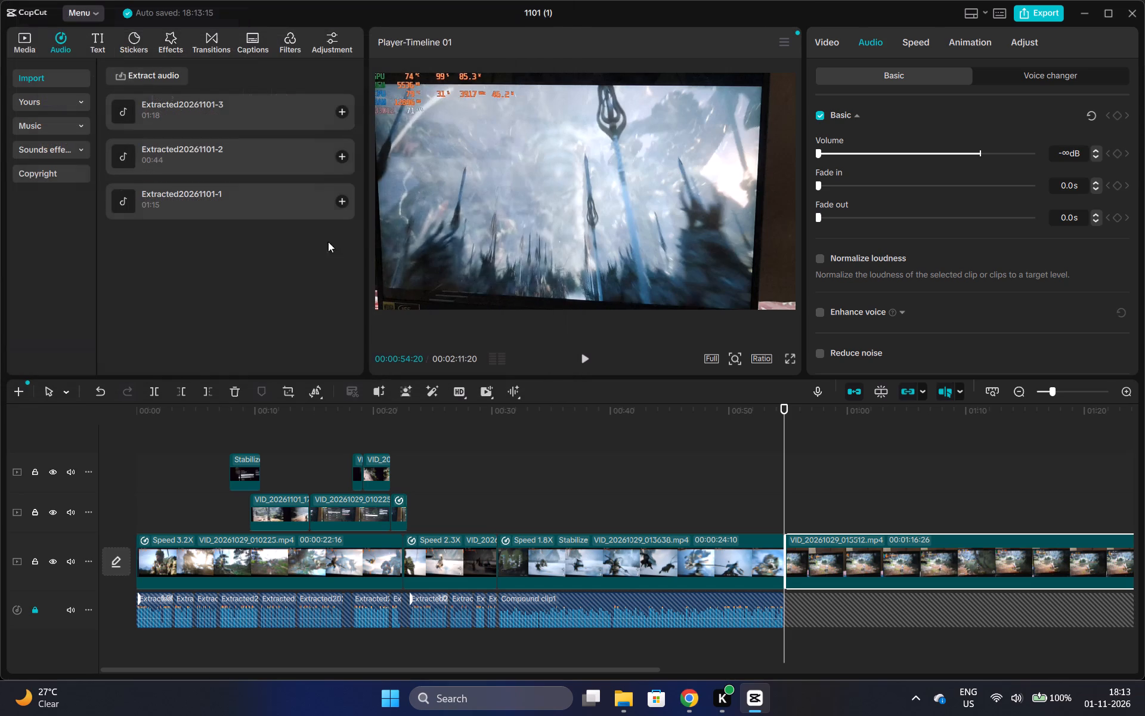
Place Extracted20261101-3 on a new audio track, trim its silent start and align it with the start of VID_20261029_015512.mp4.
left_click_drag(165, 103, 789, 570)
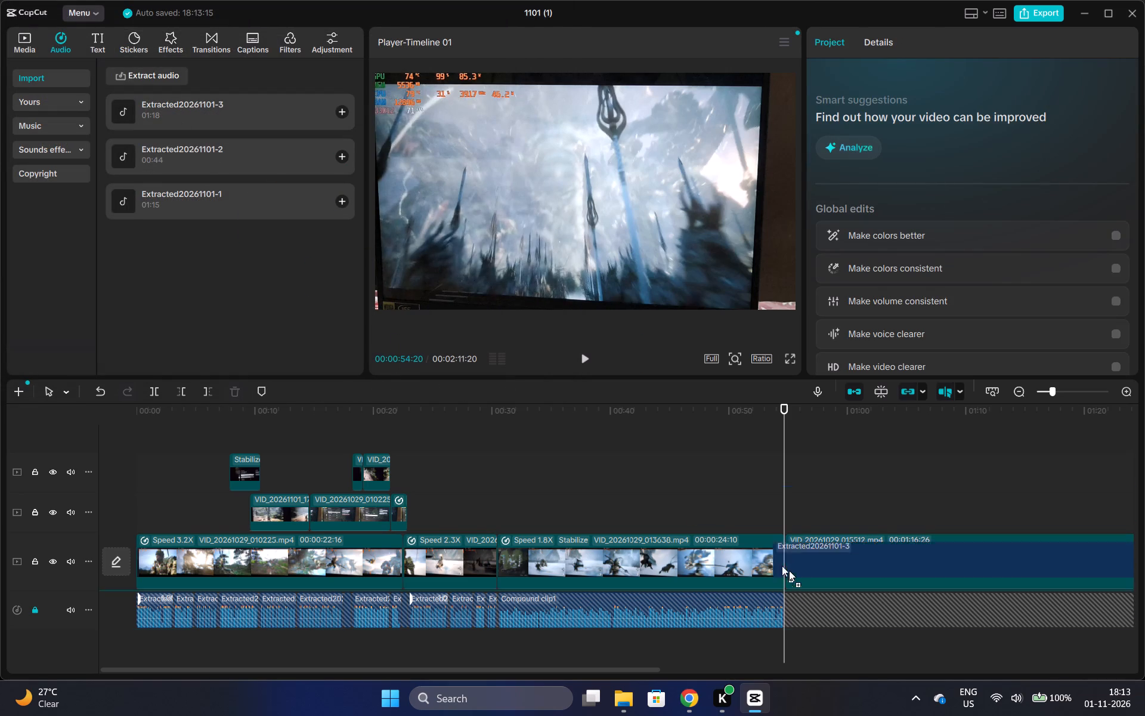
left_click_drag(789, 570, 799, 604)
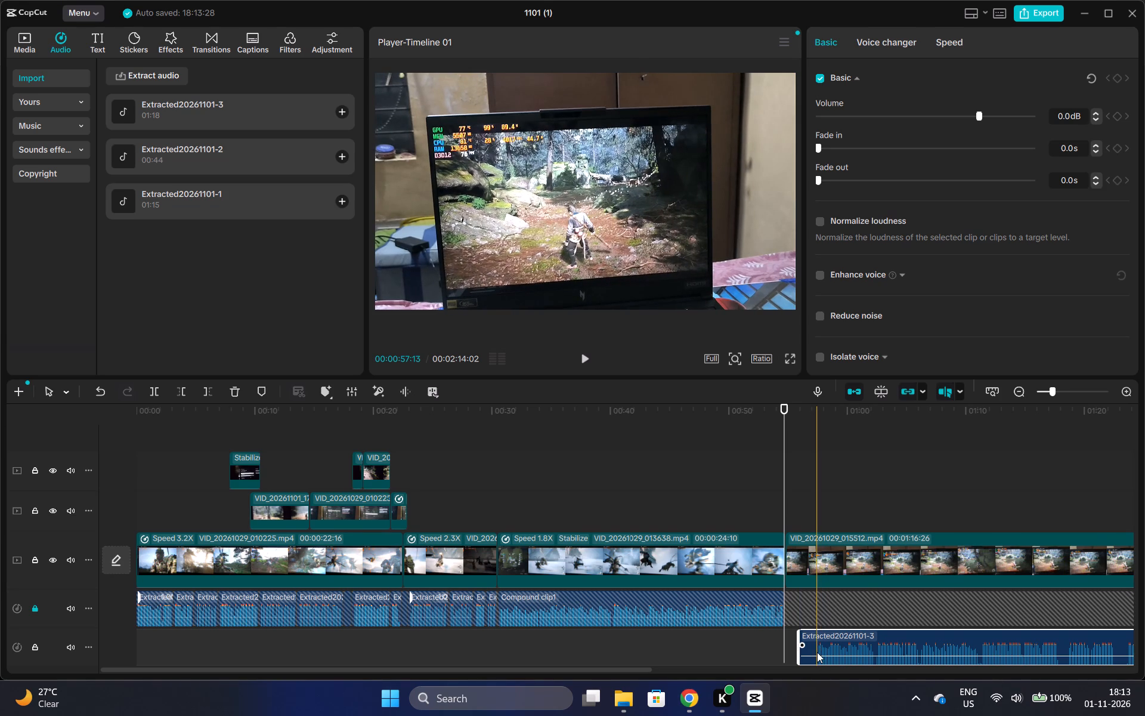
key("q")
left_click_drag(835, 636, 803, 594)
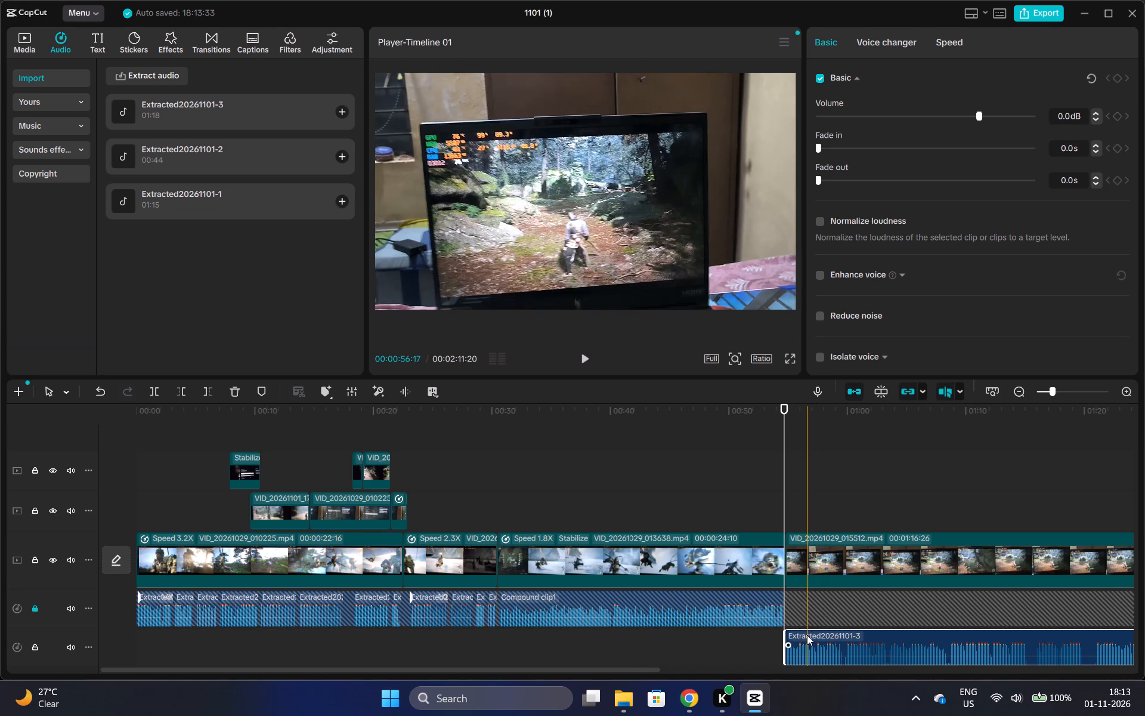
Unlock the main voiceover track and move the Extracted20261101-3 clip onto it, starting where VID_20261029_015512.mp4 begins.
left_click(32, 612)
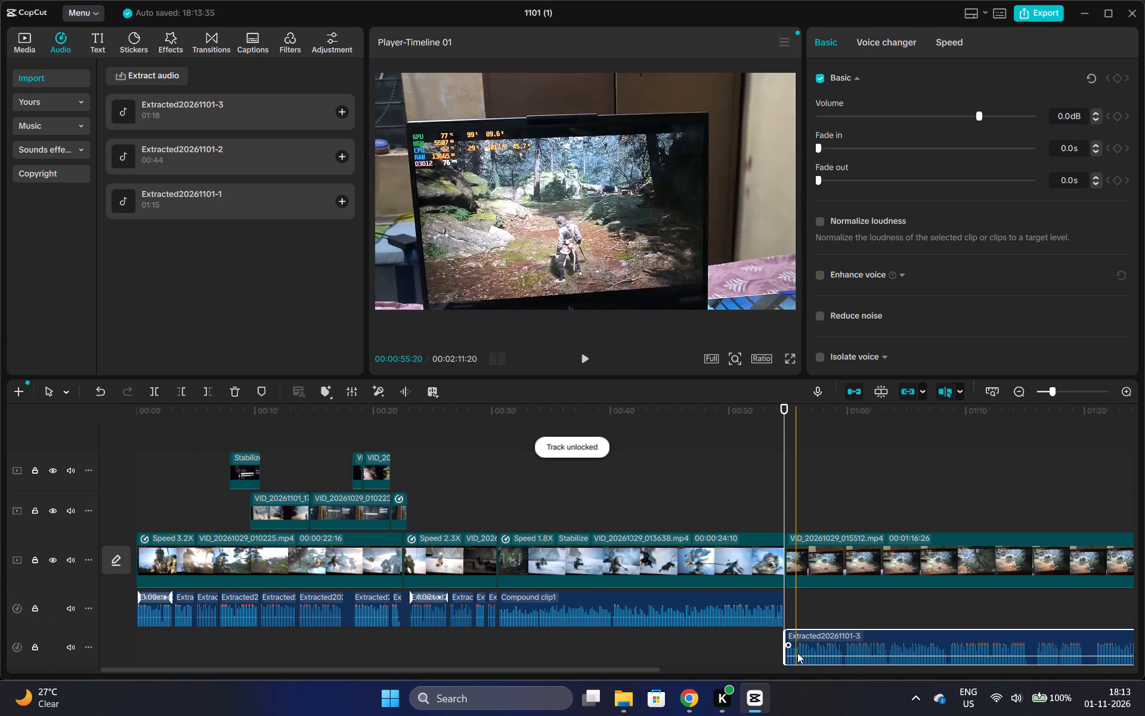
left_click_drag(805, 632, 805, 606)
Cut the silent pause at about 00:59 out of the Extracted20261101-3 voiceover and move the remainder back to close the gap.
left_click(782, 547)
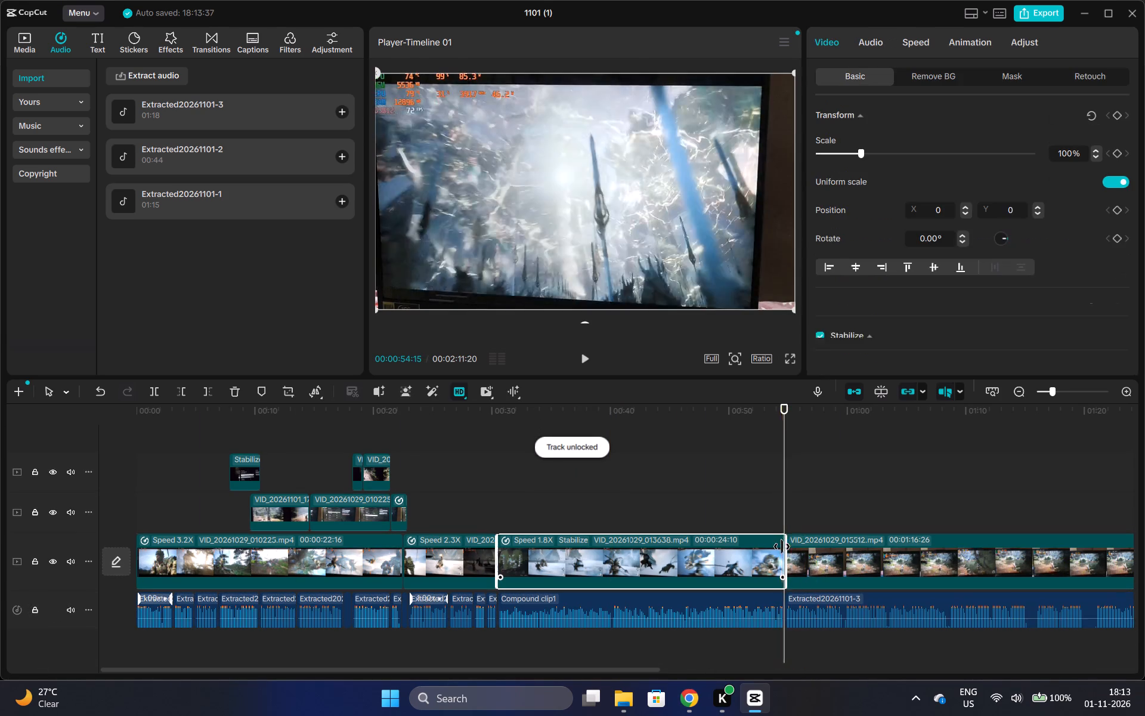
key("space")
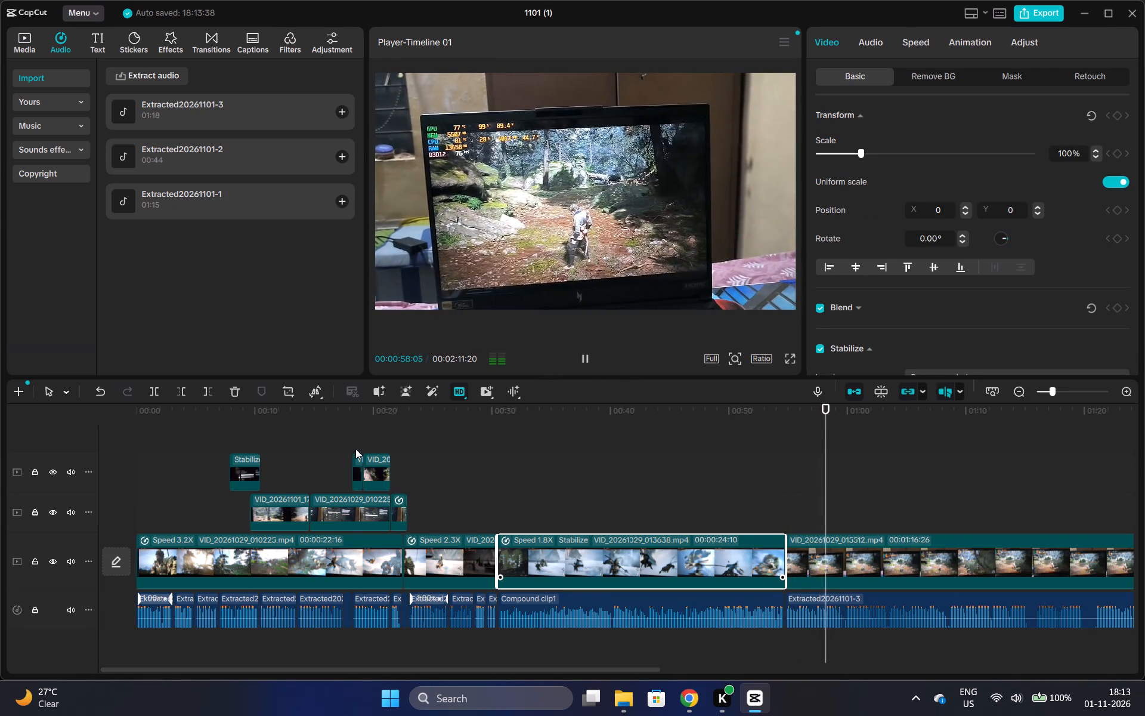
left_click_drag(470, 666, 619, 666)
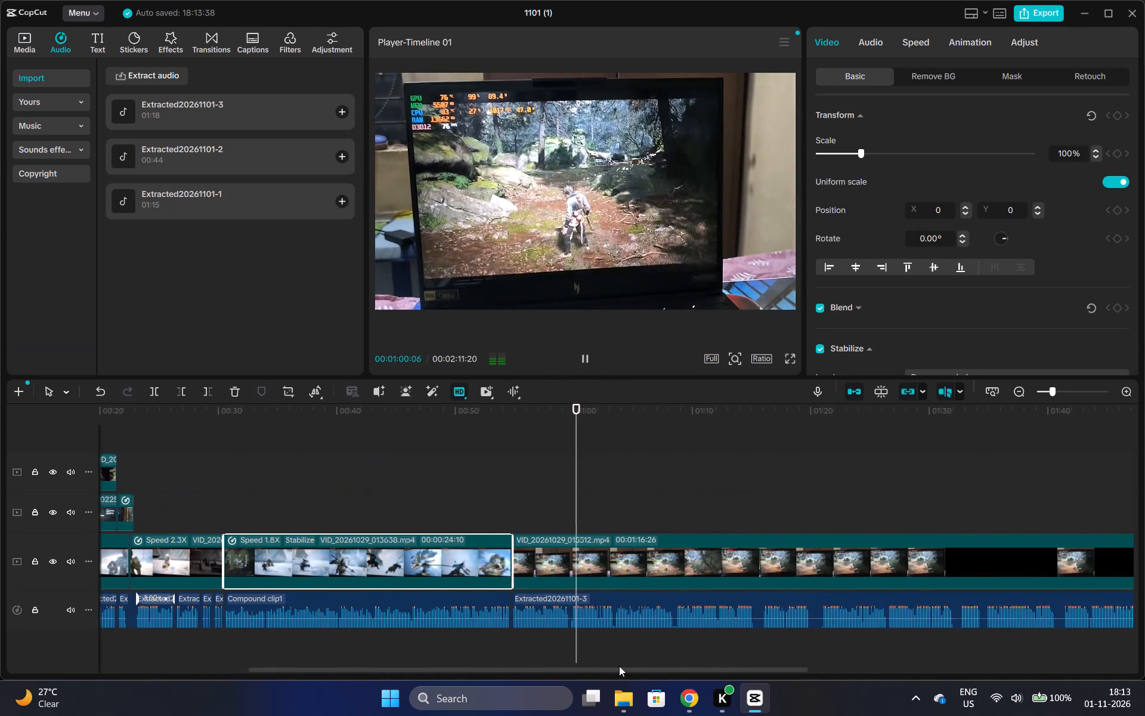
left_click_drag(619, 666, 636, 668)
key("space")
left_click_drag(1124, 392, 1122, 397)
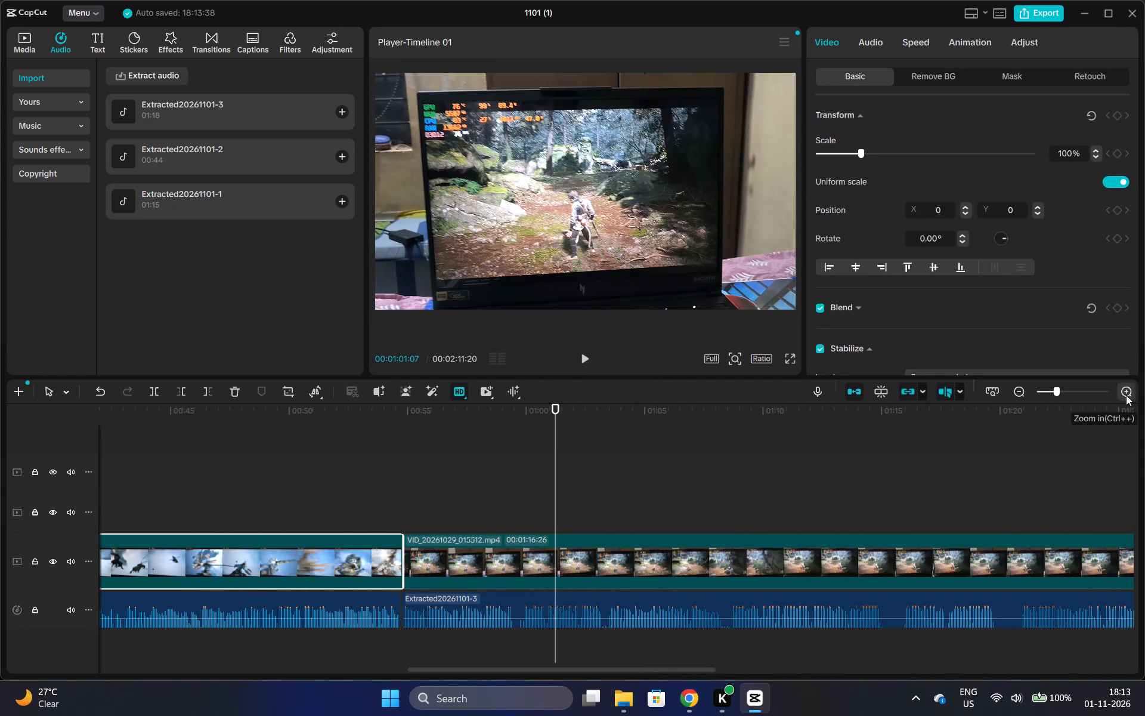
left_click(1126, 395)
left_click(253, 477)
key("space")
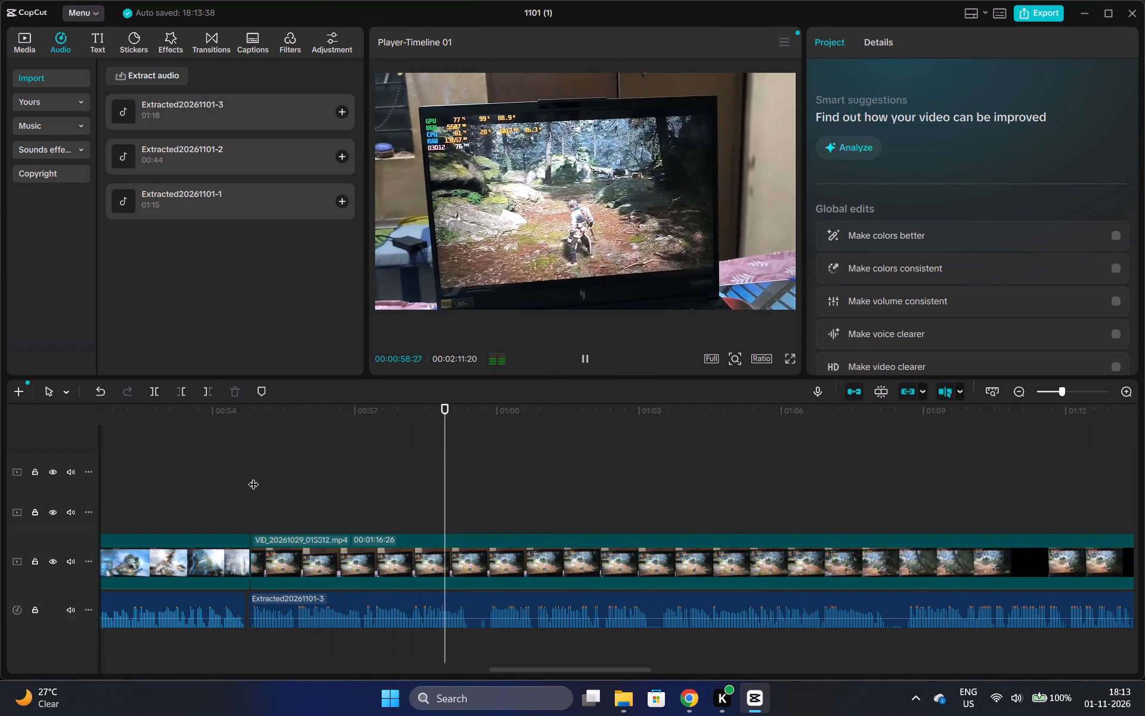
key("space")
key("space")
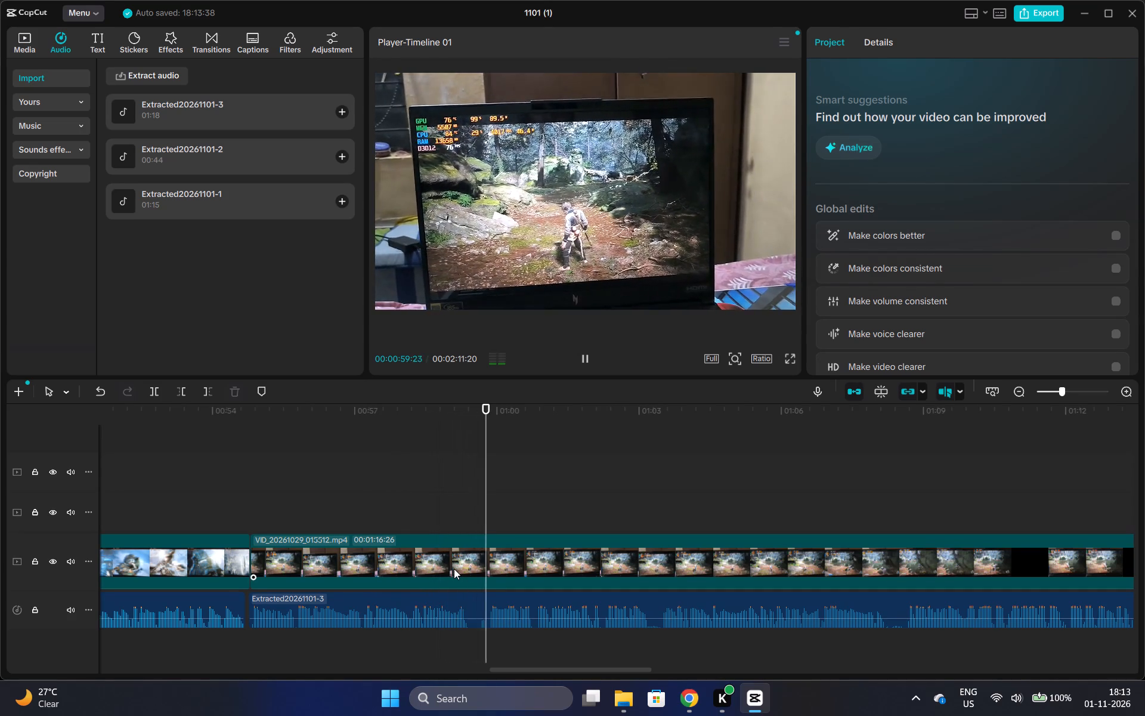
key("space")
left_click(471, 607)
key("ctrl+b")
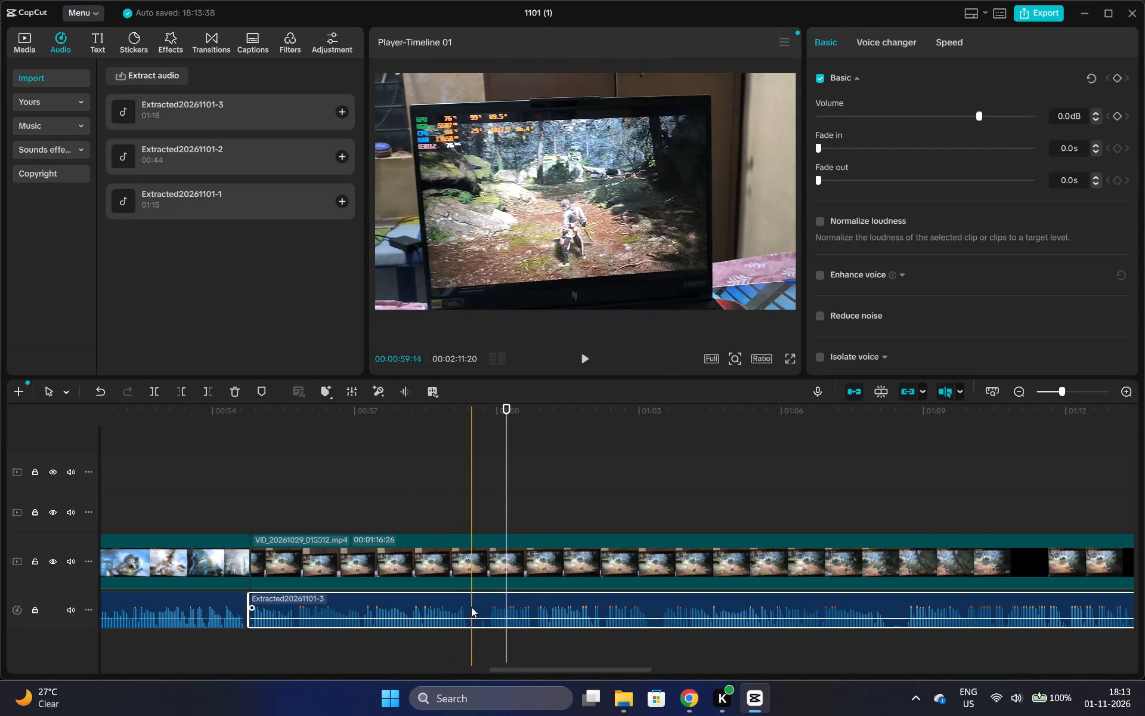
key("ctrl+b")
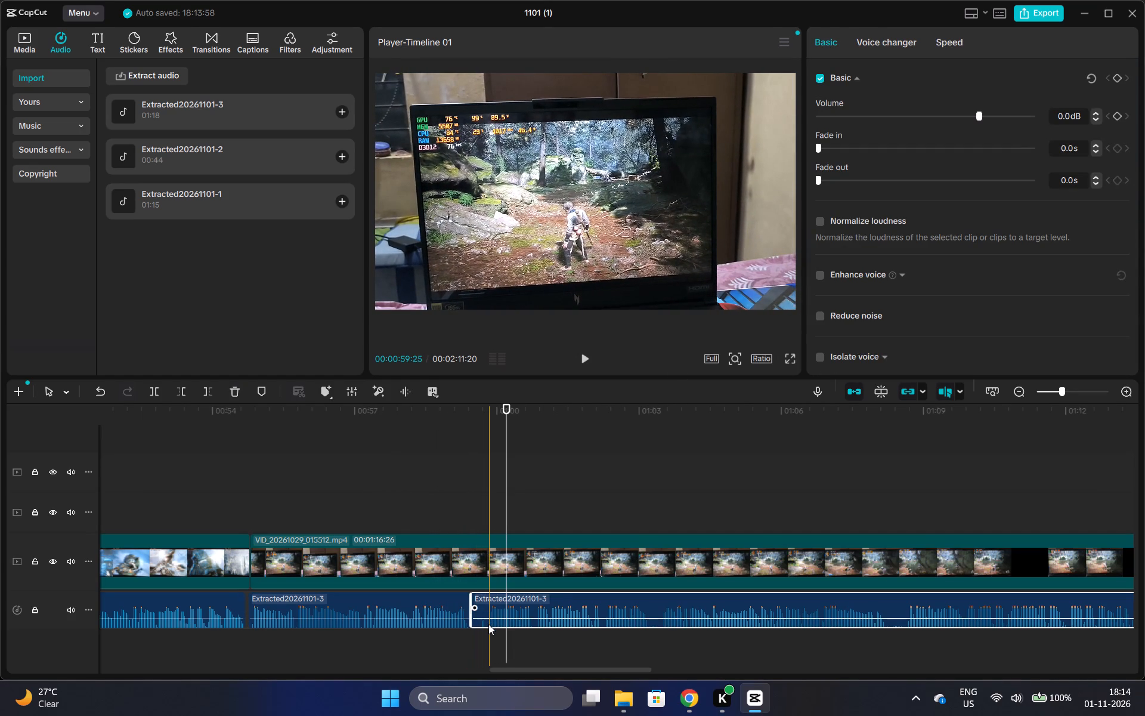
left_click(484, 603)
key("ctrl+x")
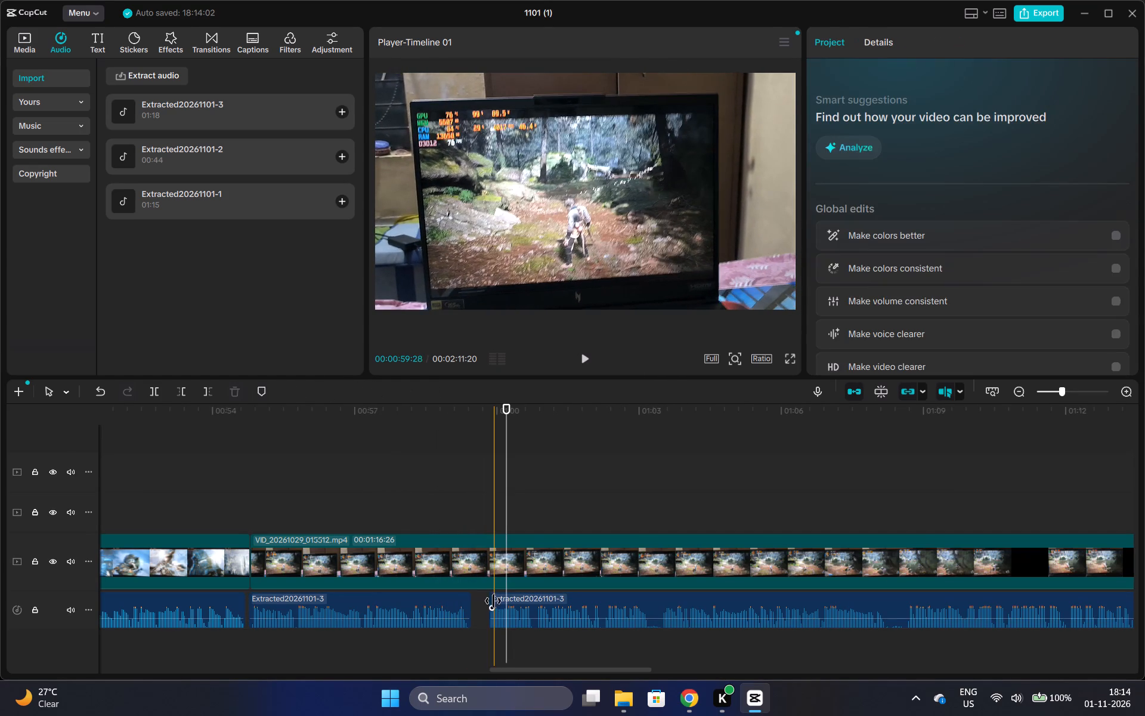
left_click_drag(499, 598, 485, 598)
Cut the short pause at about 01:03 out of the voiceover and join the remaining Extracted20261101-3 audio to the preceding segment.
left_click(463, 489)
key("space")
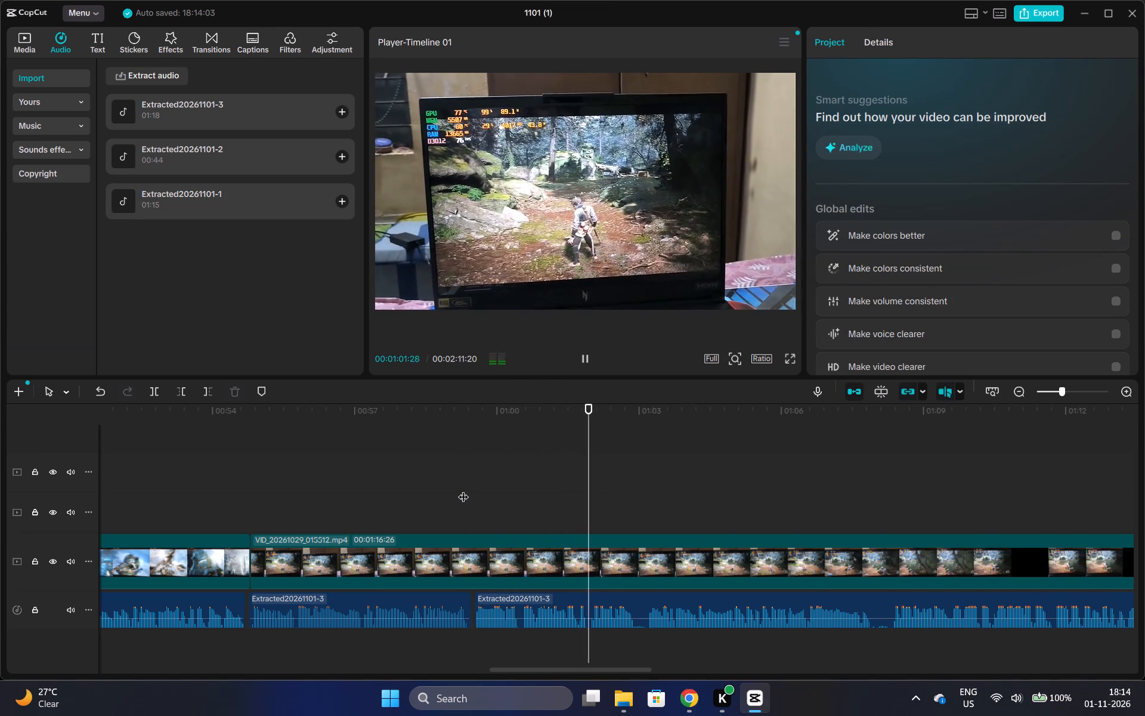
key("space")
key("Right")
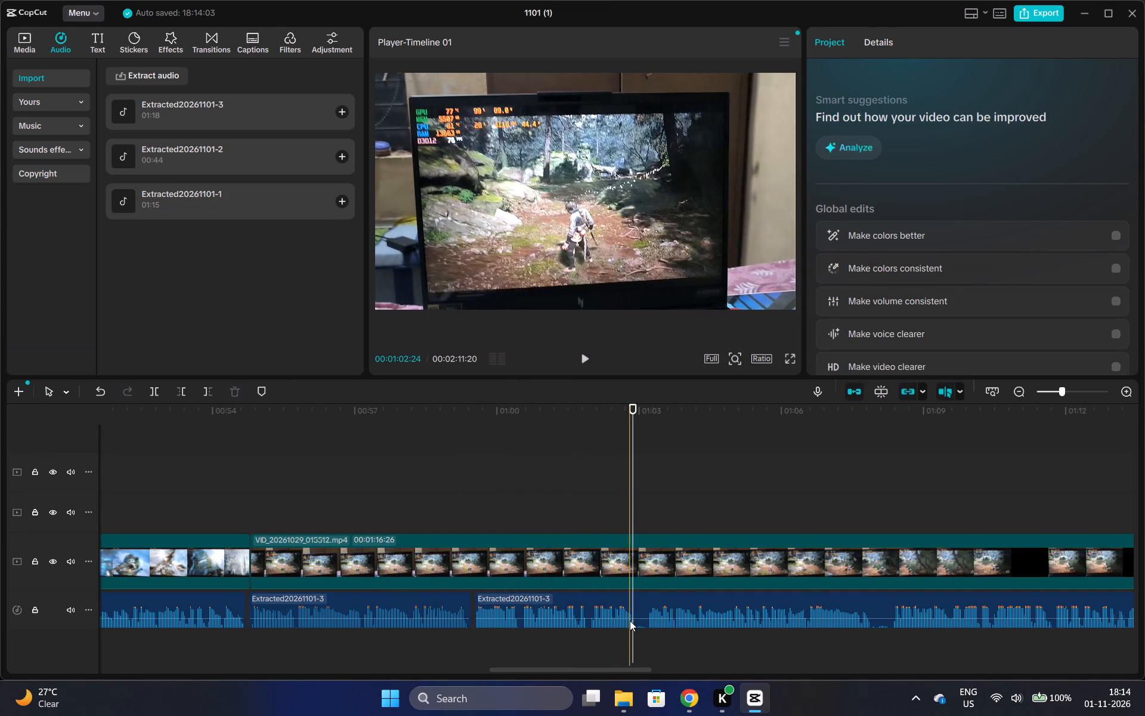
left_click(632, 604)
key("ctrl+b")
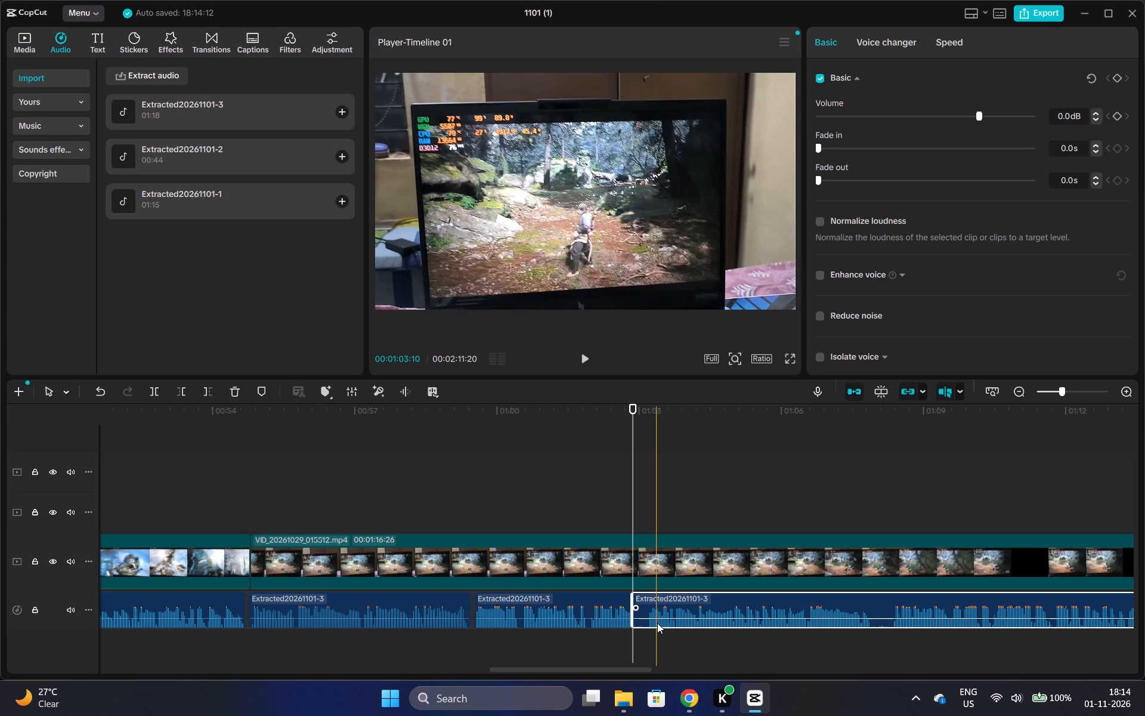
key("ctrl+b")
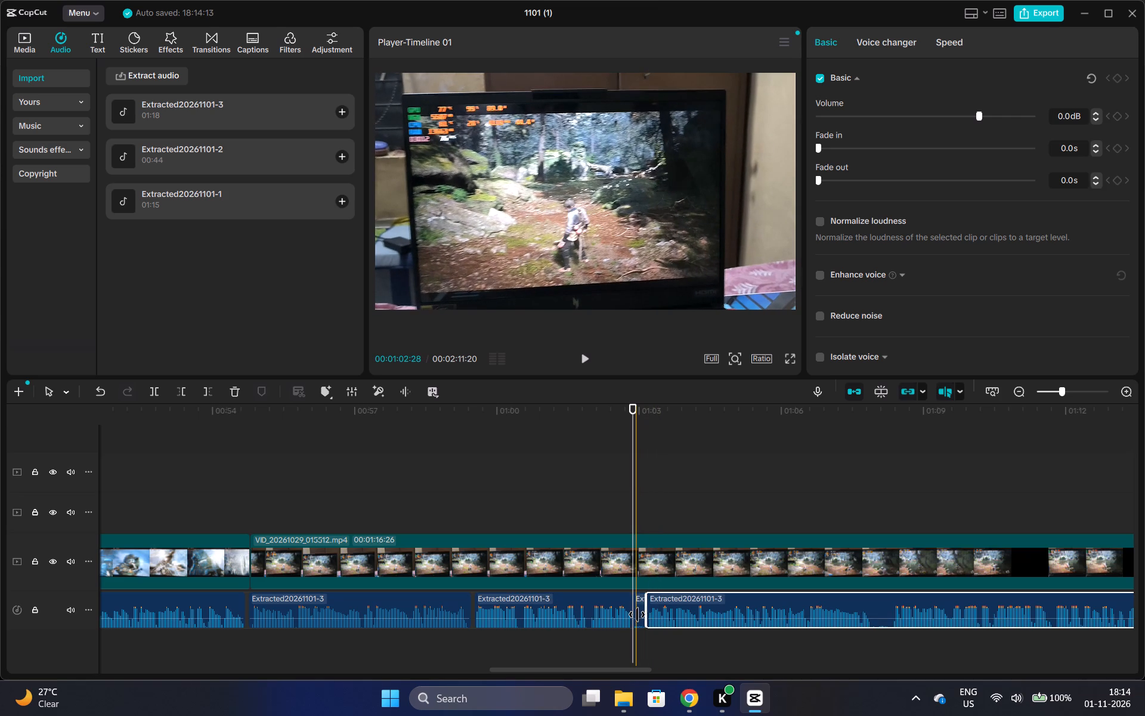
left_click(637, 612)
key("ctrl+x")
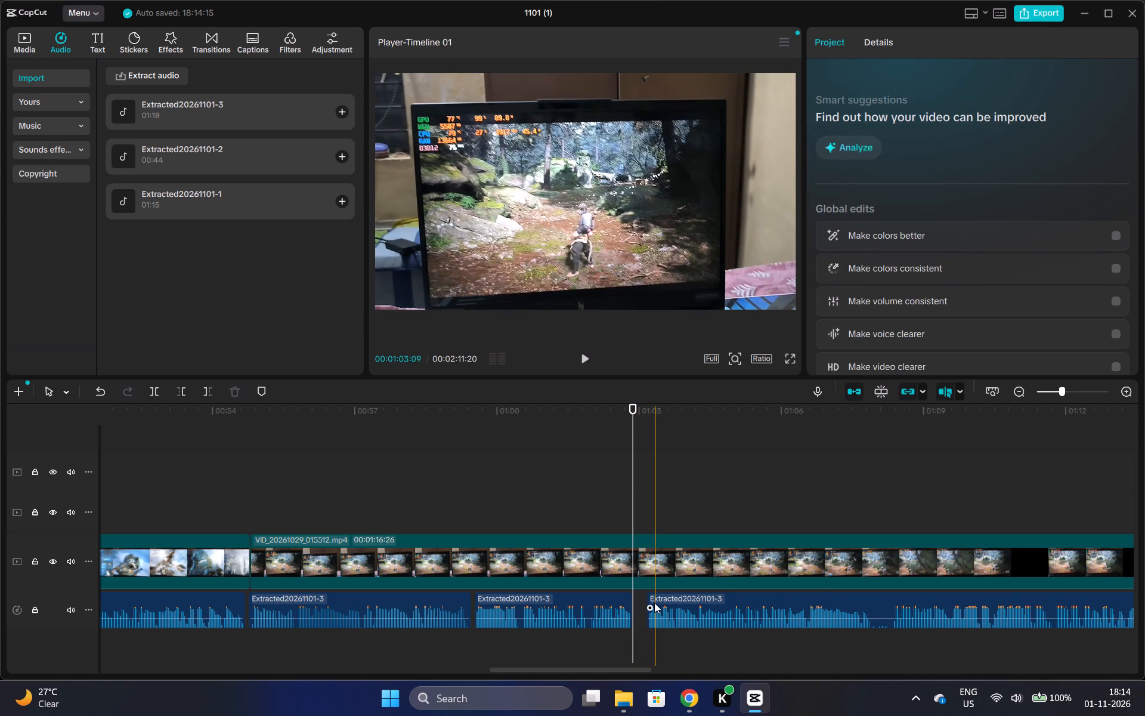
left_click_drag(654, 602, 639, 604)
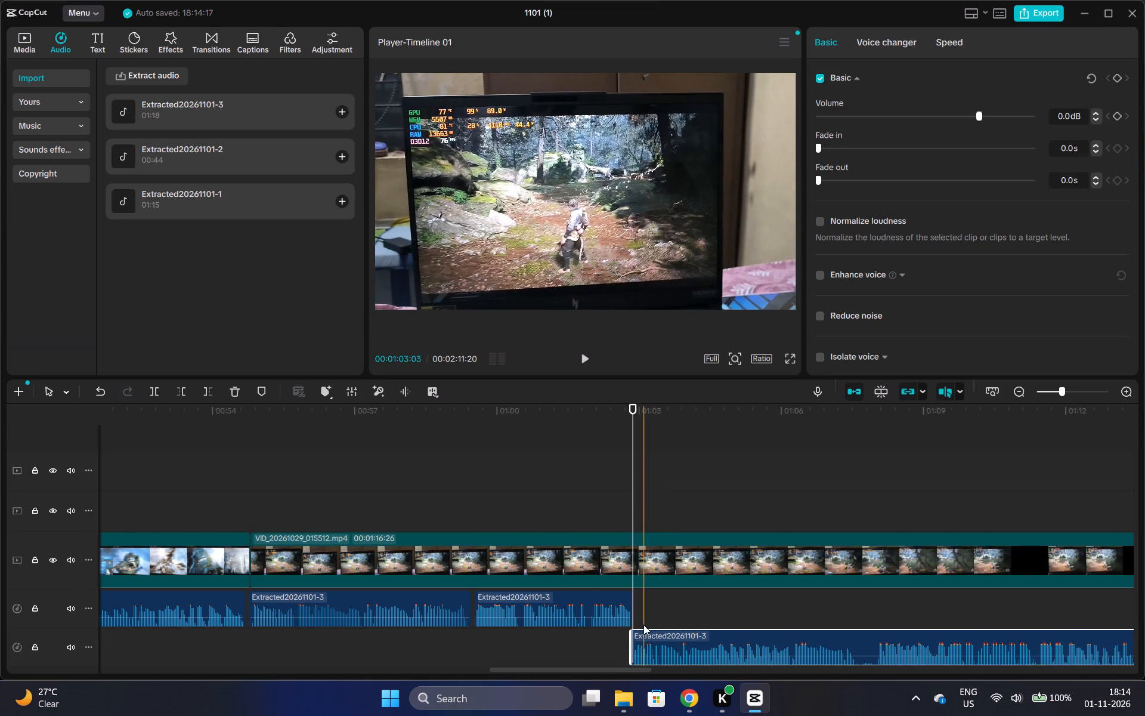
left_click_drag(647, 632, 648, 598)
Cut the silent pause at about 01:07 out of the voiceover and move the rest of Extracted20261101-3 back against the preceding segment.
left_click(634, 518)
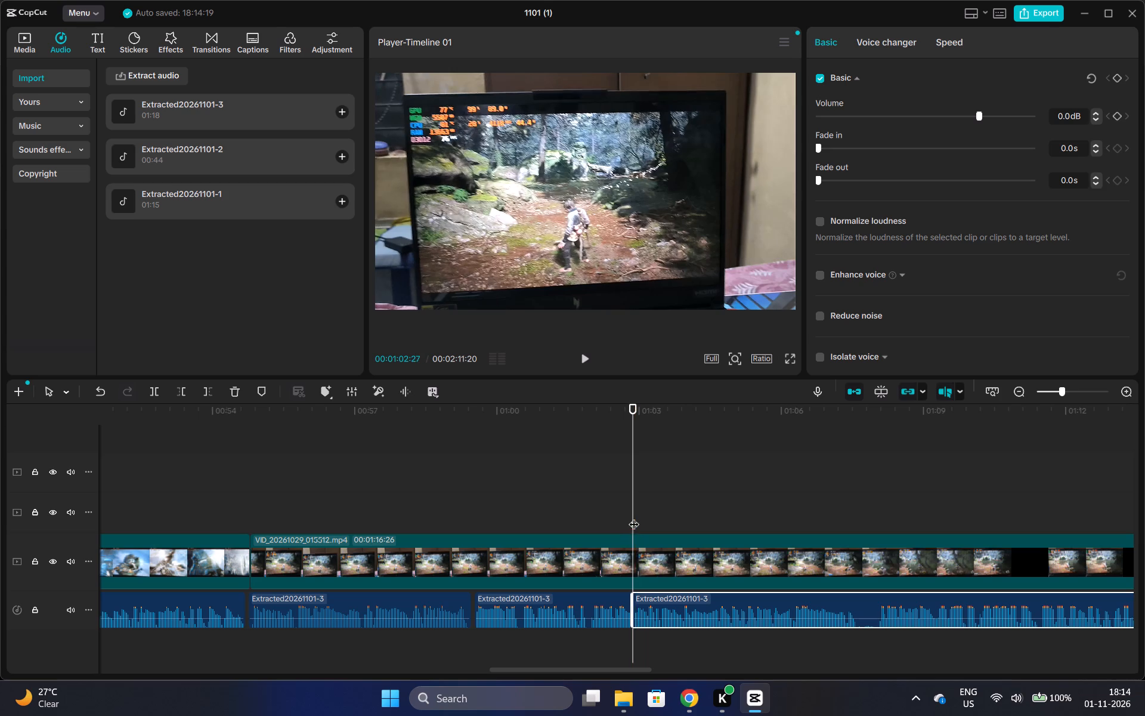
left_click(630, 489)
key("space")
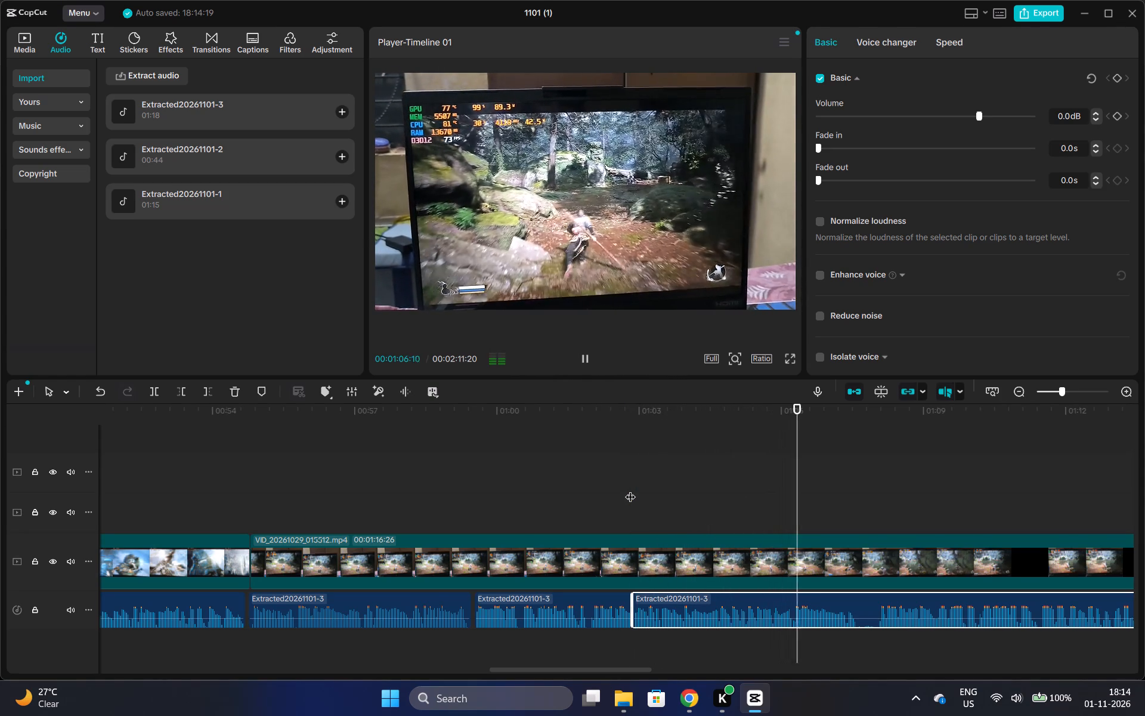
key("space")
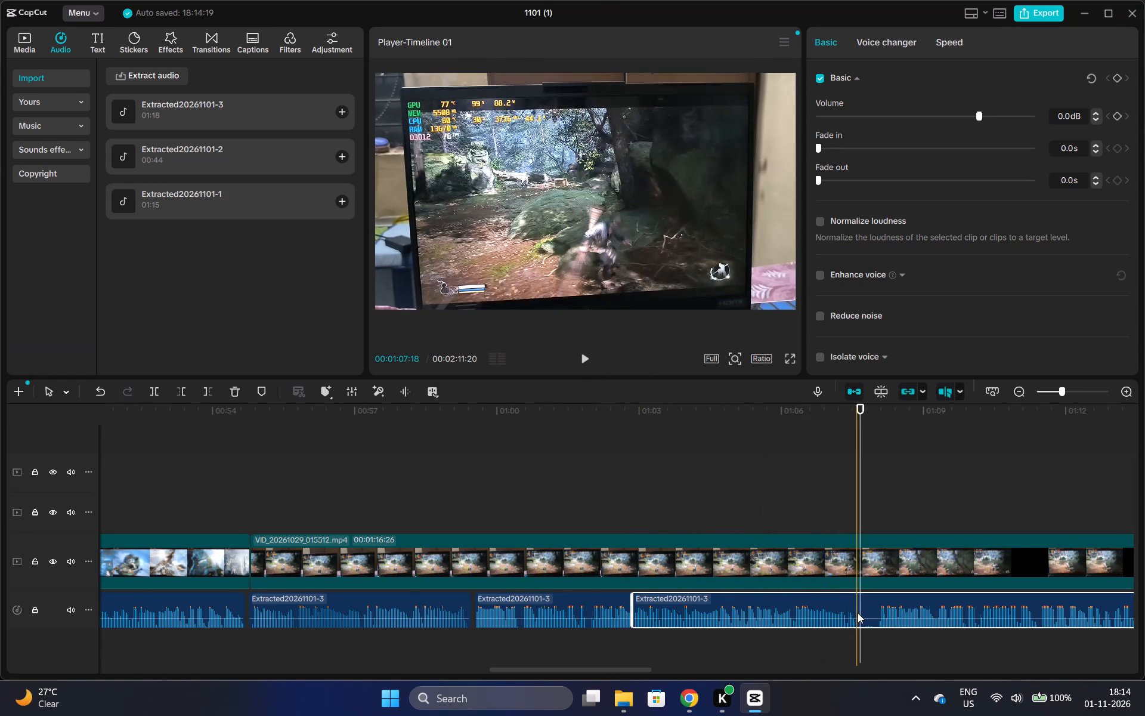
left_click(858, 613, "ctrl")
key("ctrl+b")
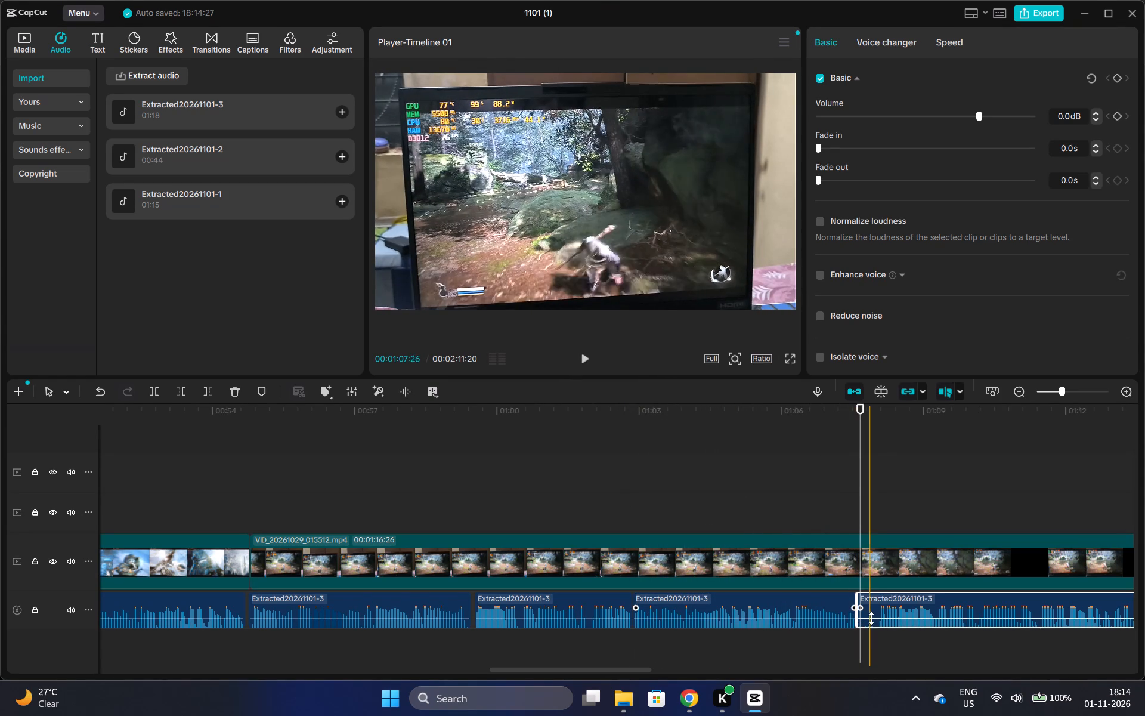
key("ctrl+b")
left_click(865, 603)
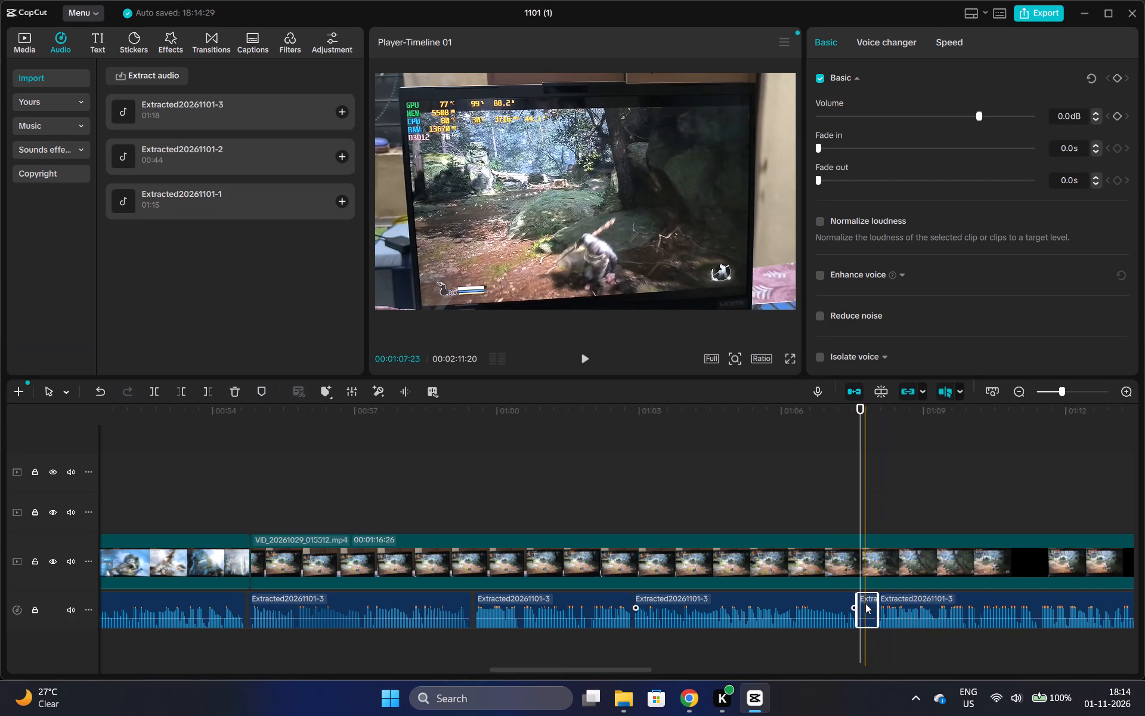
key("ctrl+x")
left_click_drag(911, 597, 898, 597)
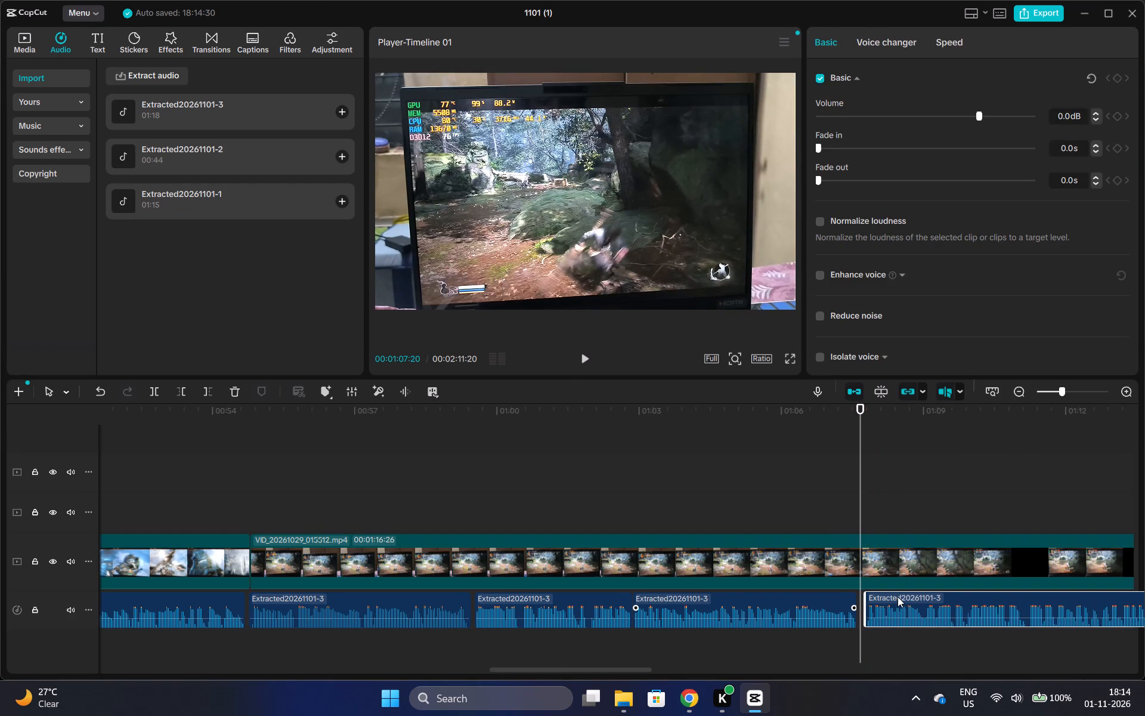
left_click_drag(898, 597, 892, 597)
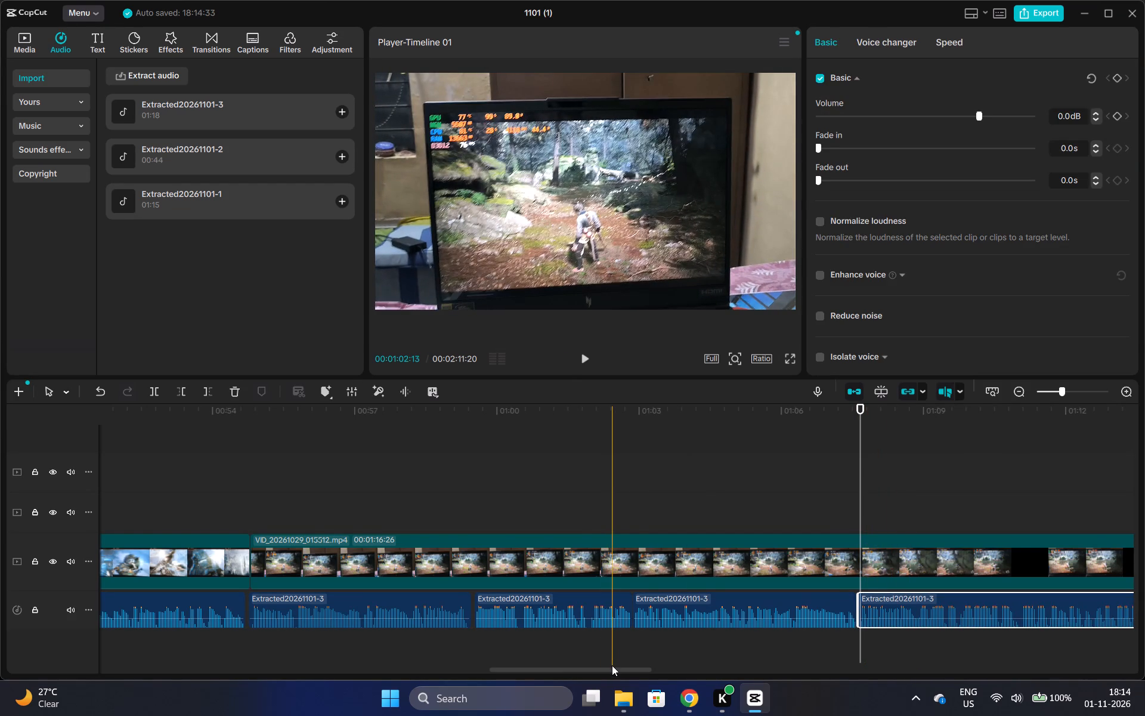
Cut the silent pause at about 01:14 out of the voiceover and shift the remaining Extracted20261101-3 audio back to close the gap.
left_click_drag(612, 668, 691, 669)
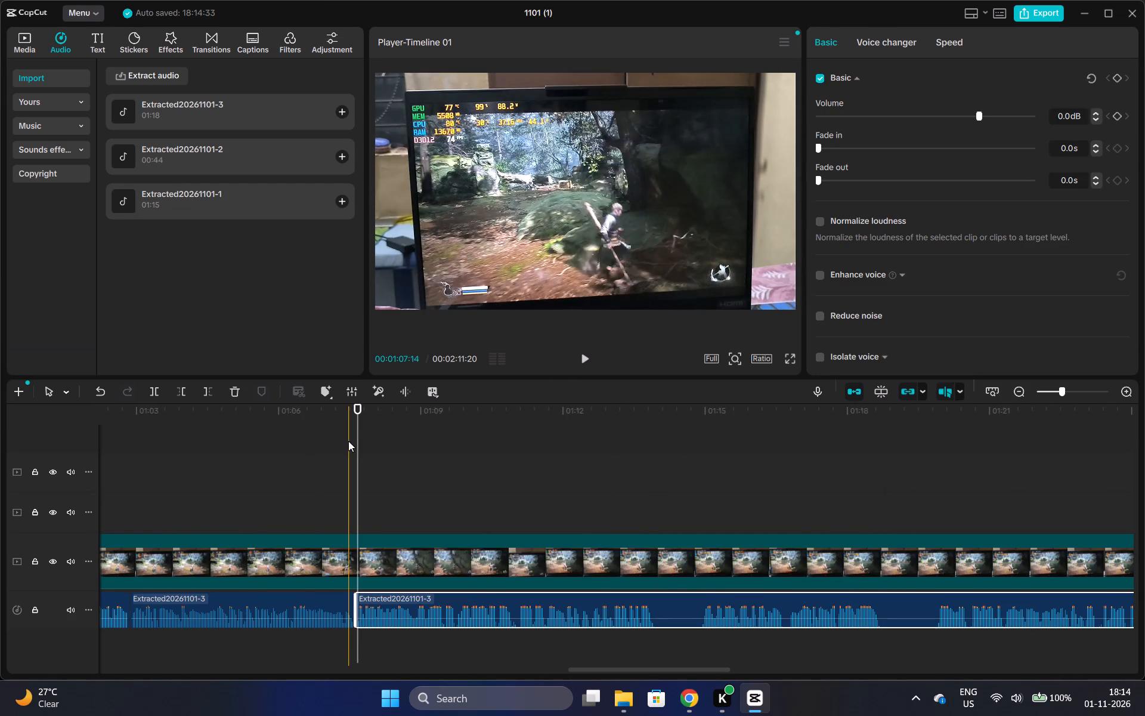
key("space")
left_click(351, 424)
key("space")
key("space")
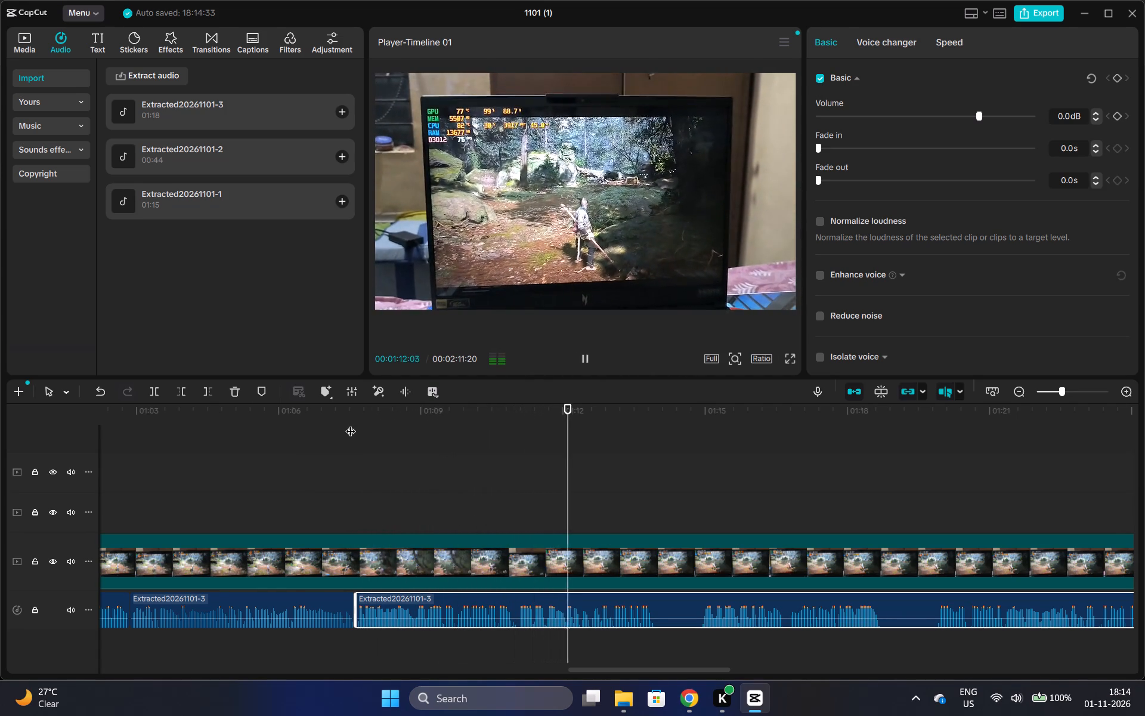
key("space")
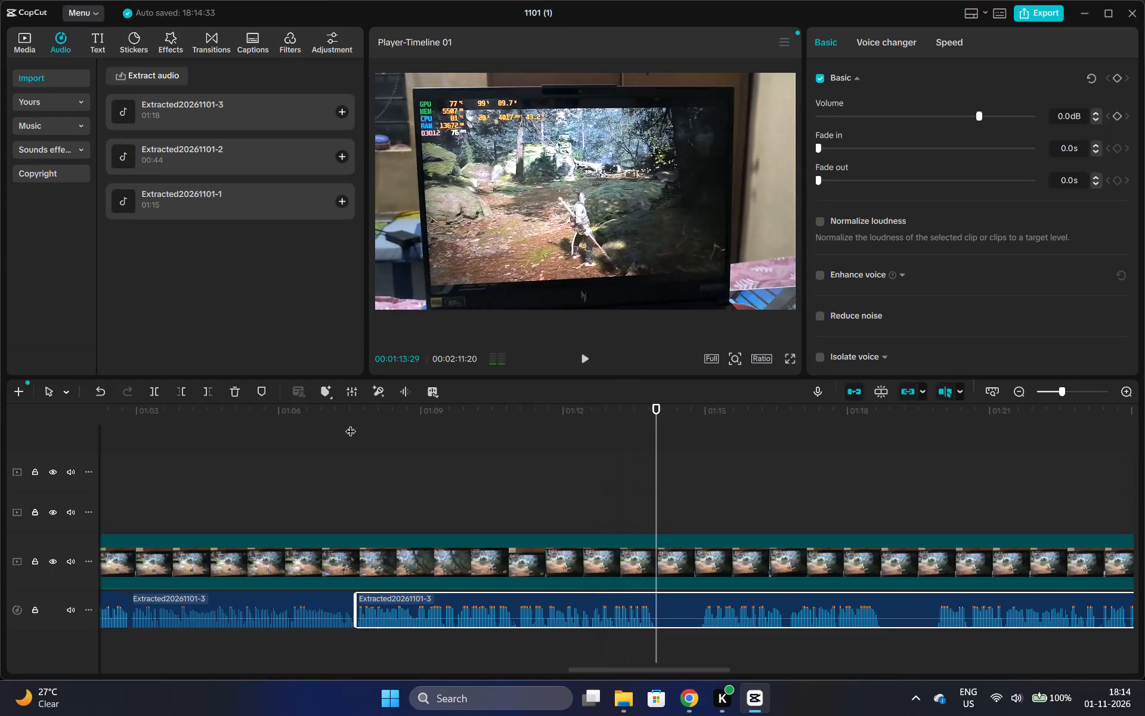
left_click(657, 616)
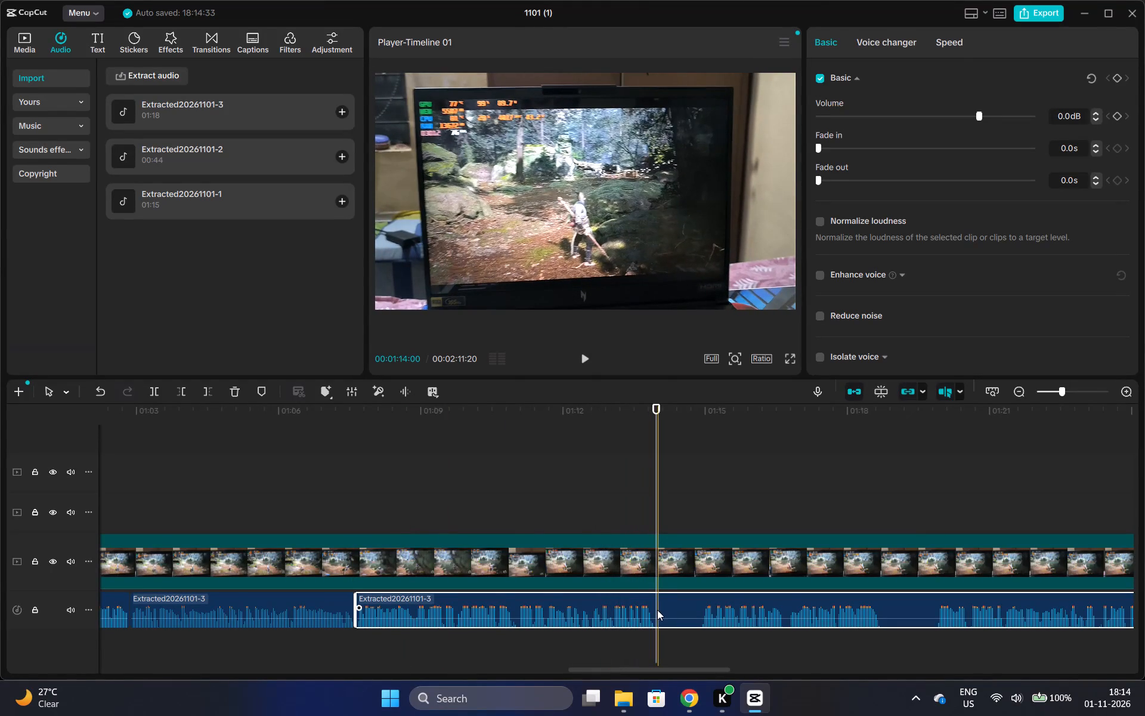
key("ctrl+b")
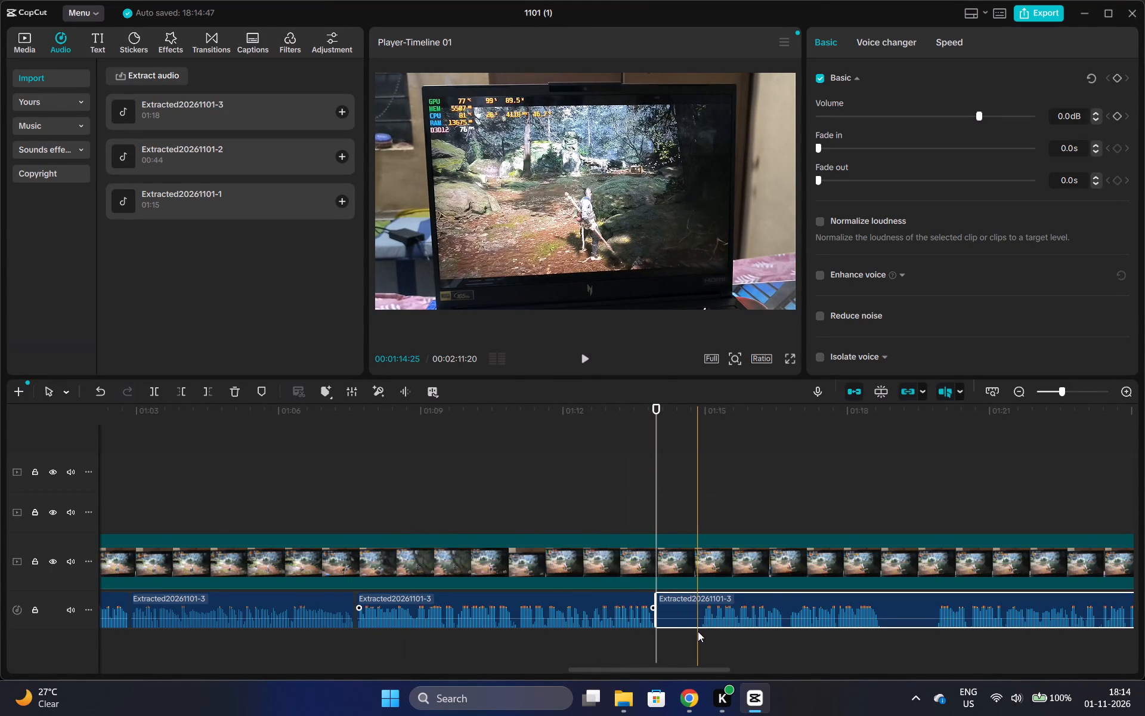
key("ctrl+b")
left_click(692, 609)
key("ctrl+x")
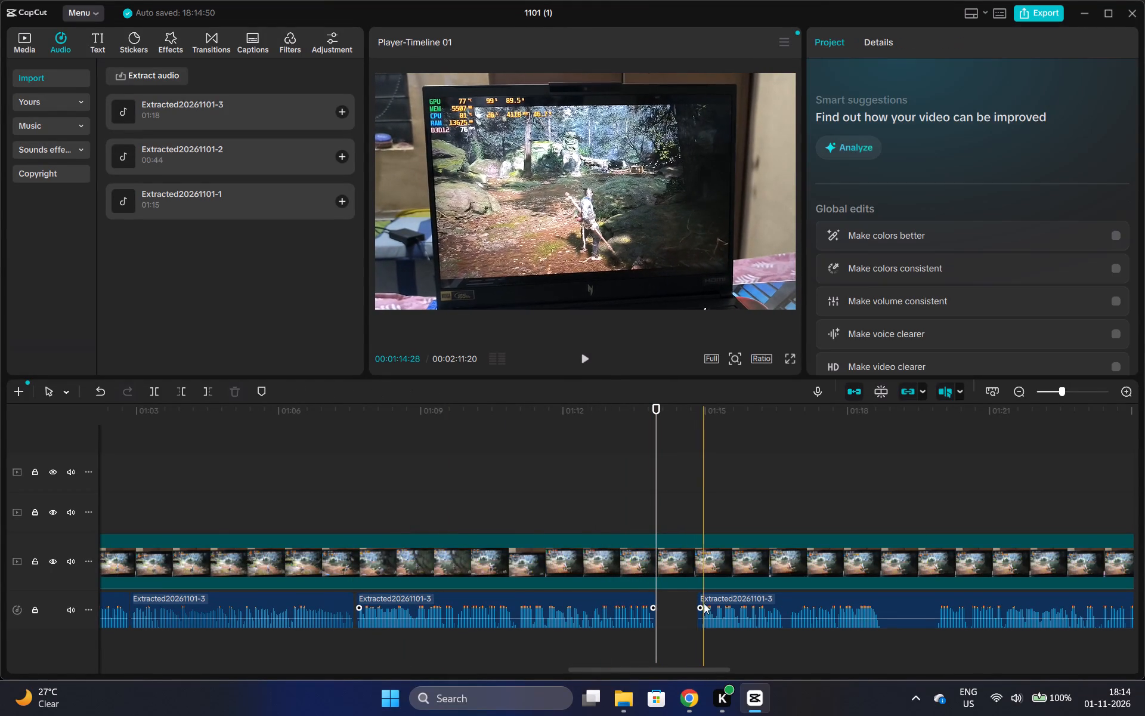
left_click_drag(708, 597, 667, 597)
Check the voiceover join at about 01:14 and trim a sliver off the start of the segment after it.
left_click(643, 531)
key("space")
key("space")
left_click(663, 615)
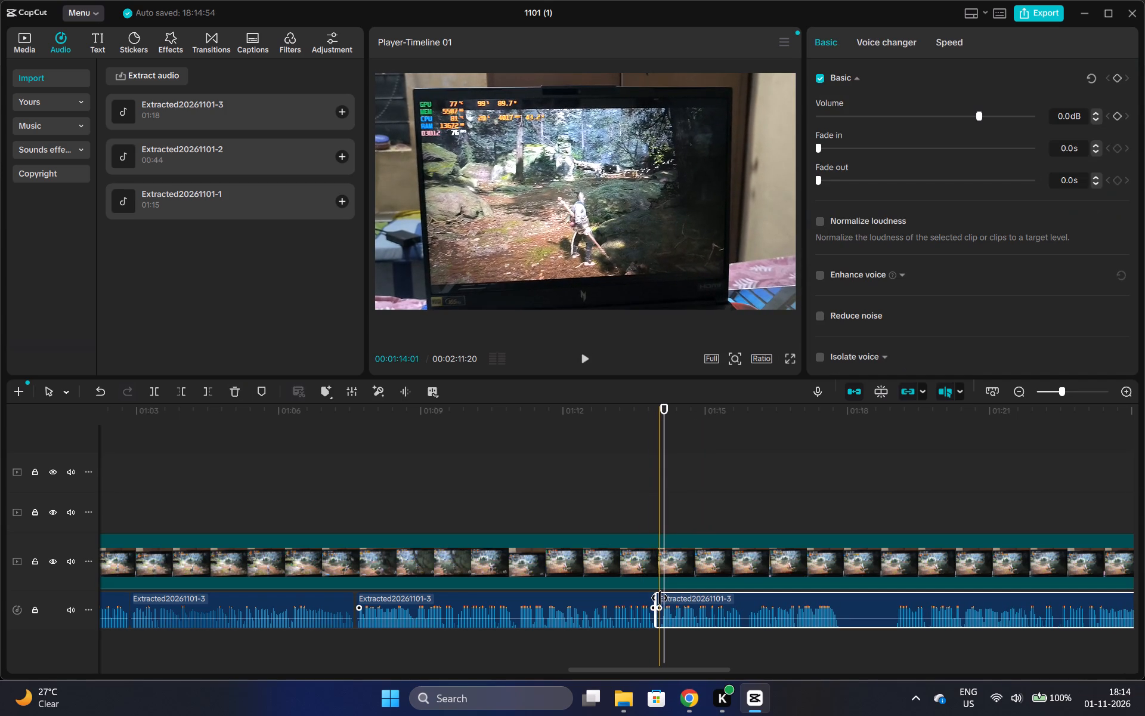
key("q")
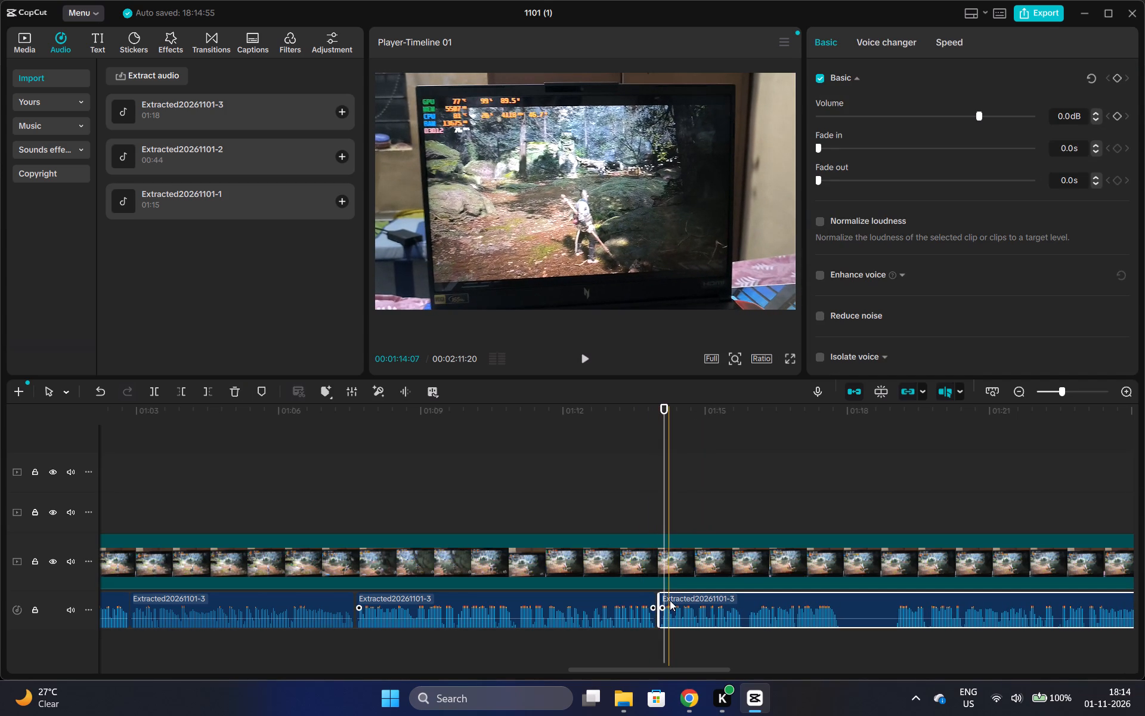
left_click(670, 600)
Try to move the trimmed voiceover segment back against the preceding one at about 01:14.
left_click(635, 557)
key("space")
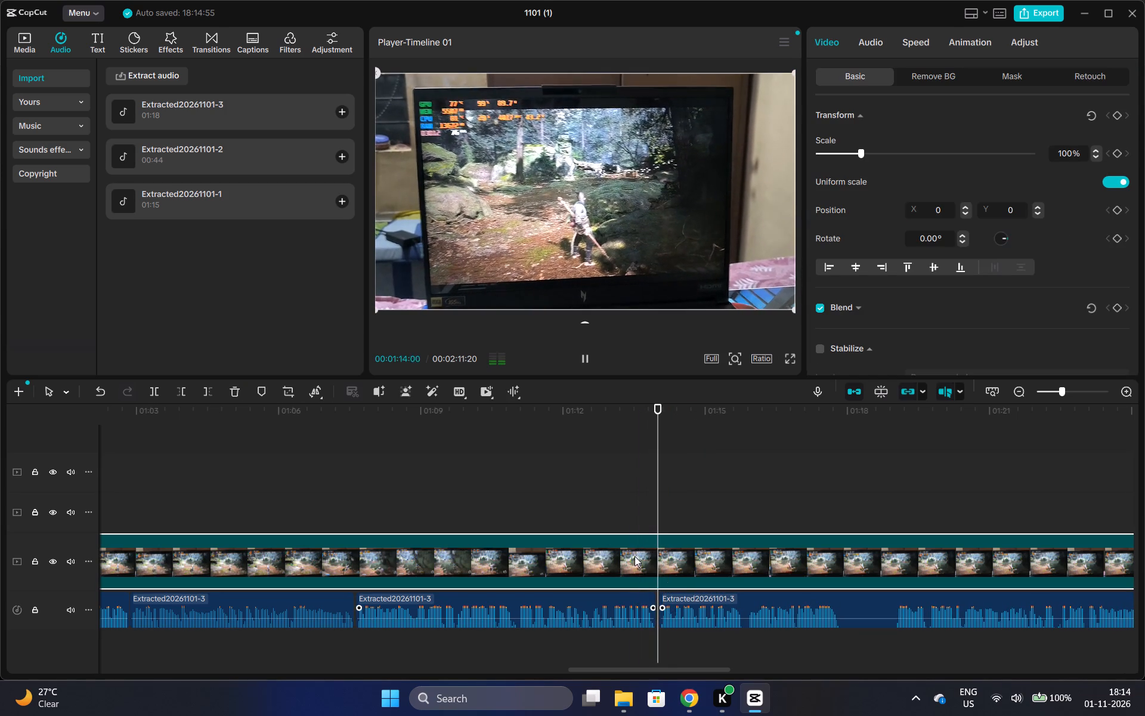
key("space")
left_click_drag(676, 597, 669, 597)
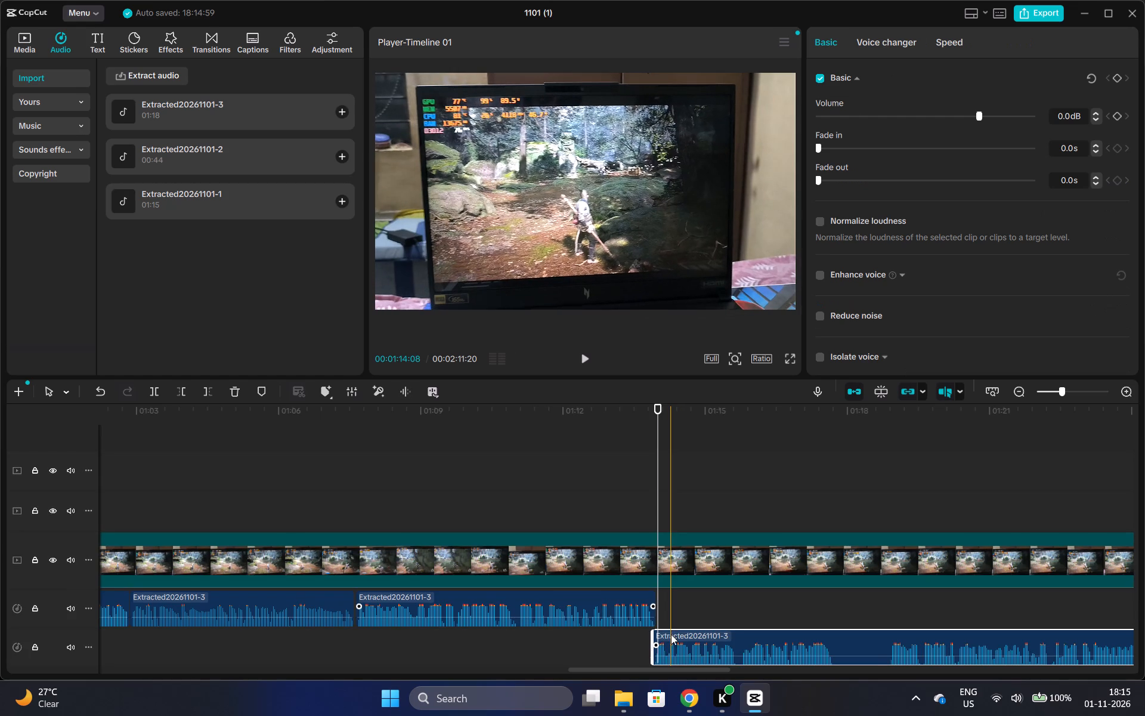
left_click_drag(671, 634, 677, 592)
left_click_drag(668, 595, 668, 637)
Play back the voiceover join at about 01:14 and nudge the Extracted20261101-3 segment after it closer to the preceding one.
left_click(648, 490)
key("space")
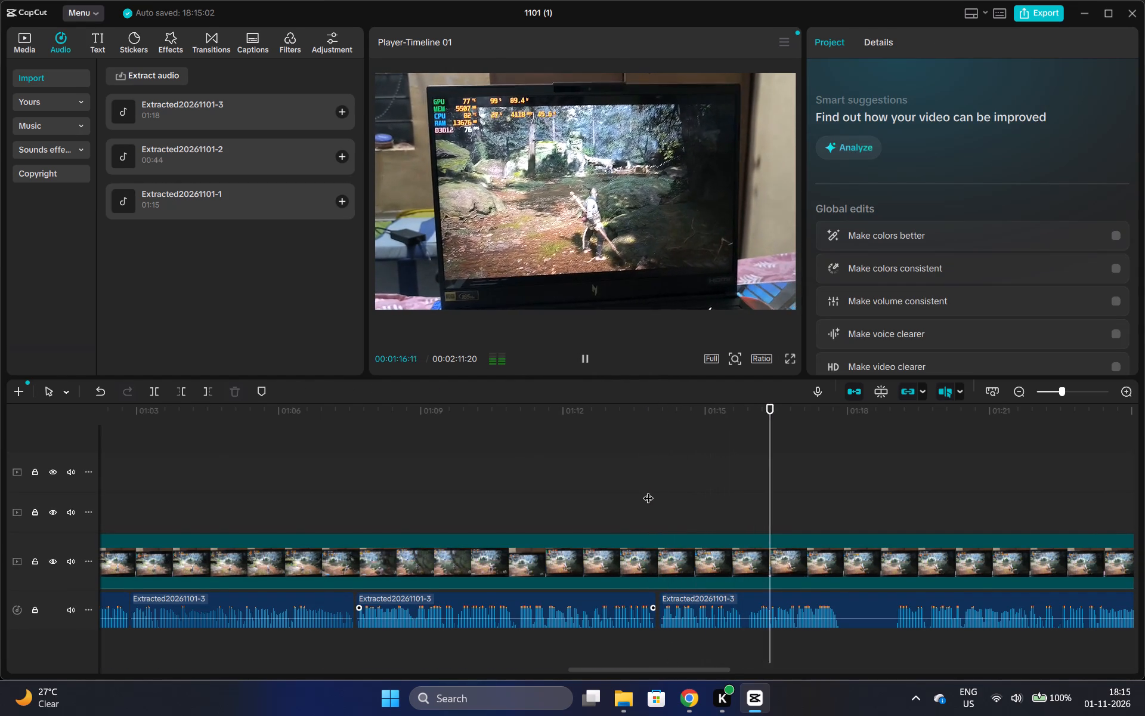
key("space")
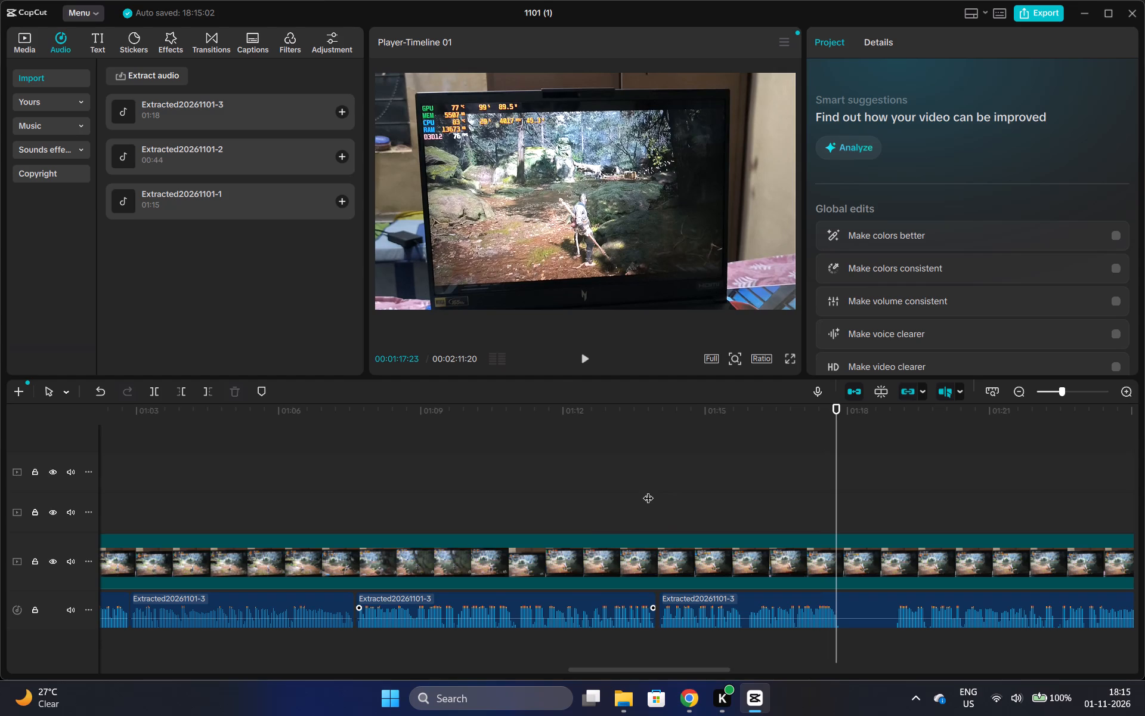
left_click(360, 416)
key("space")
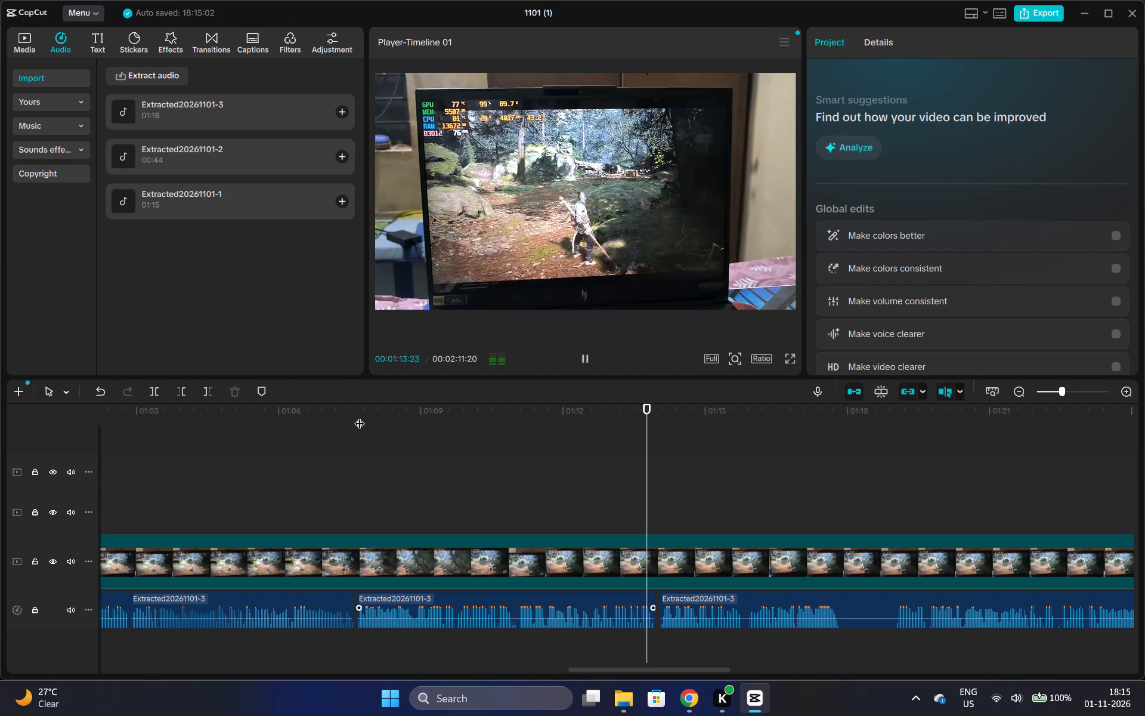
key("space")
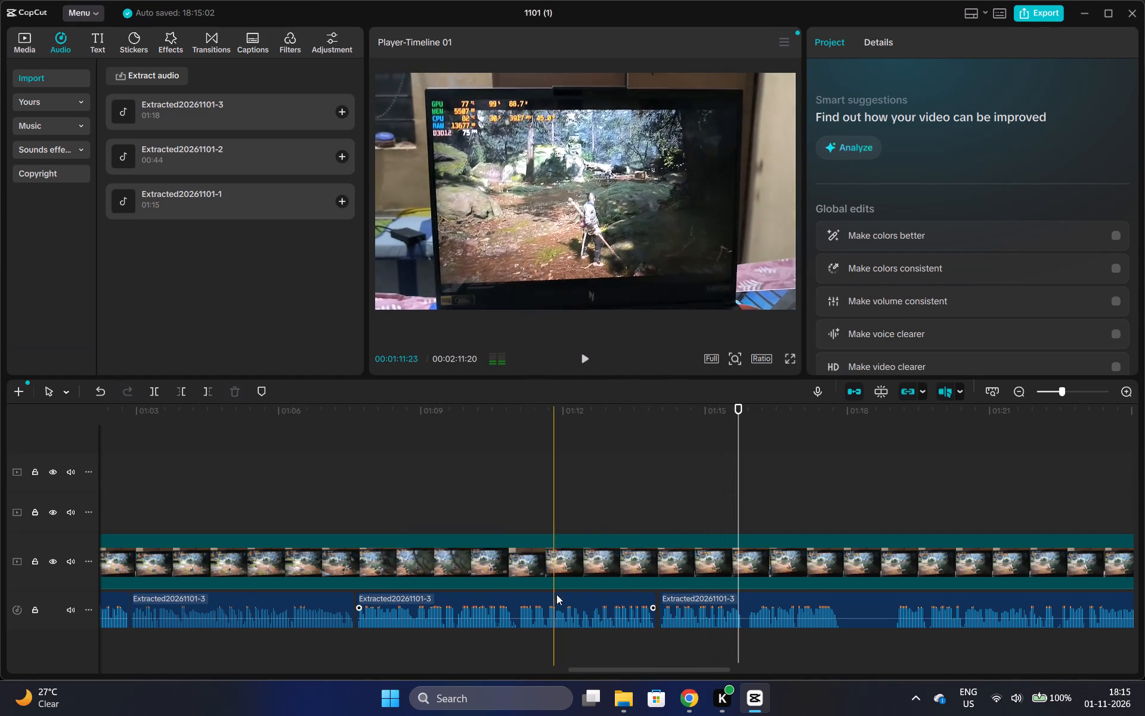
left_click(672, 600)
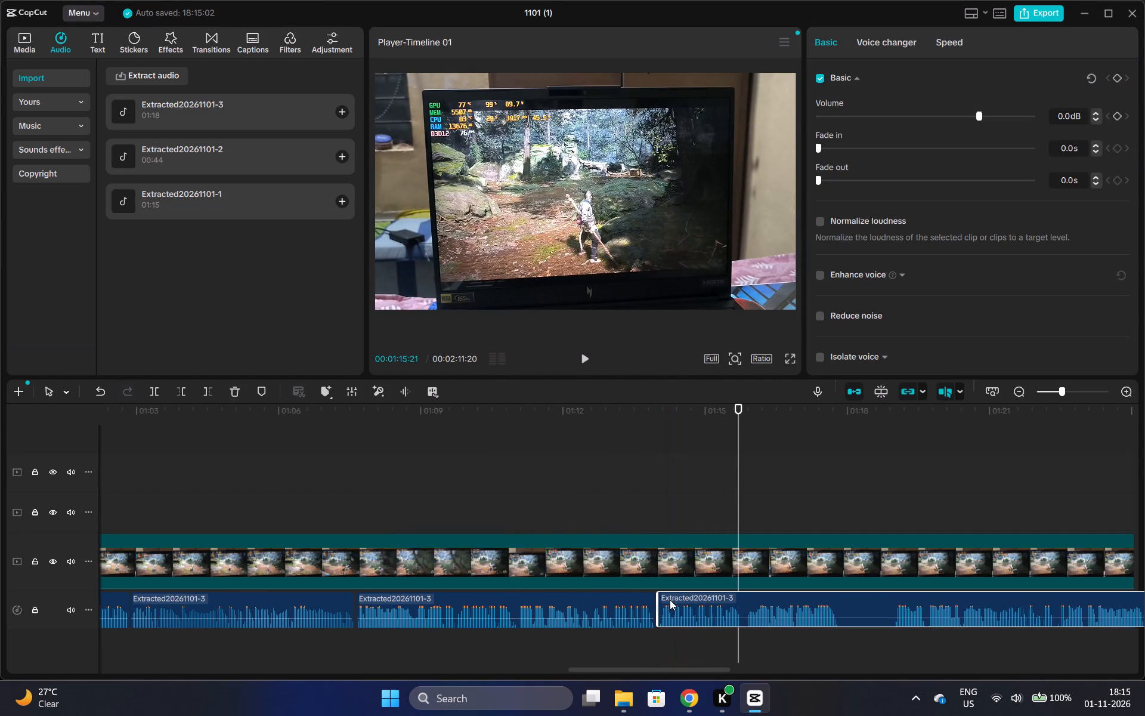
left_click(652, 517)
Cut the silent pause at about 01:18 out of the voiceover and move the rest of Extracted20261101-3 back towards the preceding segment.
key("space")
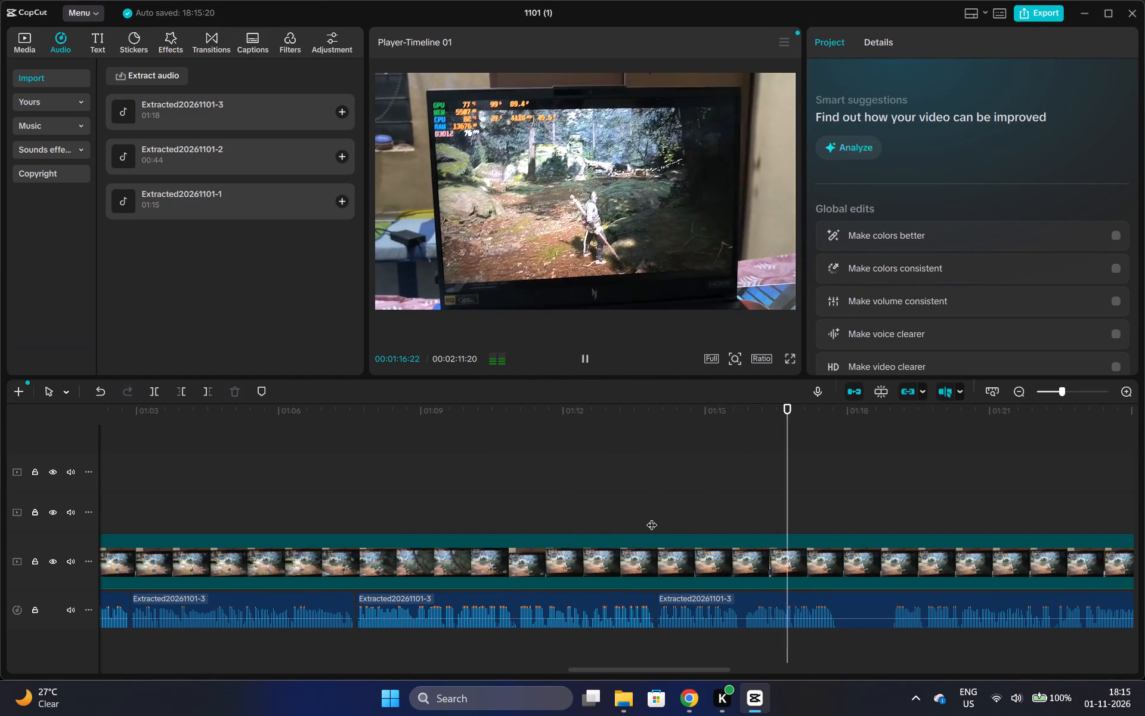
key("space")
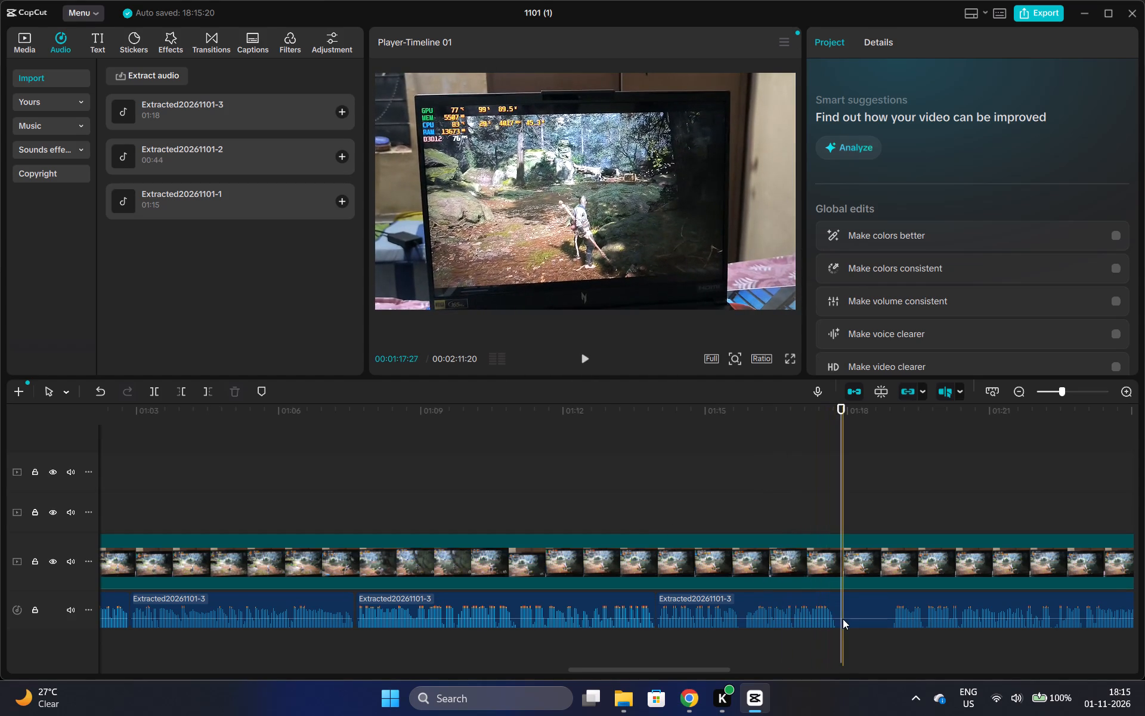
left_click(838, 600)
key("ctrl+b")
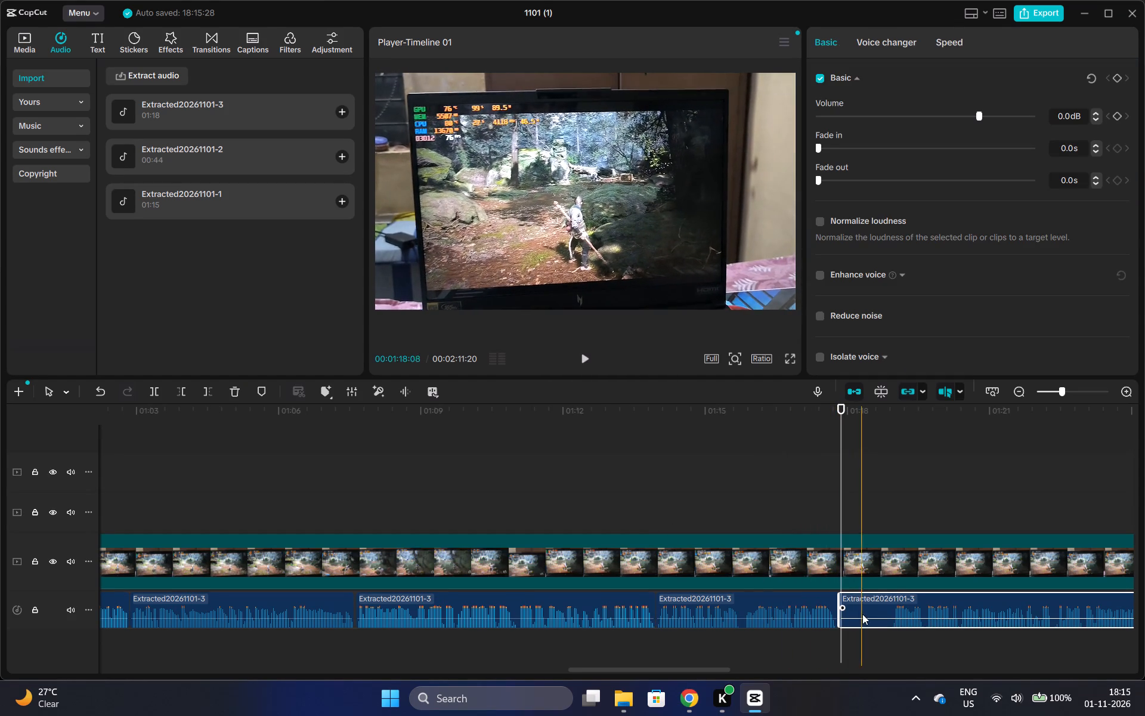
key("ctrl+b")
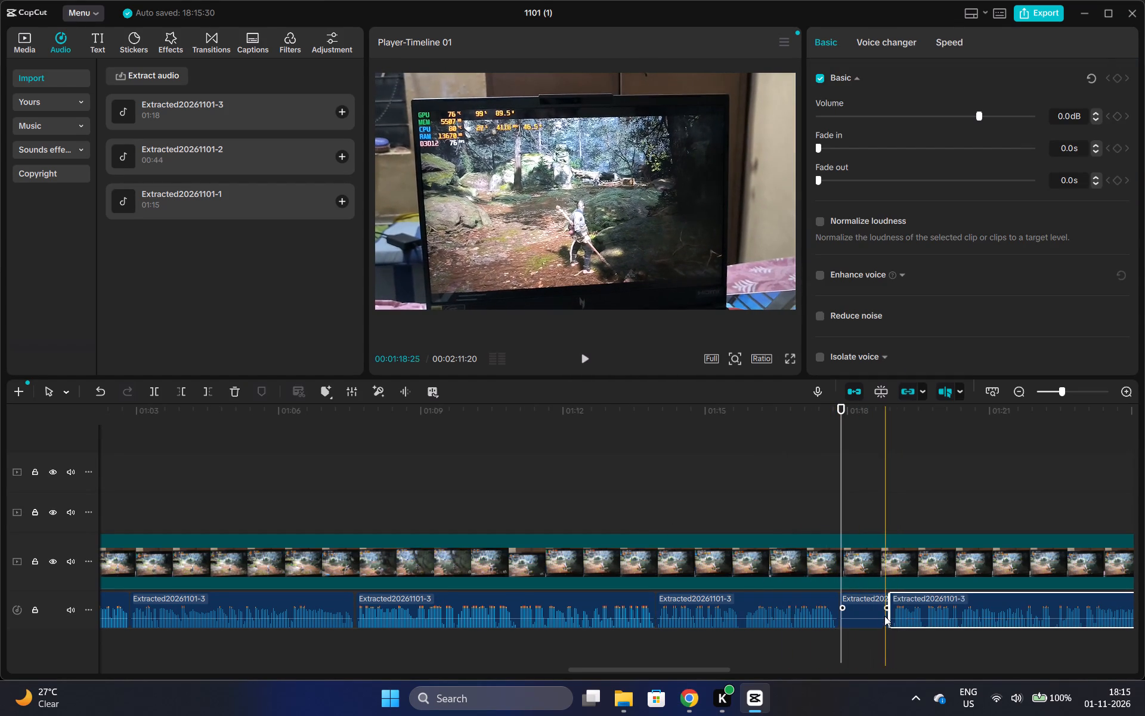
left_click(874, 610)
key("ctrl+x")
left_click_drag(904, 600, 852, 601)
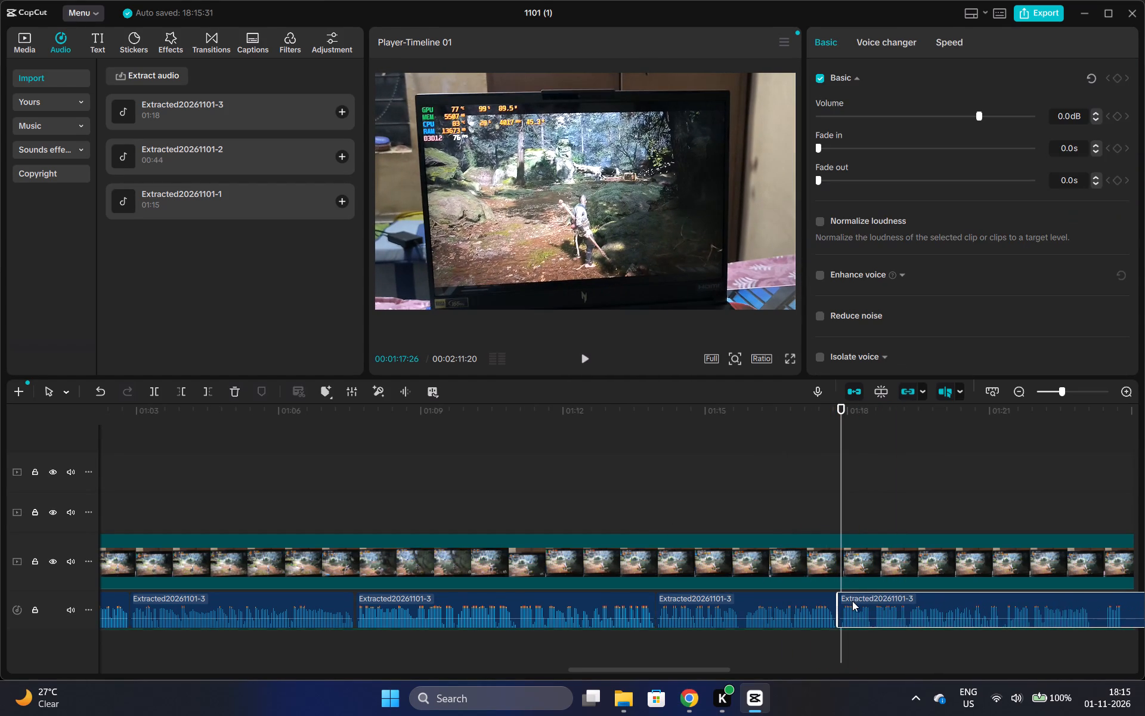
left_click_drag(852, 601, 858, 601)
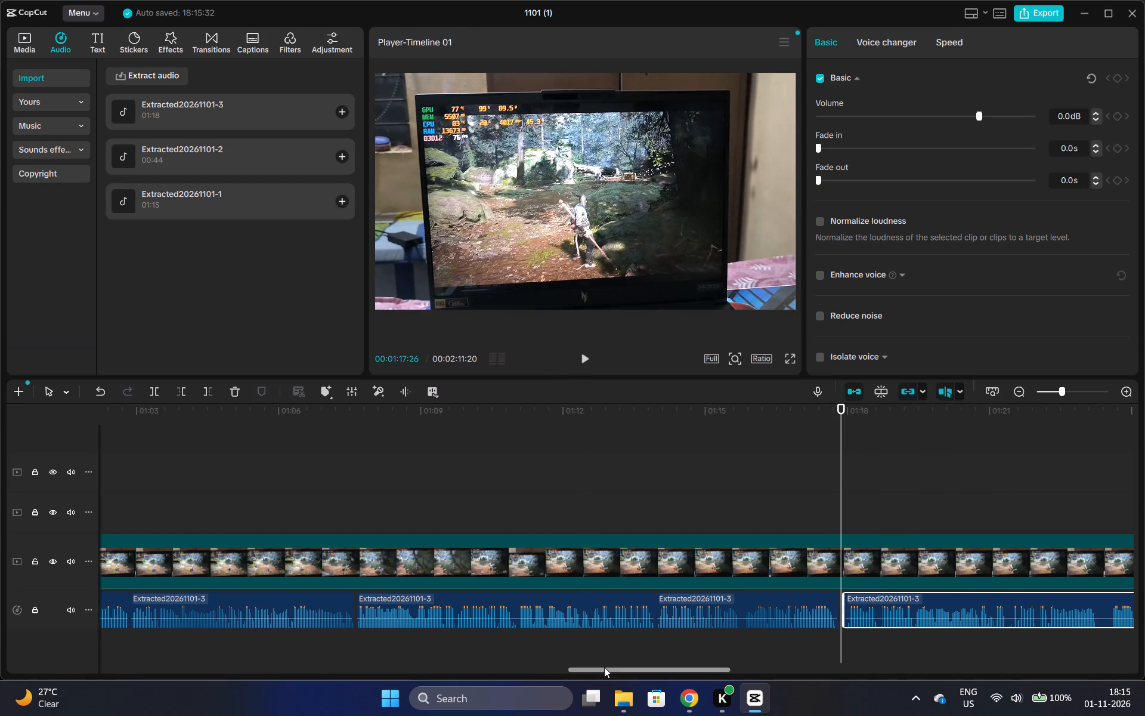
left_click_drag(604, 667, 684, 671)
left_click(304, 520)
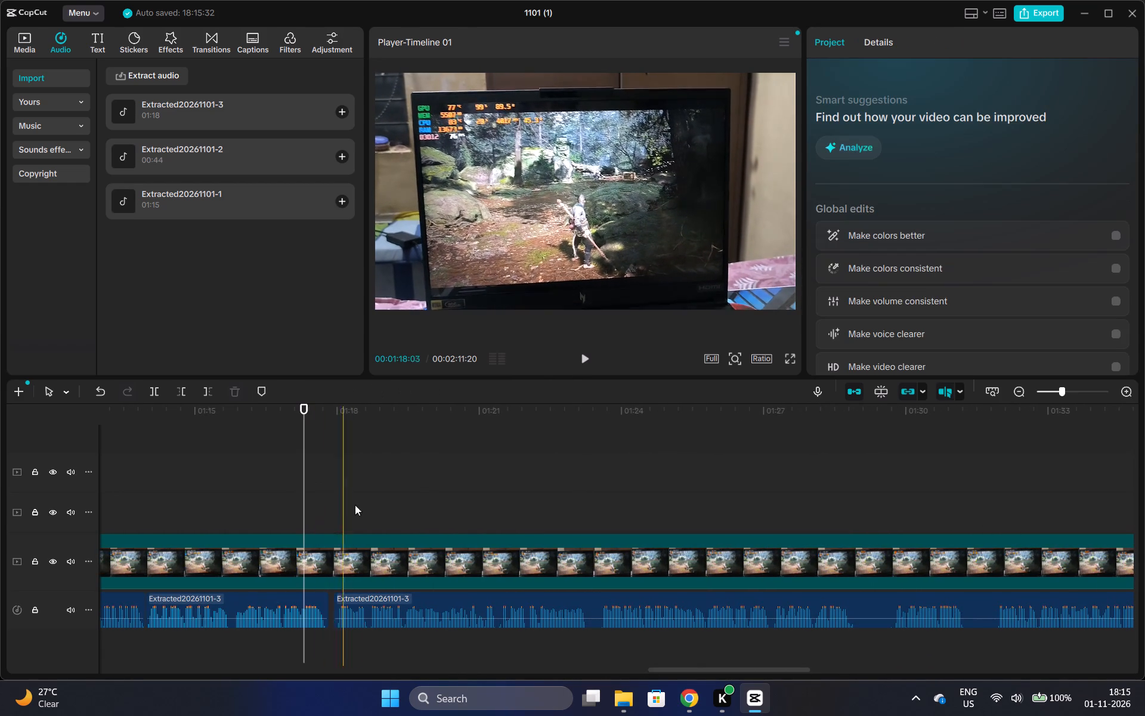
left_click(358, 601)
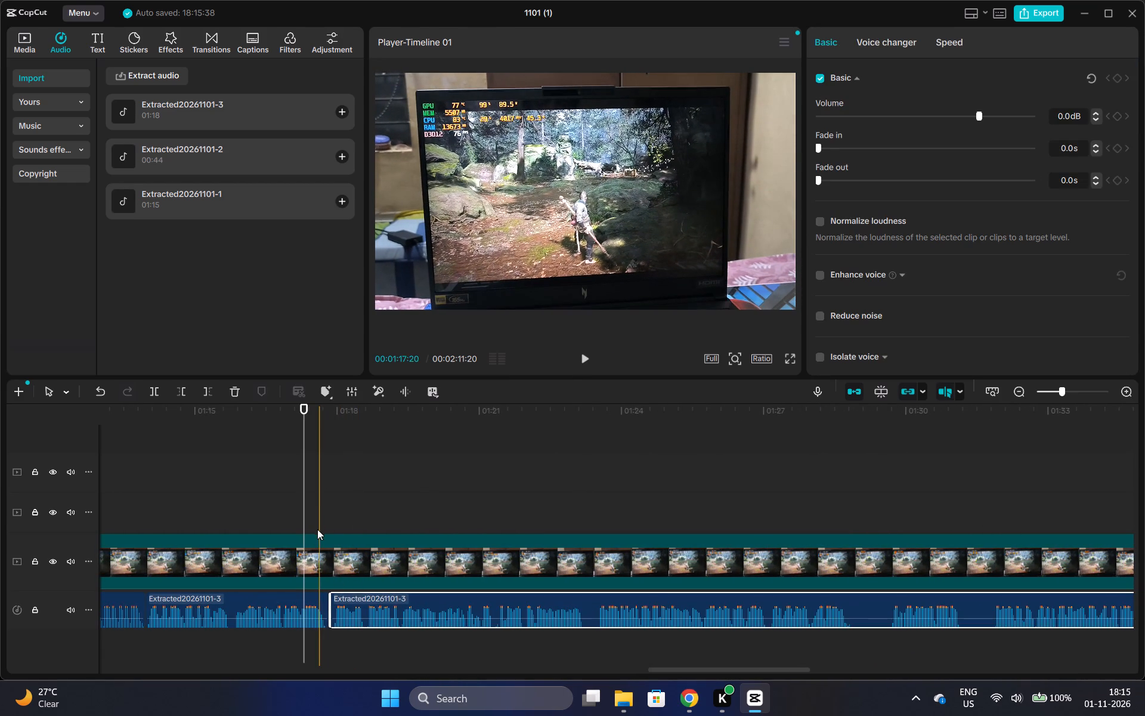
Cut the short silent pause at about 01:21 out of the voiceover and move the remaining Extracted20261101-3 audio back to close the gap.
left_click(317, 511)
key("space")
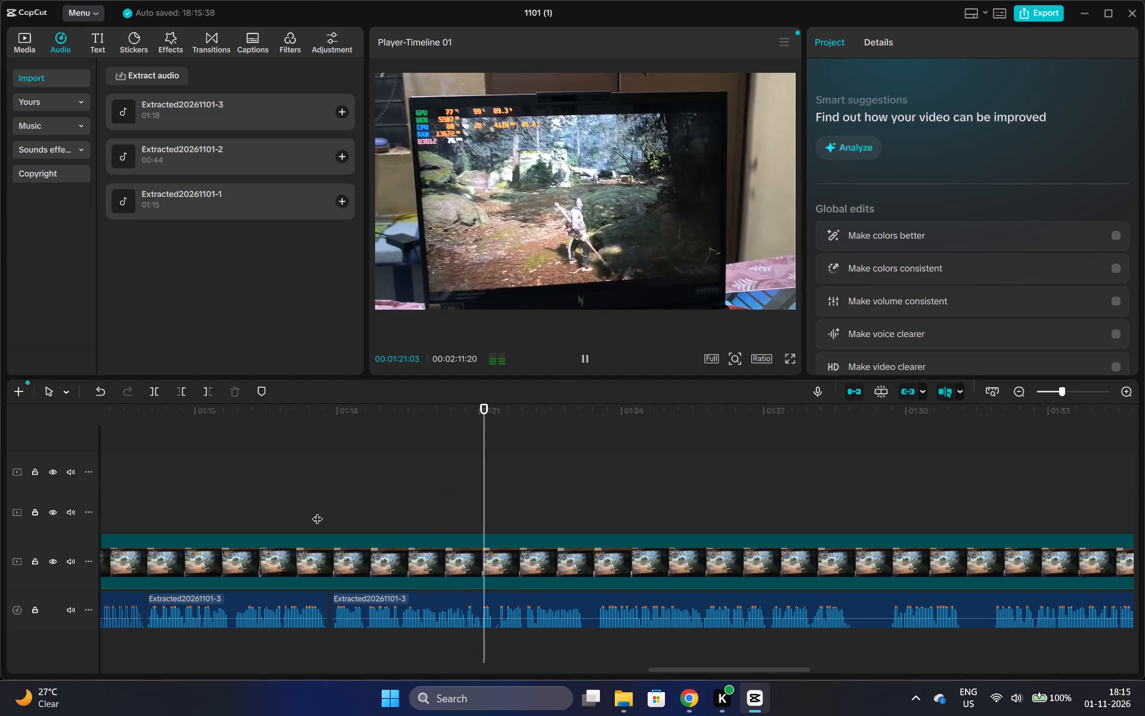
key("space")
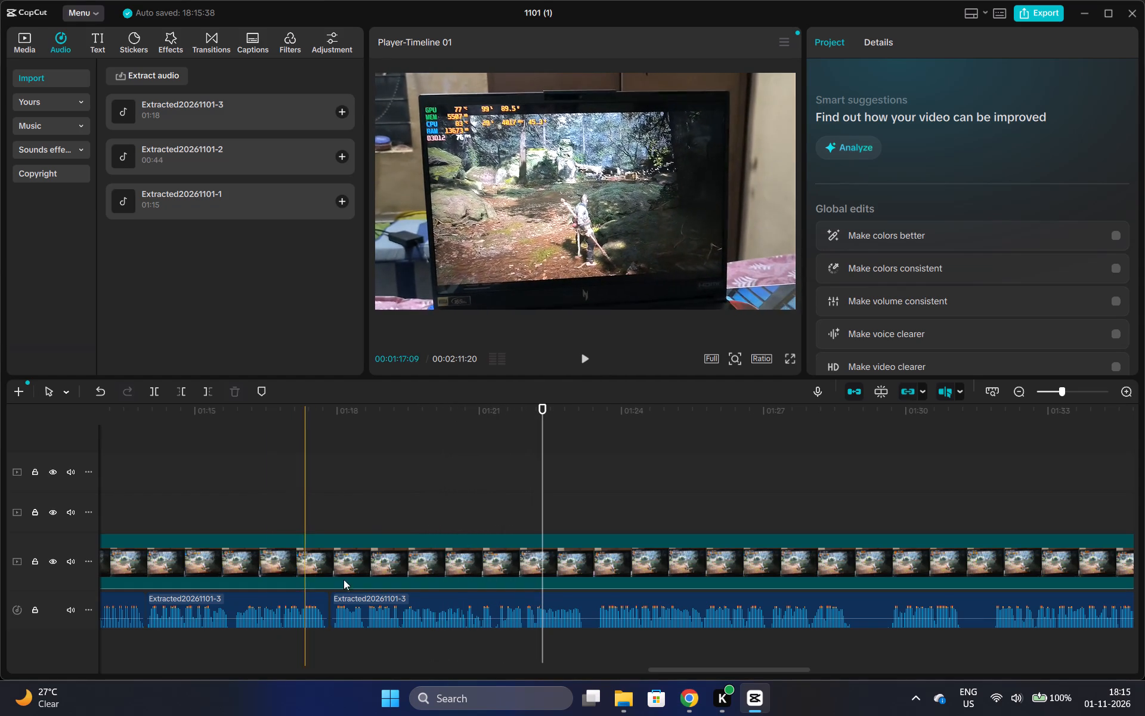
left_click(457, 544)
key("space")
key("space")
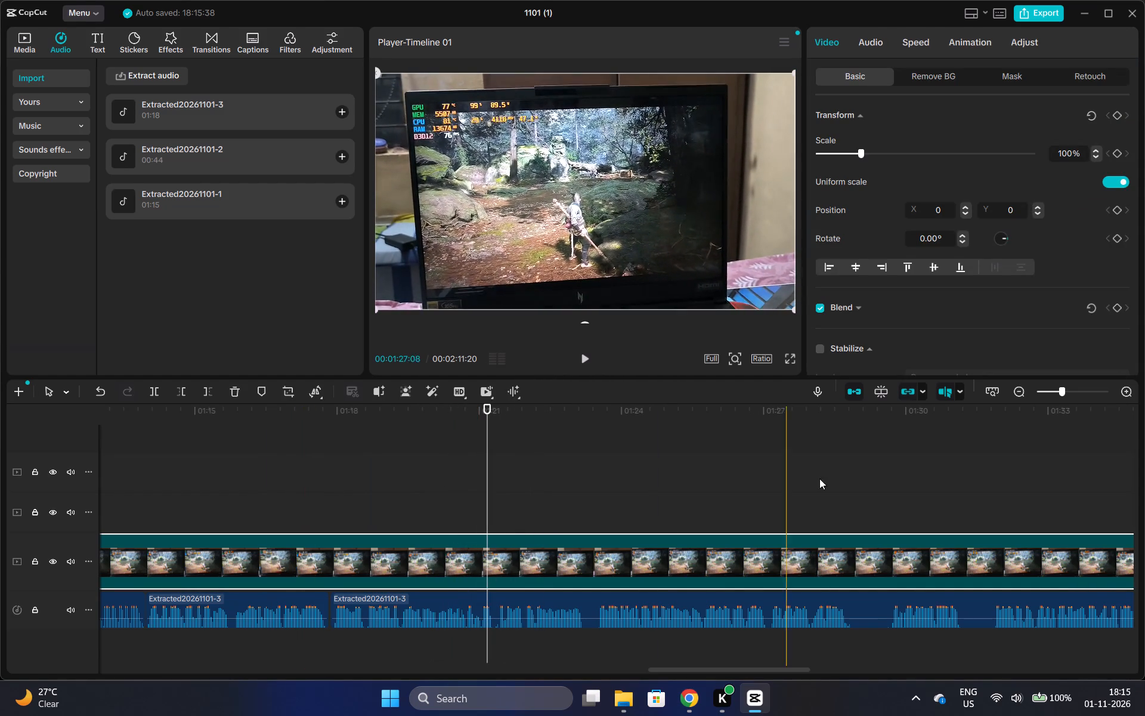
triple_click(1127, 390)
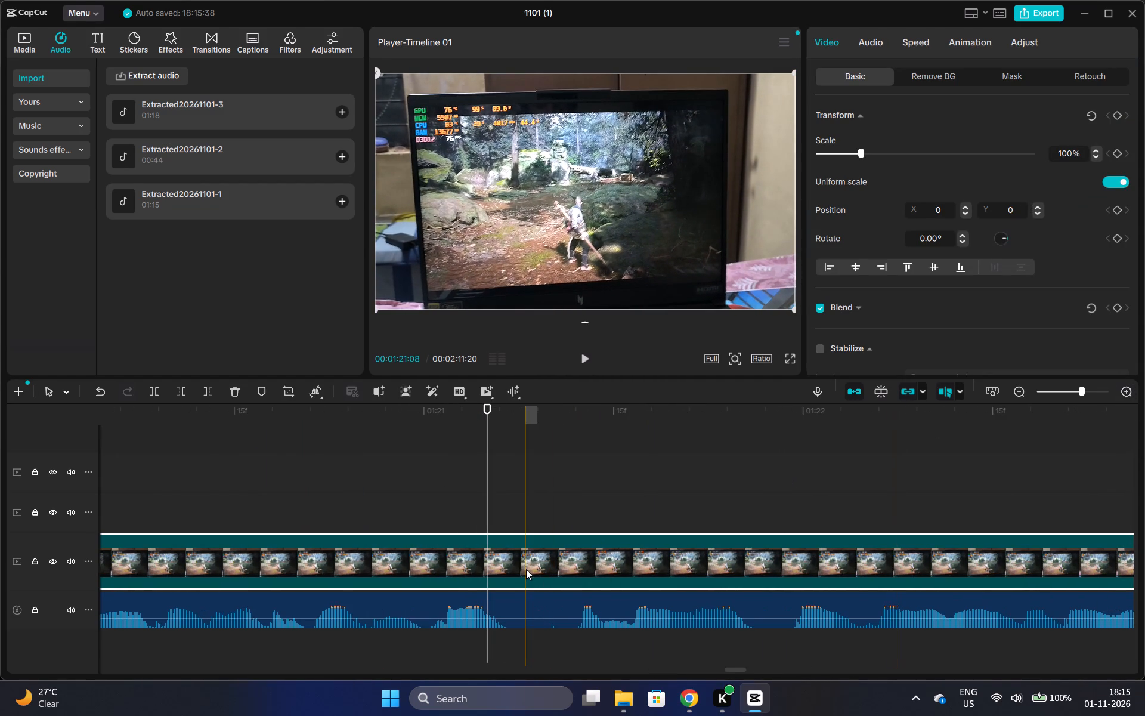
left_click(526, 569)
left_click(527, 615)
key("ctrl+b")
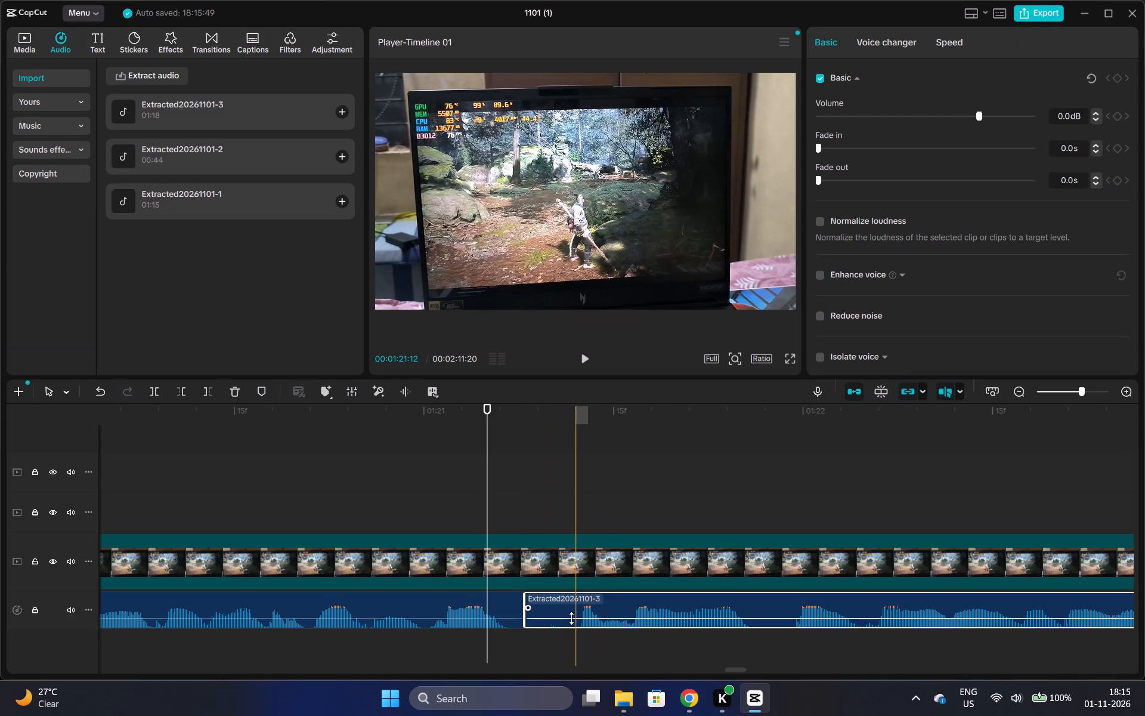
key("ctrl+b")
left_click(563, 616)
key("ctrl+x")
left_click_drag(629, 603, 612, 601)
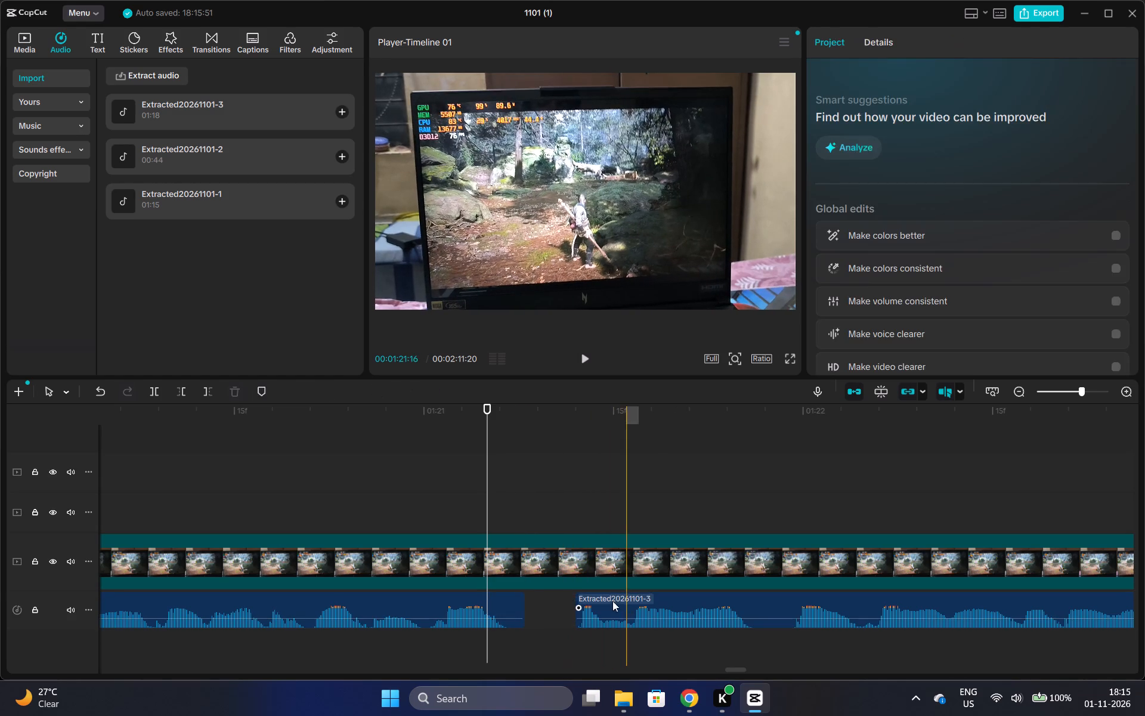
left_click_drag(612, 601, 580, 603)
Play back the voiceover across the joins at about 01:18 and 01:21 to check how the speech flows.
left_click(445, 501)
key("space")
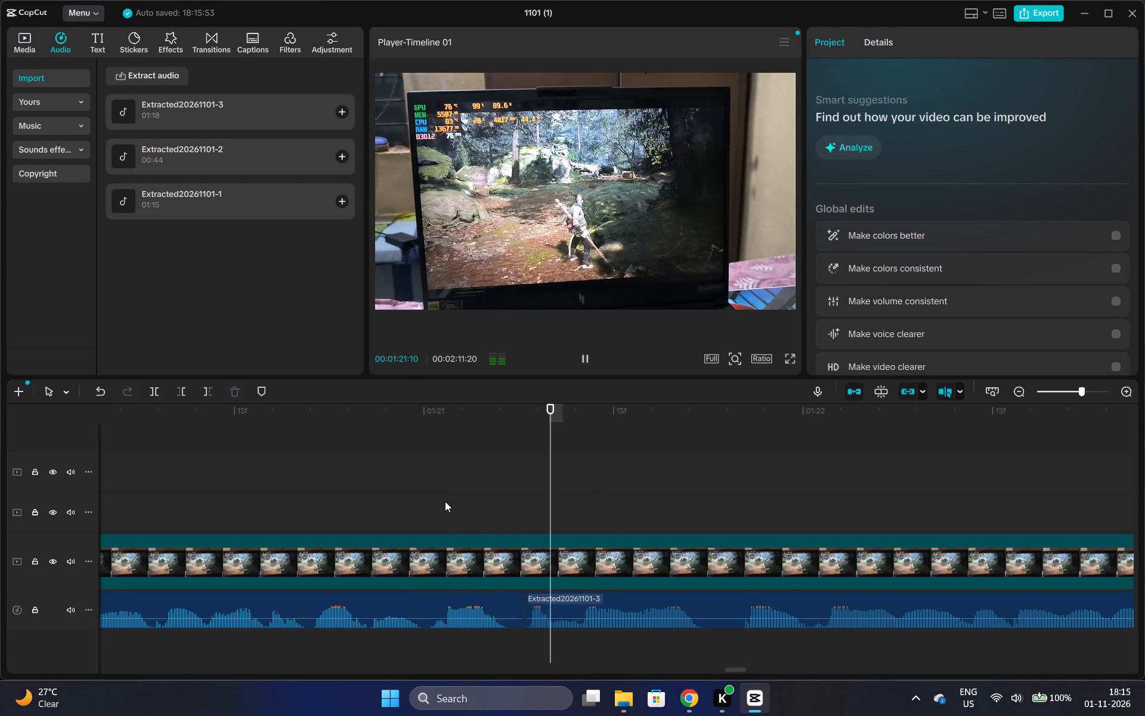
key("space")
double_click(1017, 390)
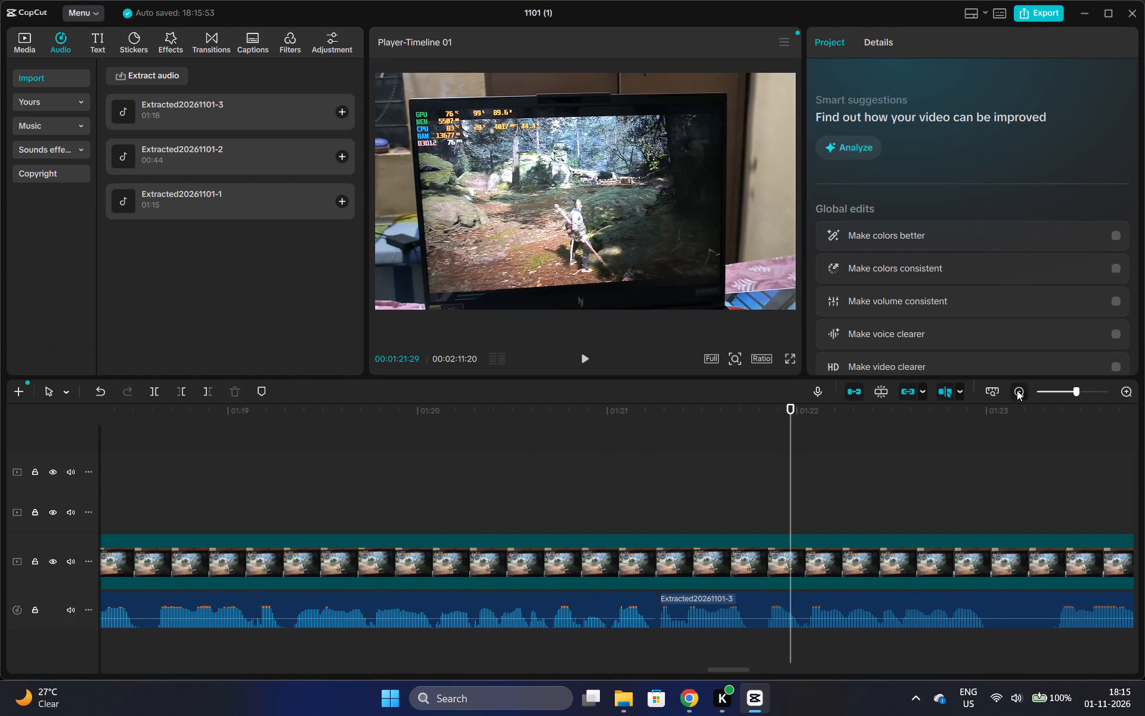
key("space")
left_click(1017, 390)
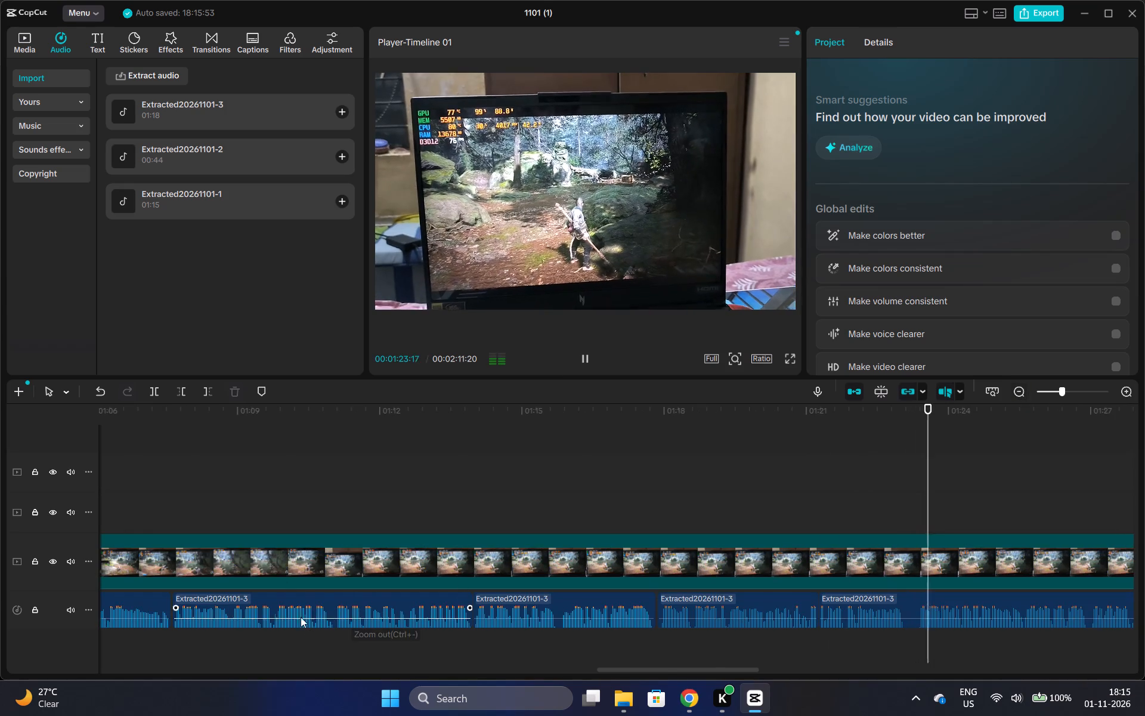
key("space")
left_click(807, 486)
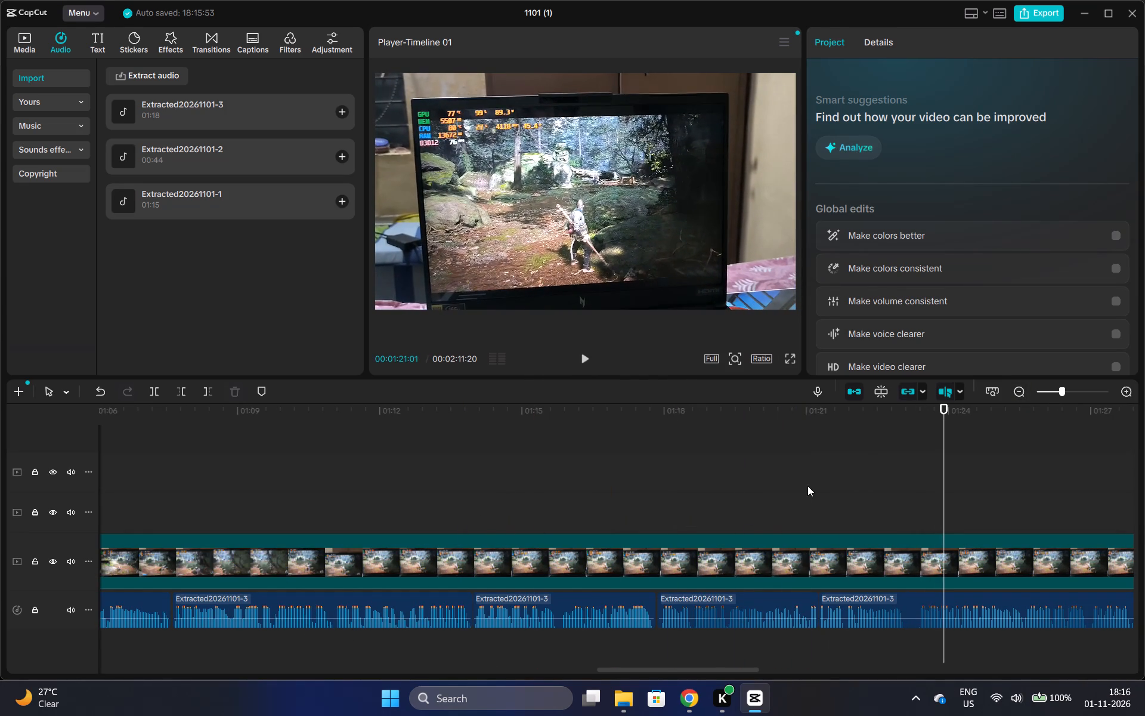
key("space")
left_click(686, 468)
key("space")
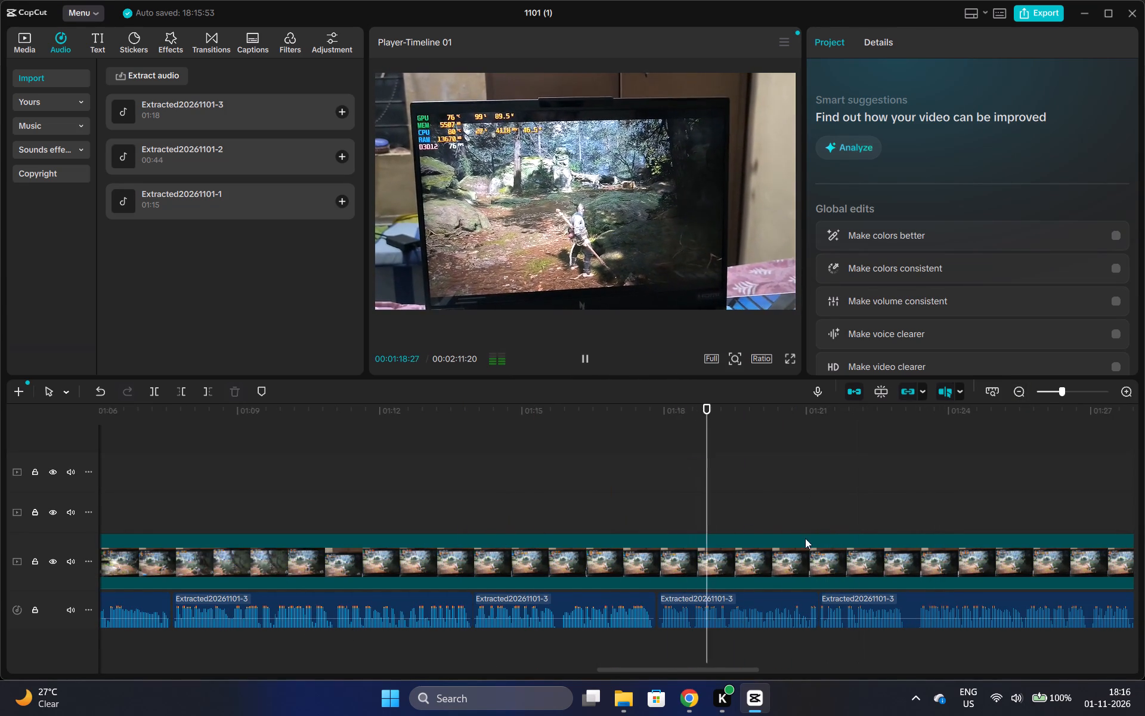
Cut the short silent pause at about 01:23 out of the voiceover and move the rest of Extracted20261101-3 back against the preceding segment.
left_click_drag(643, 669, 696, 671)
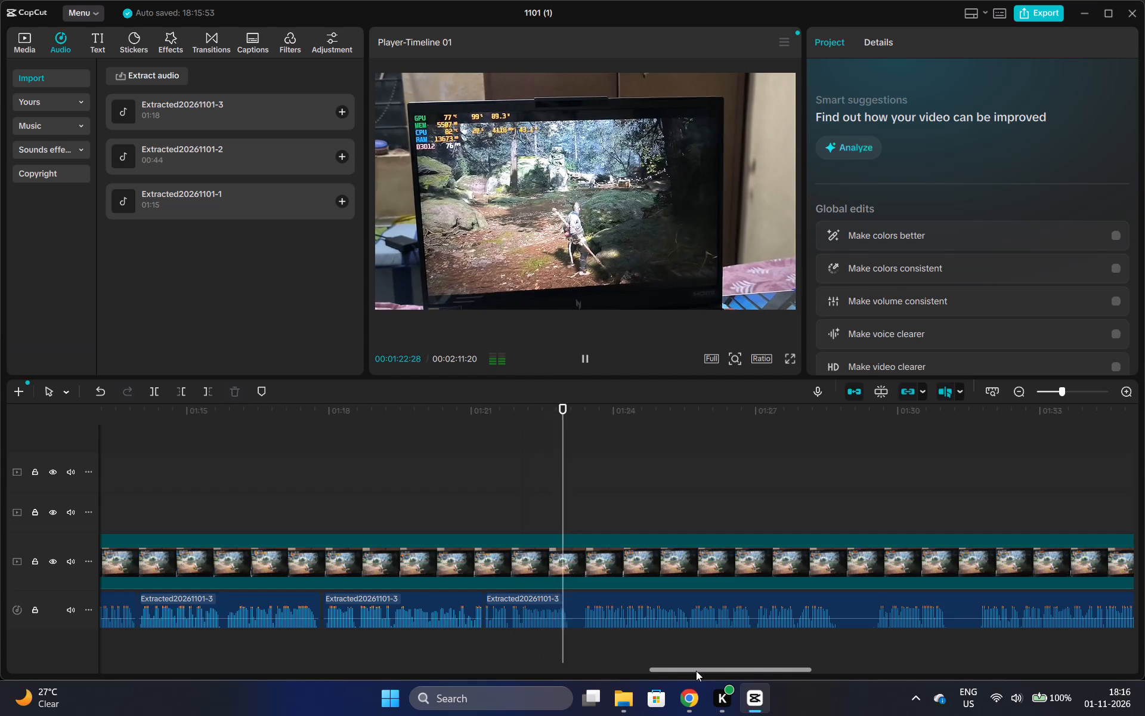
key("space")
left_click(570, 607)
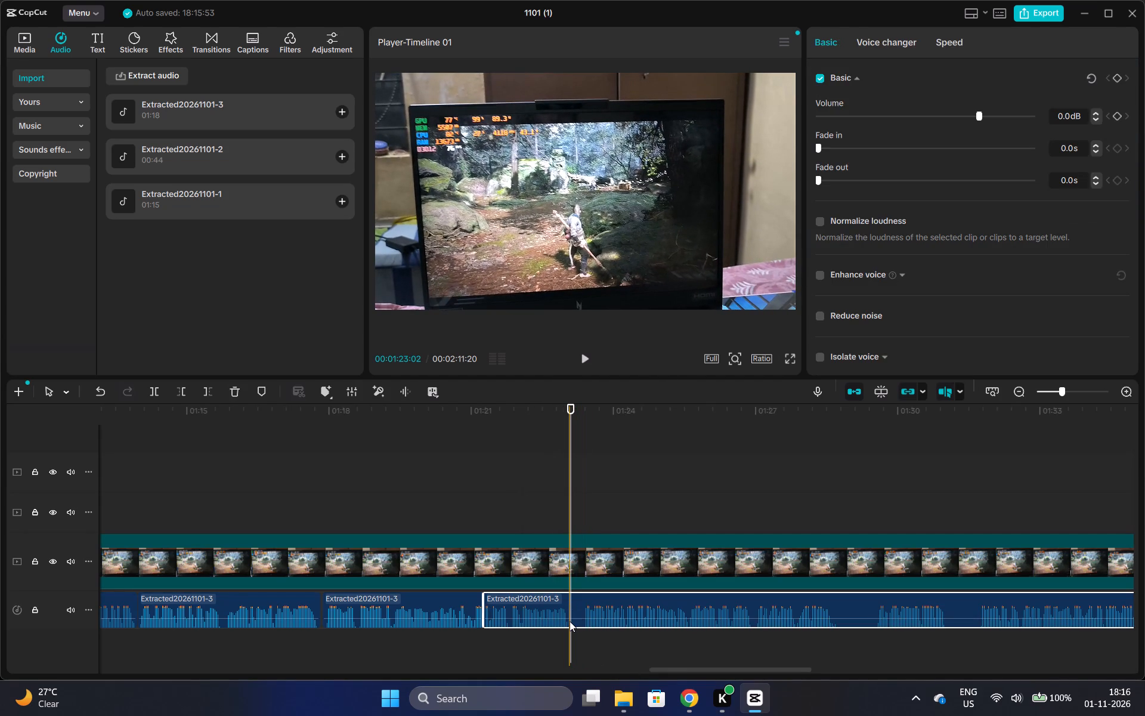
key("ctrl+b")
key("ctrl+b")
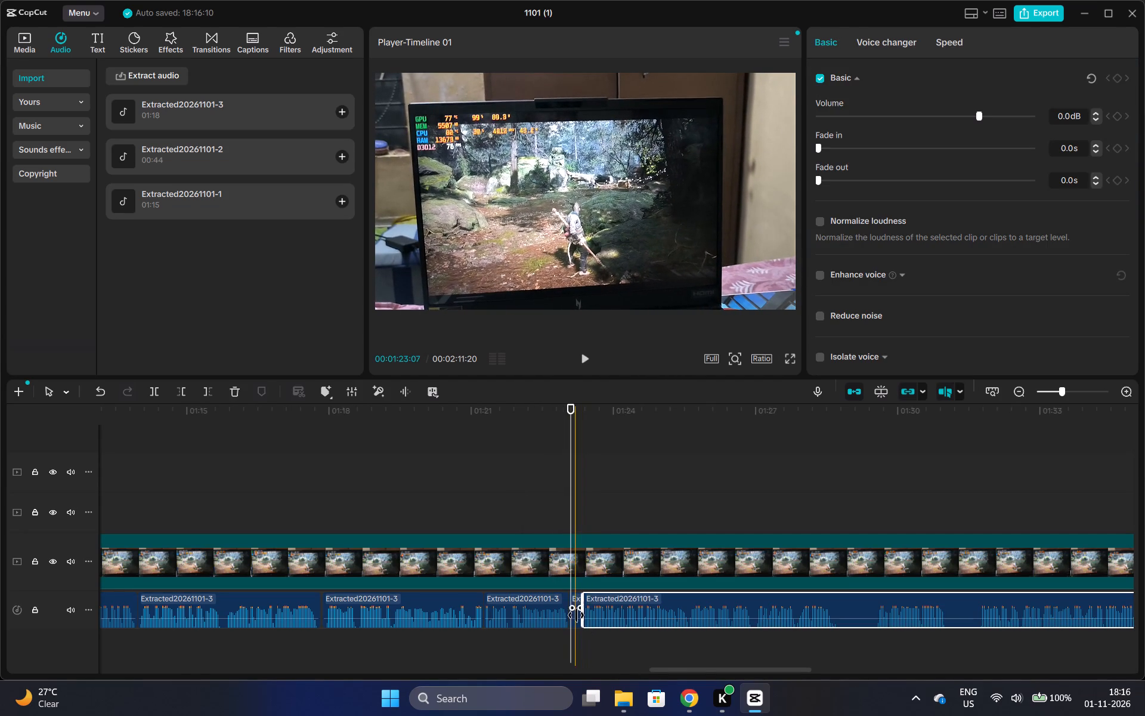
left_click(576, 615)
key("ctrl+x")
left_click_drag(600, 600, 585, 598)
Play back the voiceover from the join at about 01:23 and replay the speech around 01:25 to 01:27.
left_click(560, 478)
key("space")
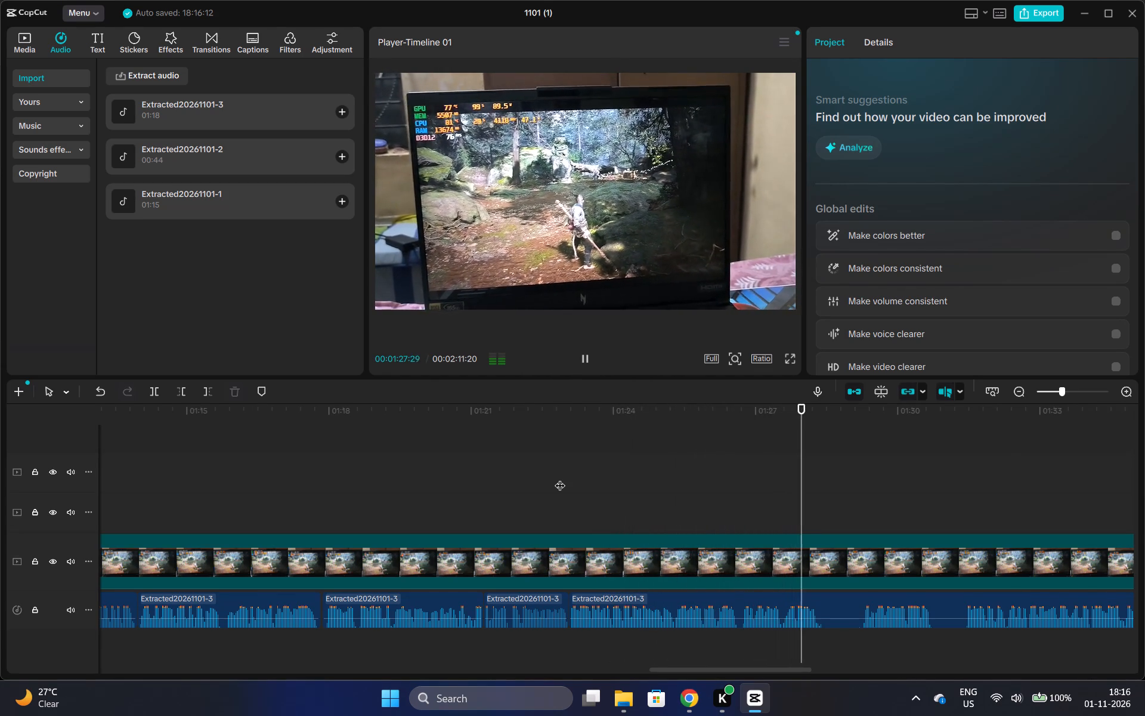
key("space")
left_click(674, 458)
key("space")
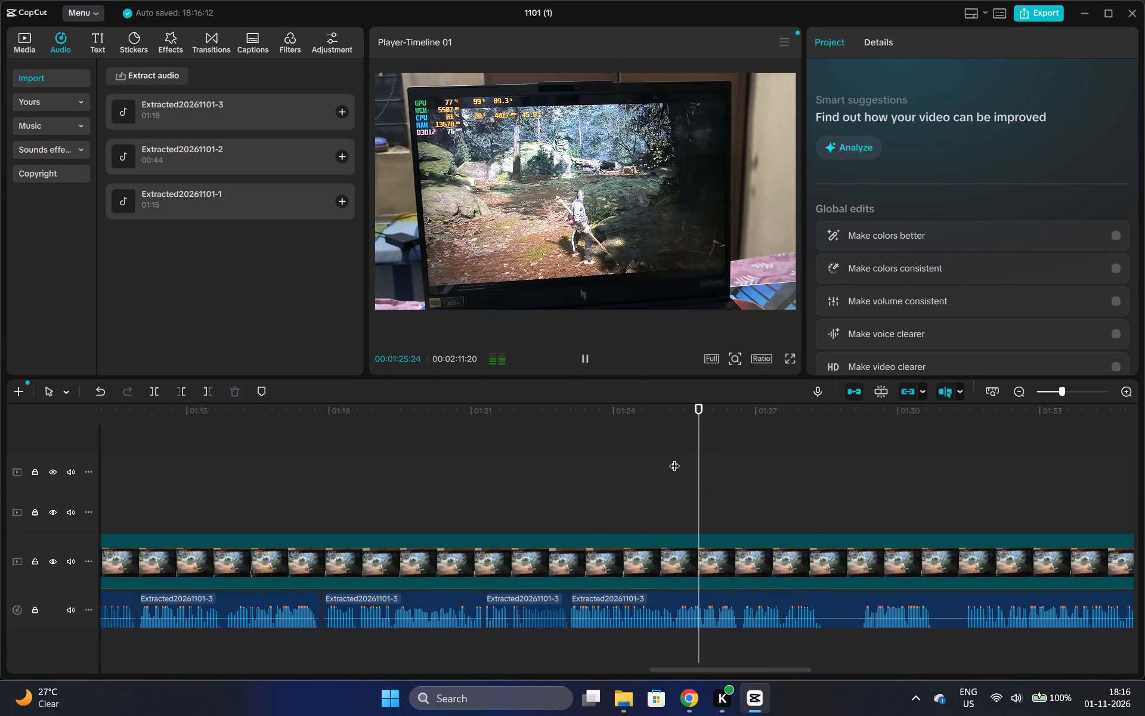
key("space")
left_click(717, 508)
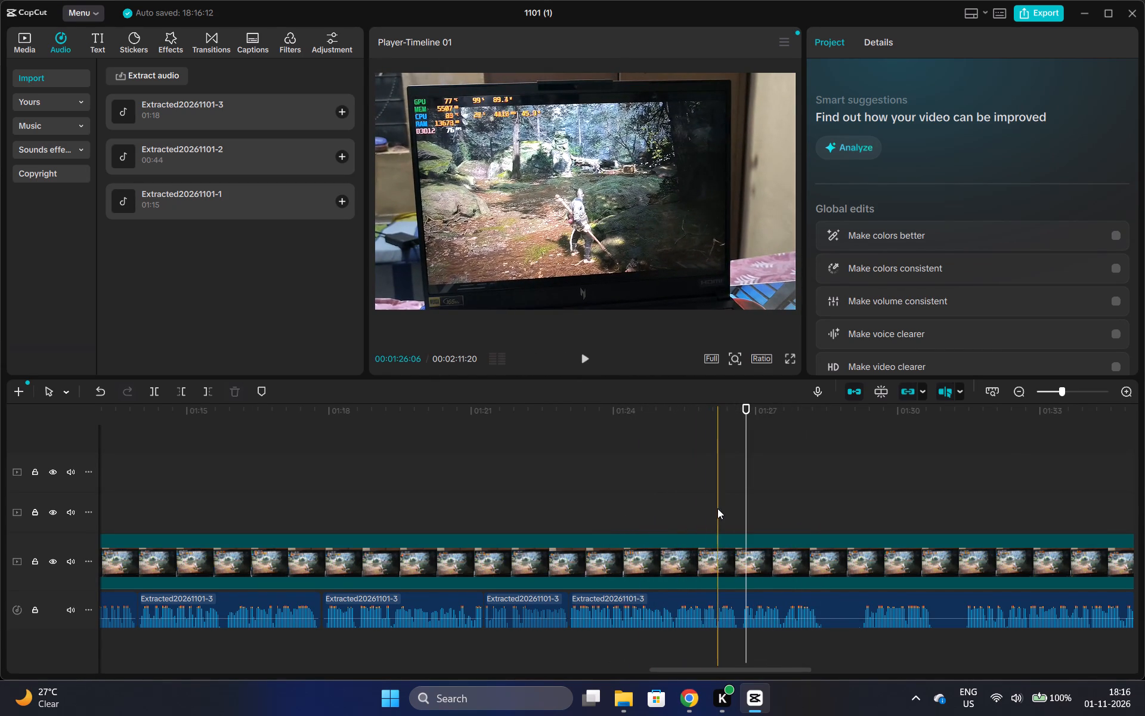
key("space")
key("space")
left_click(717, 508)
left_click(703, 473)
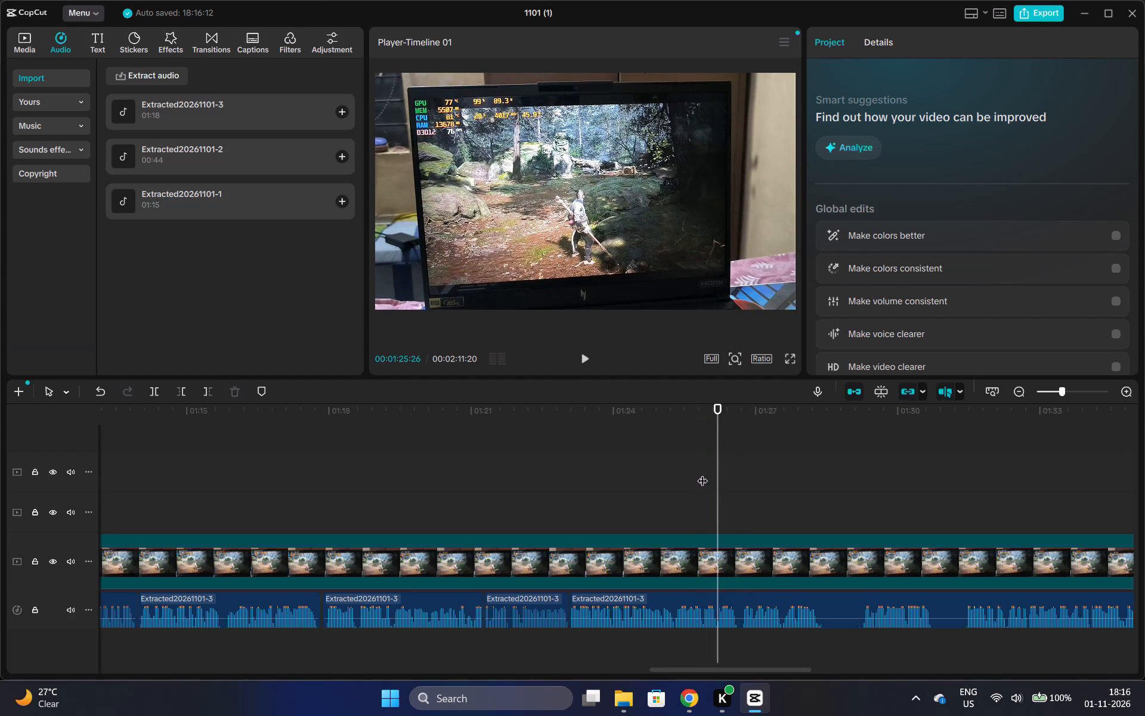
key("Right")
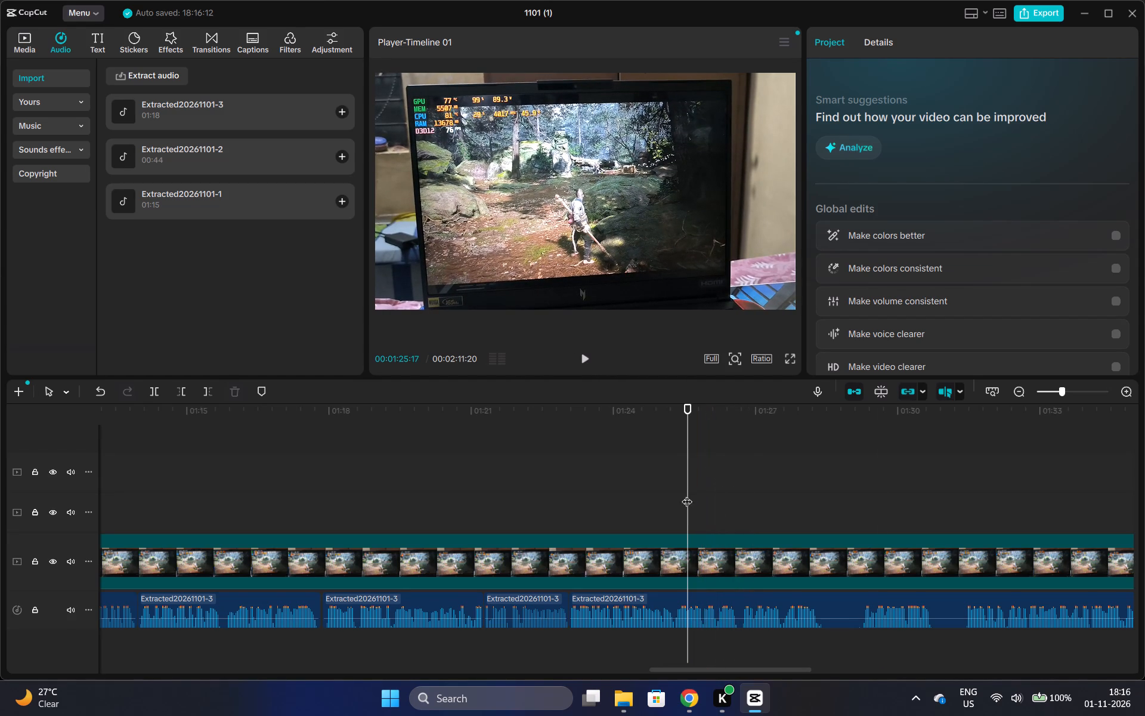
Replay the voiceover closely around 01:25 to examine where the phrase breaks.
left_click(1125, 388)
left_click(717, 538)
key("space")
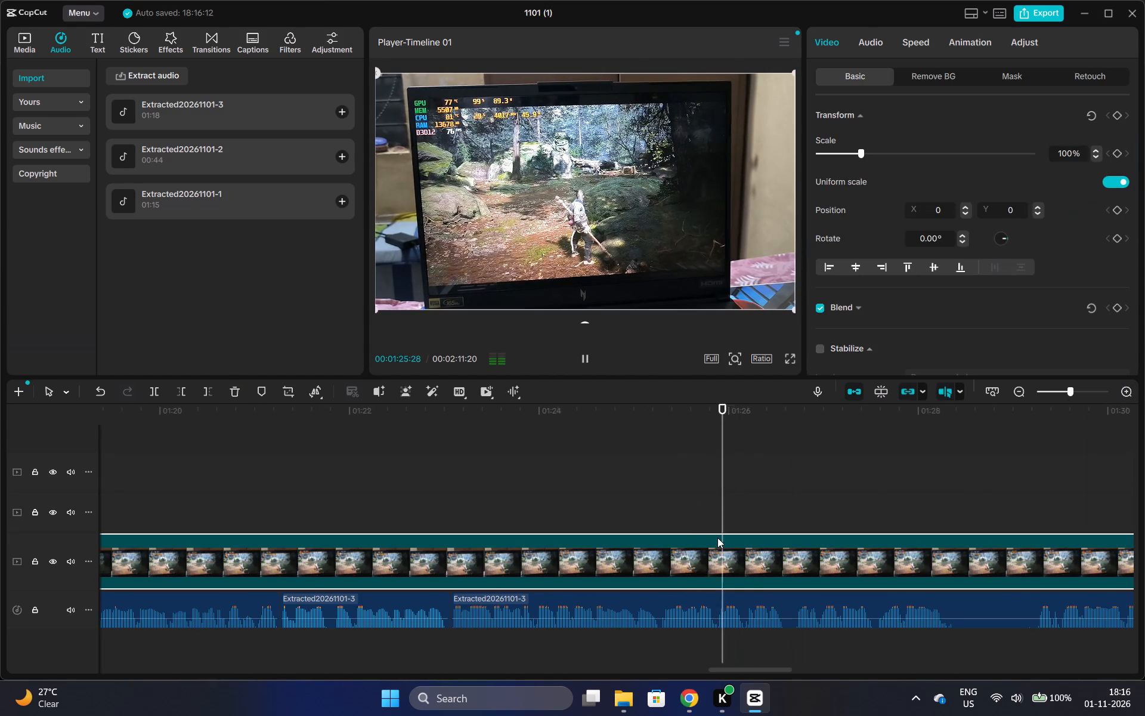
key("space")
left_click(657, 477)
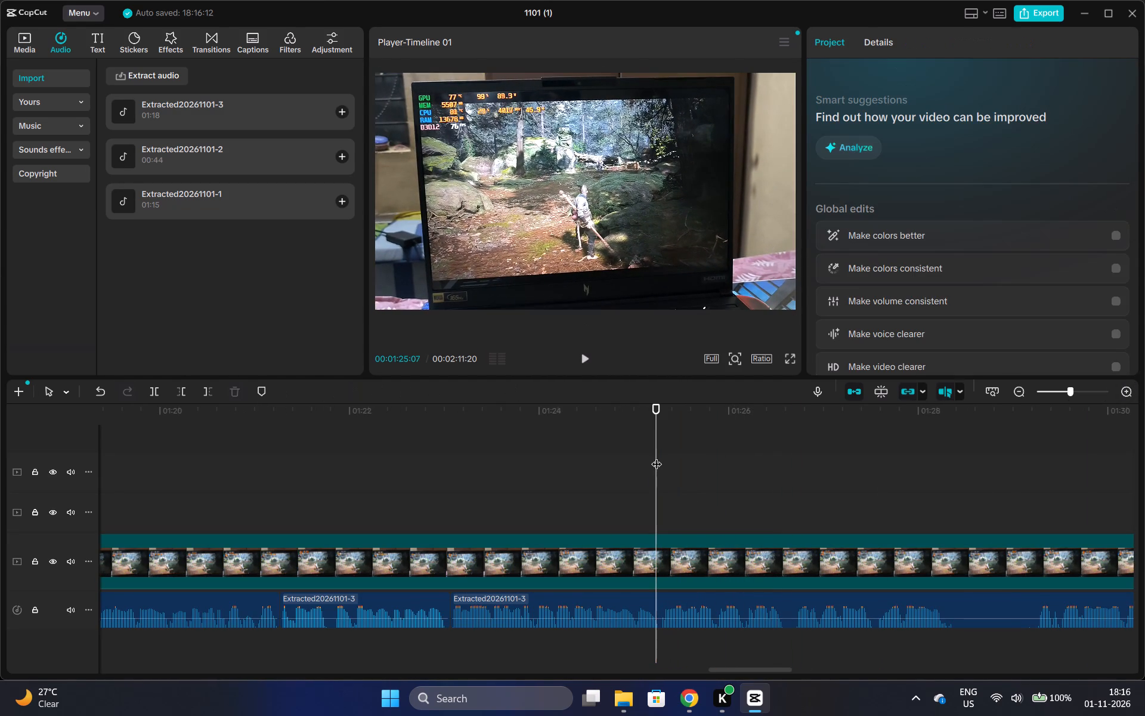
key("space")
key("space")
left_click(655, 437)
key("space")
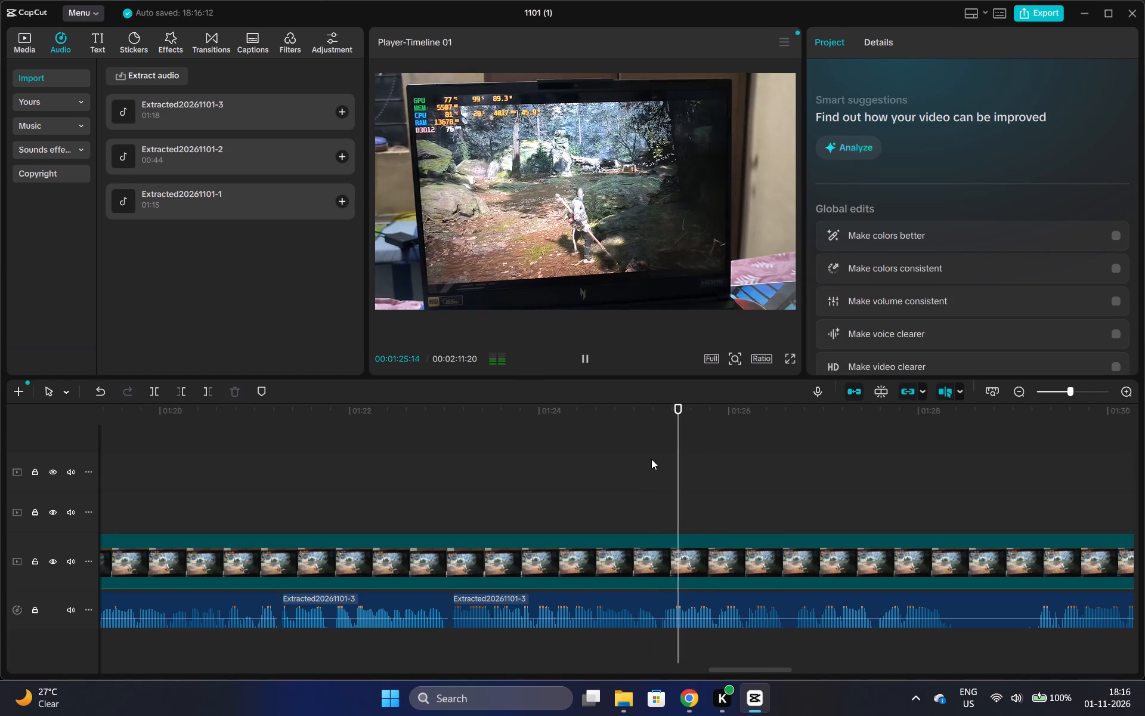
Listen to the voiceover up to about 01:33, then replay it from before the 01:23 join to judge which passage to remove.
double_click(1019, 394)
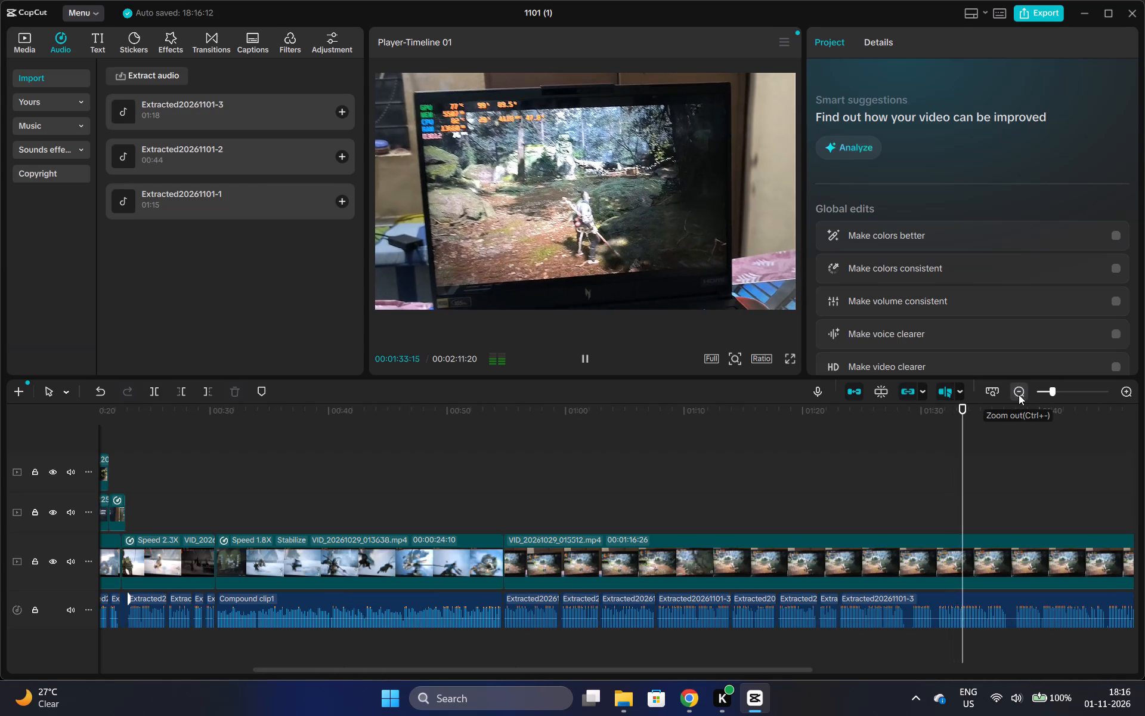
key("space")
left_click(1121, 388)
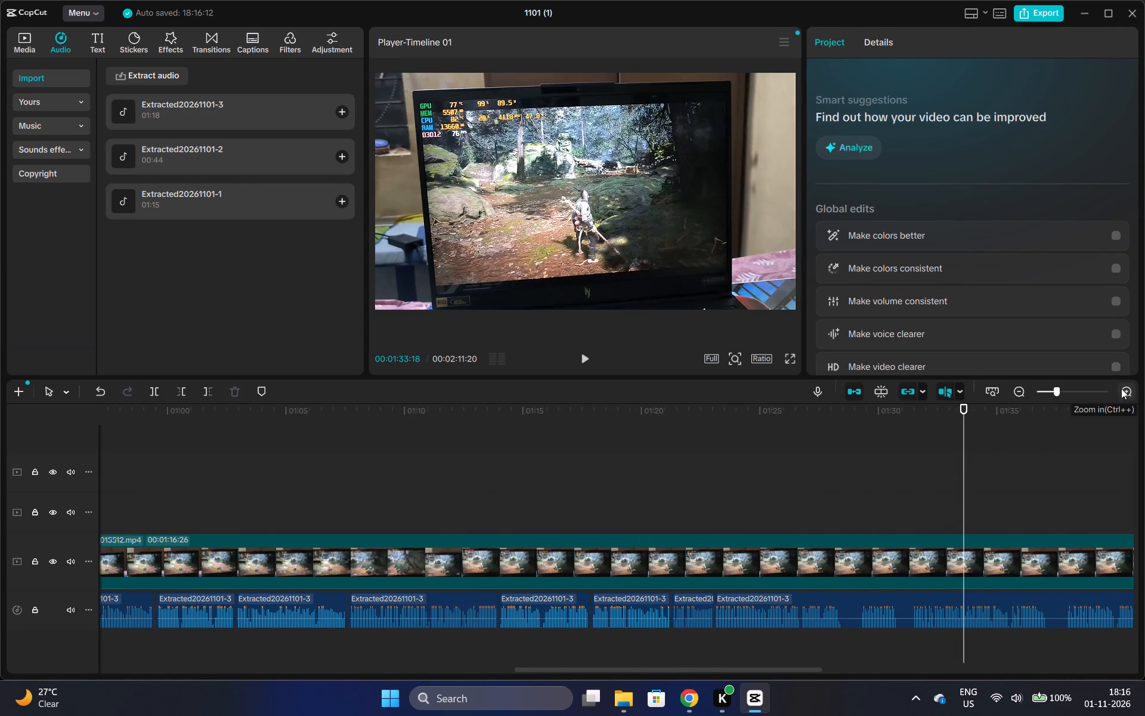
key("space")
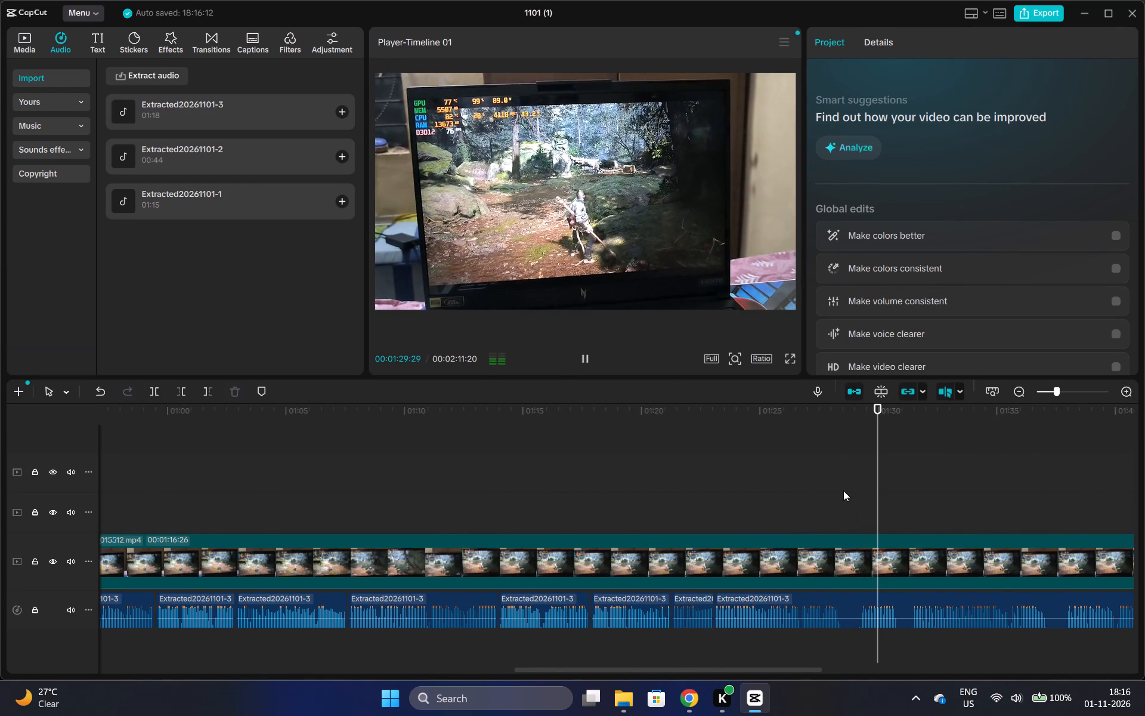
key("space")
left_click(717, 486)
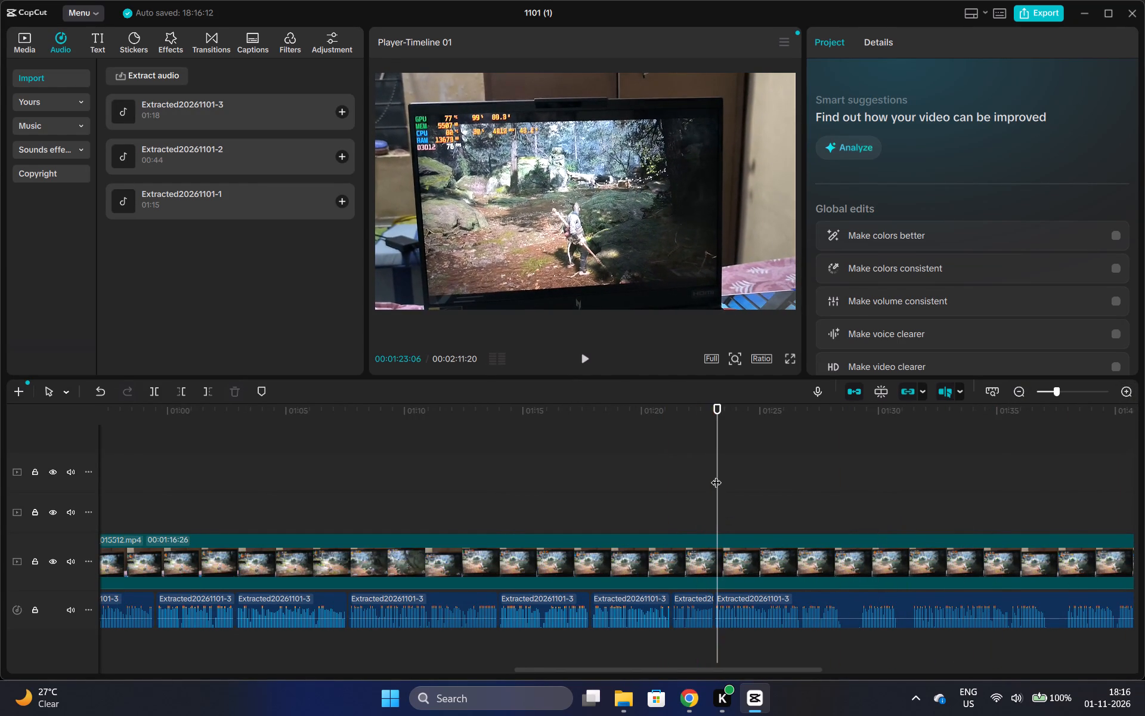
left_click(682, 416)
key("space")
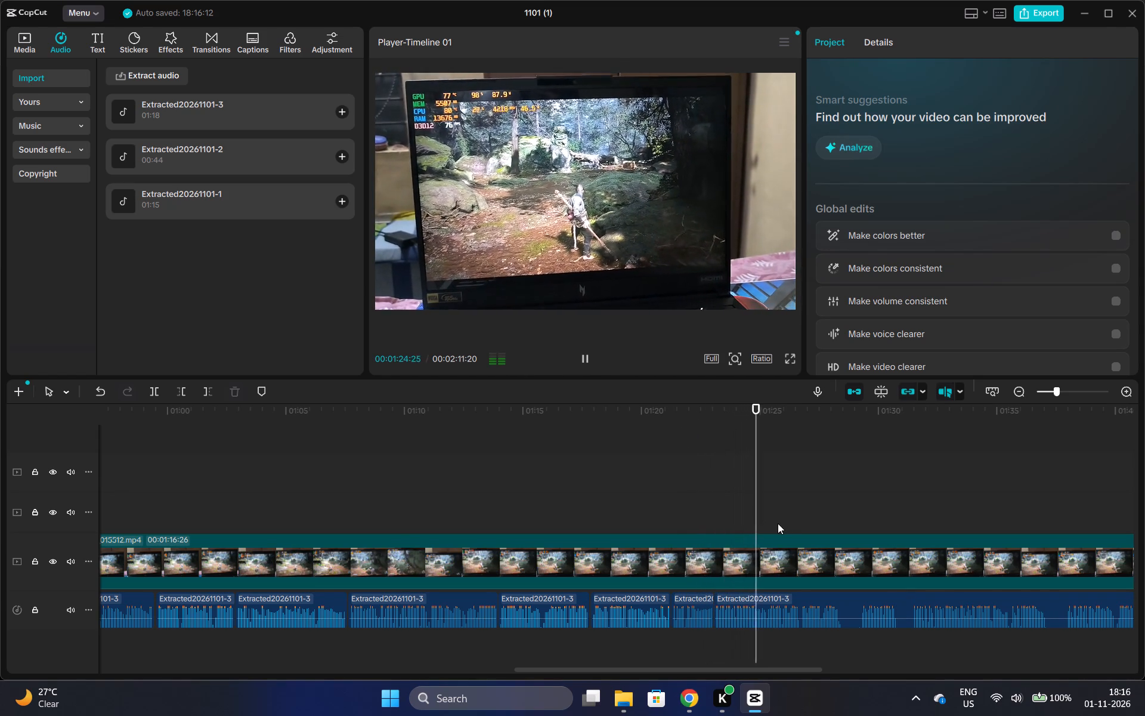
key("space")
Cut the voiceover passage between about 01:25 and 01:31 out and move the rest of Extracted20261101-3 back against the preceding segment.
double_click(1131, 393)
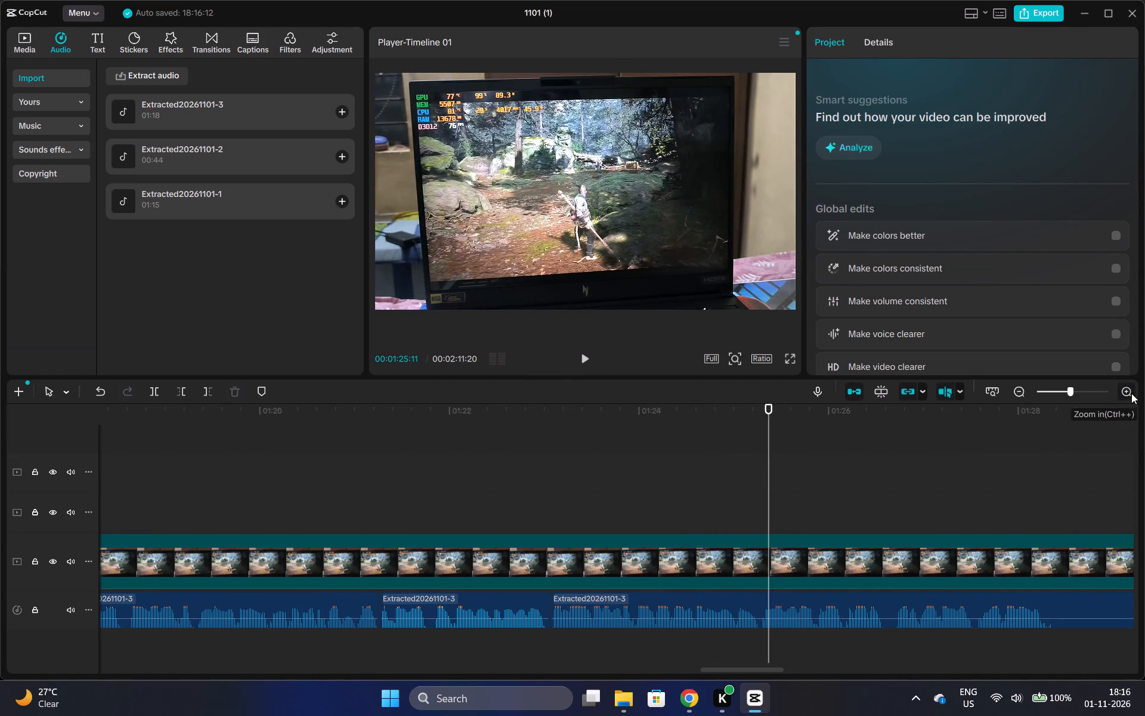
left_click(761, 619)
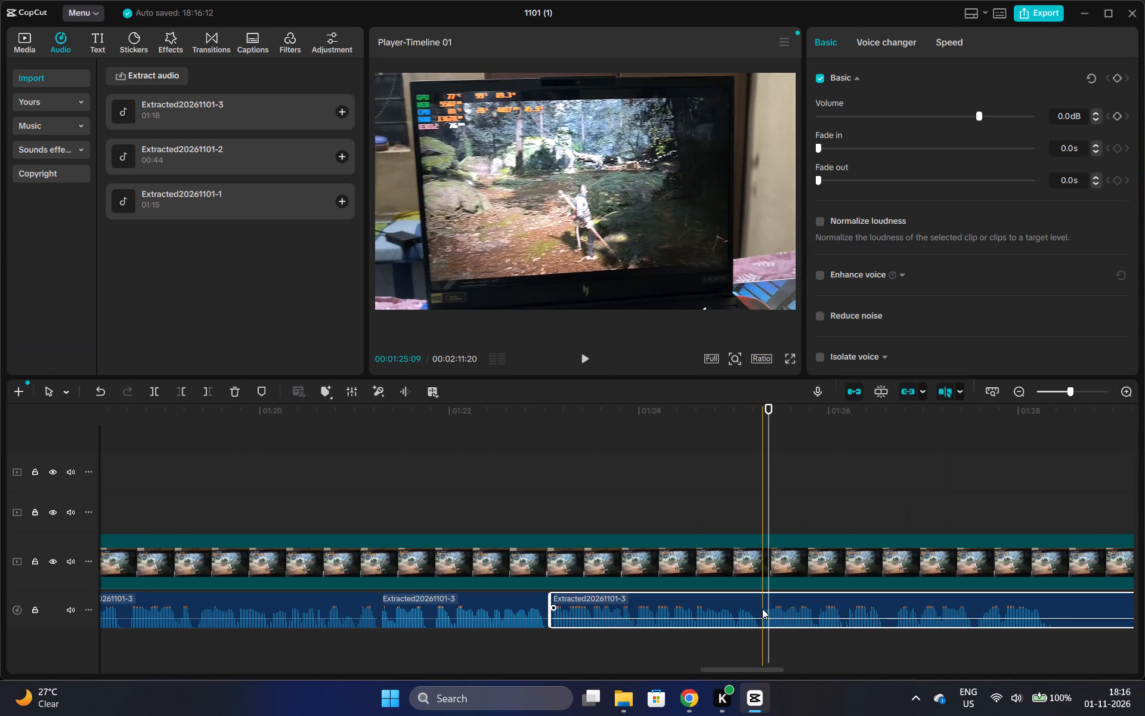
key("ctrl+b")
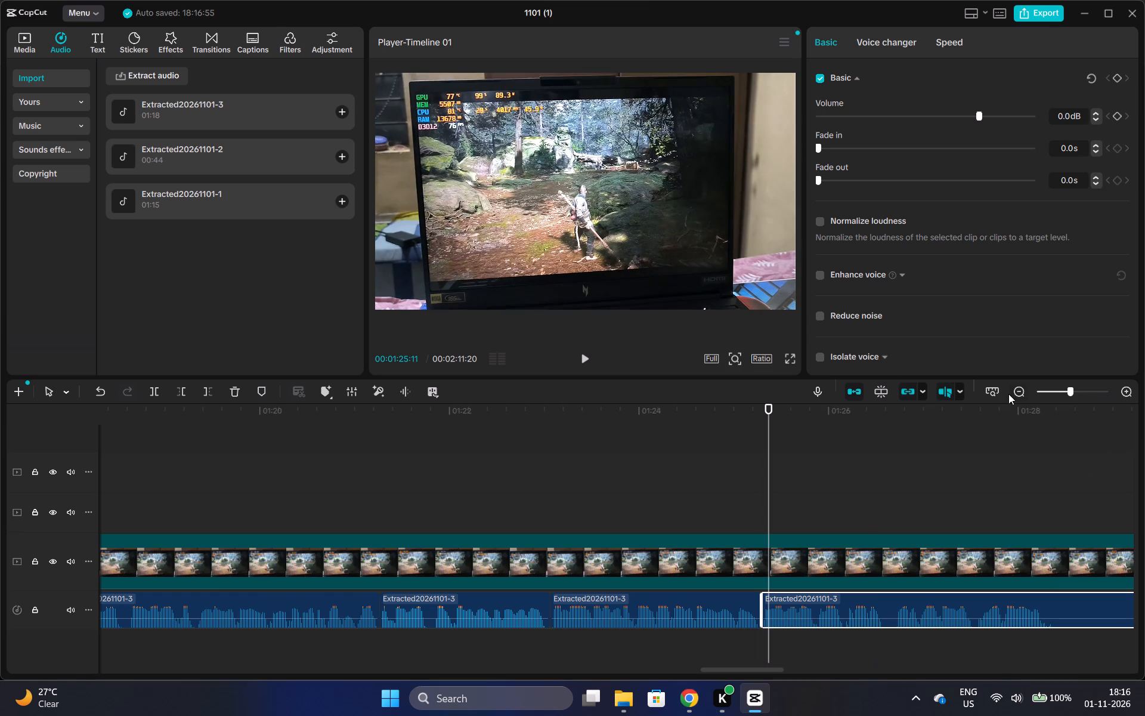
double_click(1013, 393)
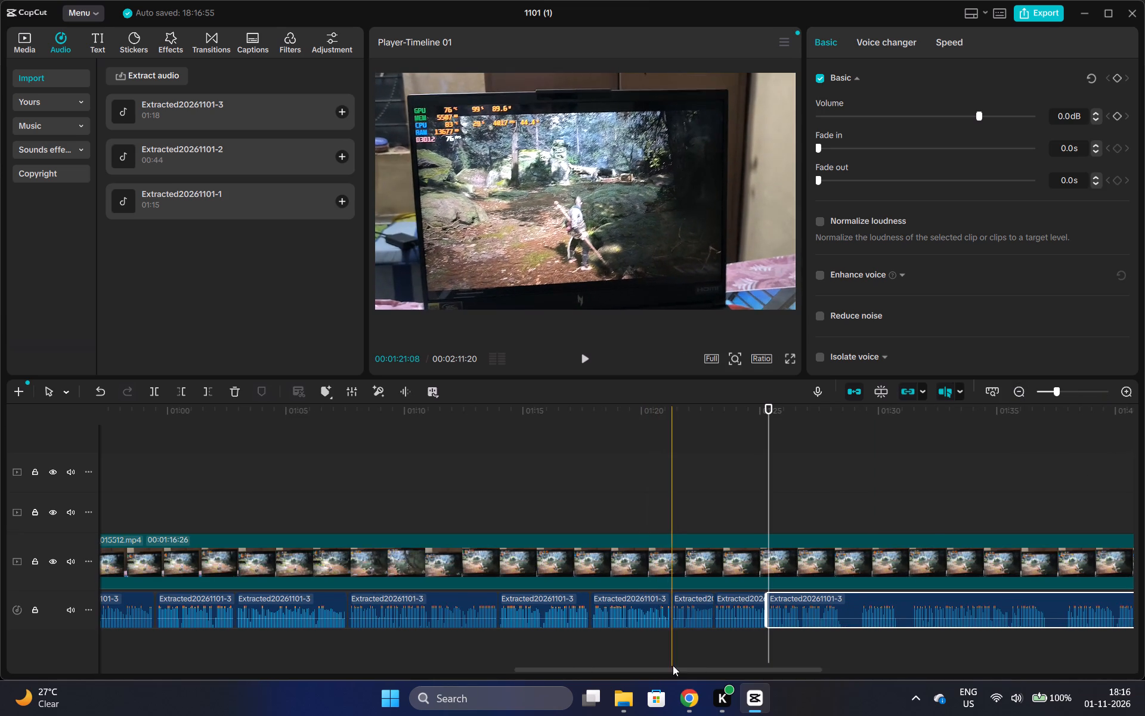
left_click_drag(674, 672, 781, 670)
key("space")
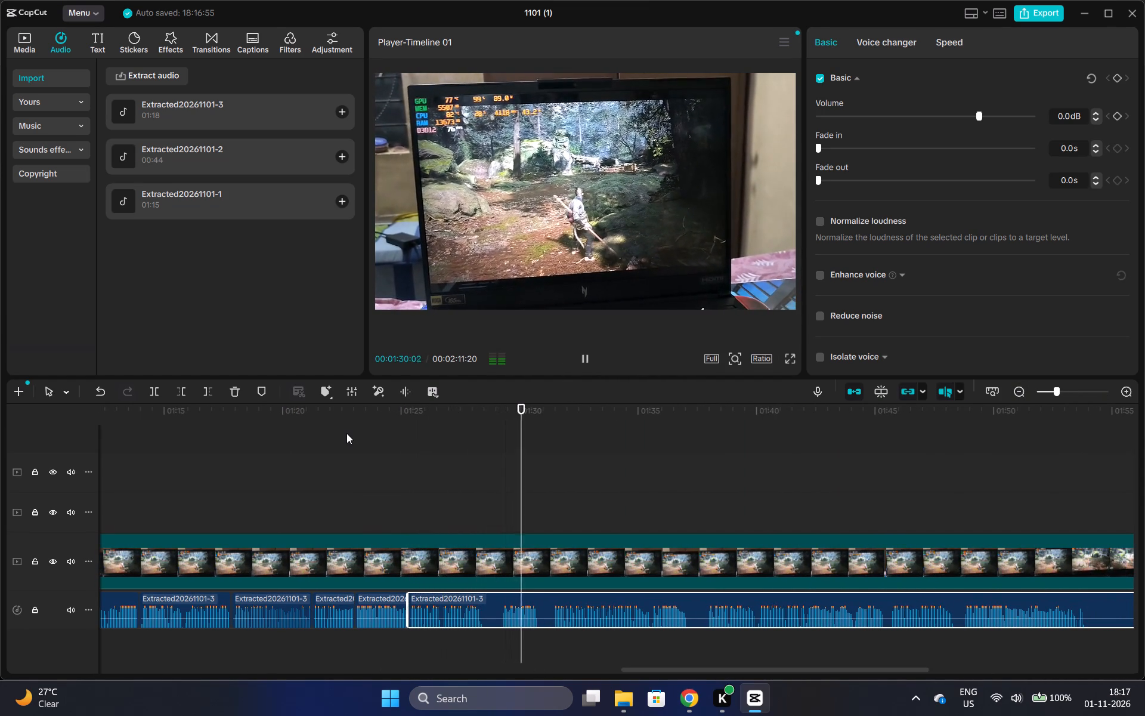
key("space")
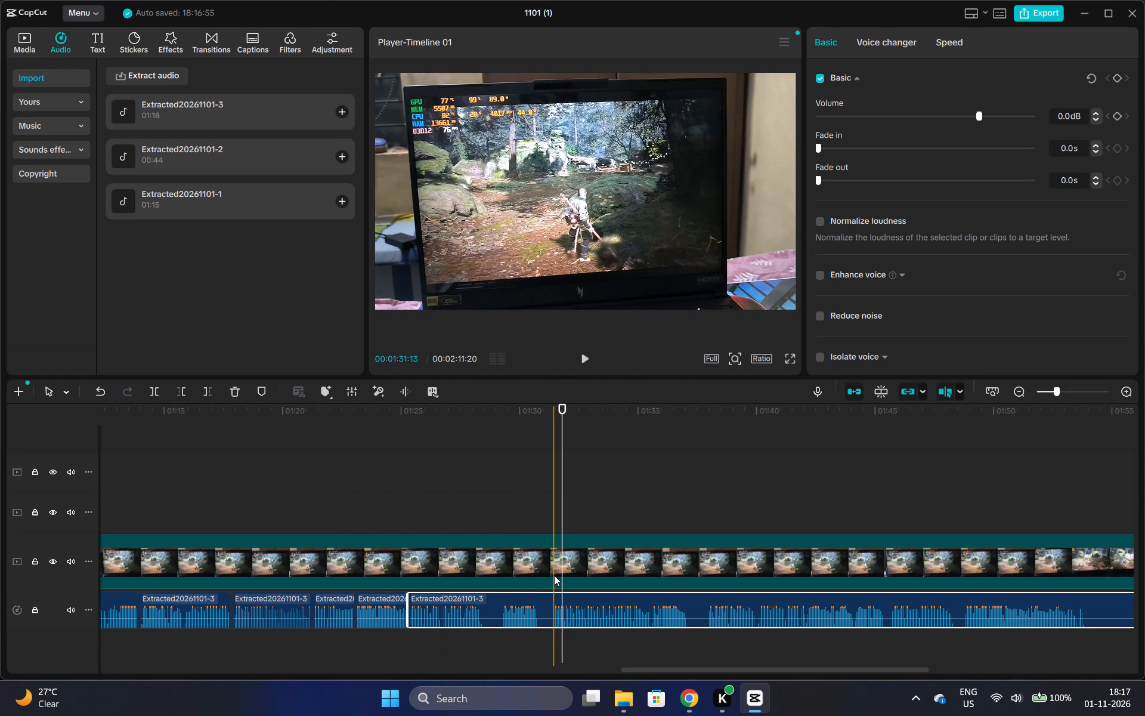
key("ctrl+b")
left_click(529, 591)
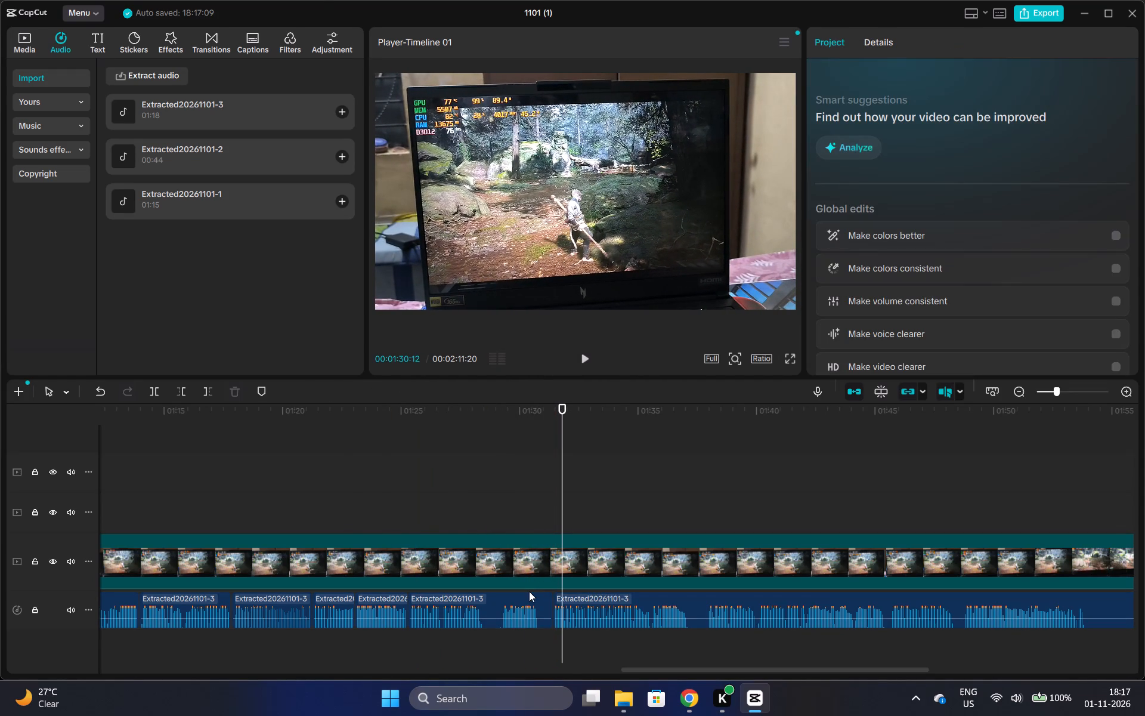
left_click(533, 607)
key("ctrl+x")
left_click_drag(577, 597, 471, 600)
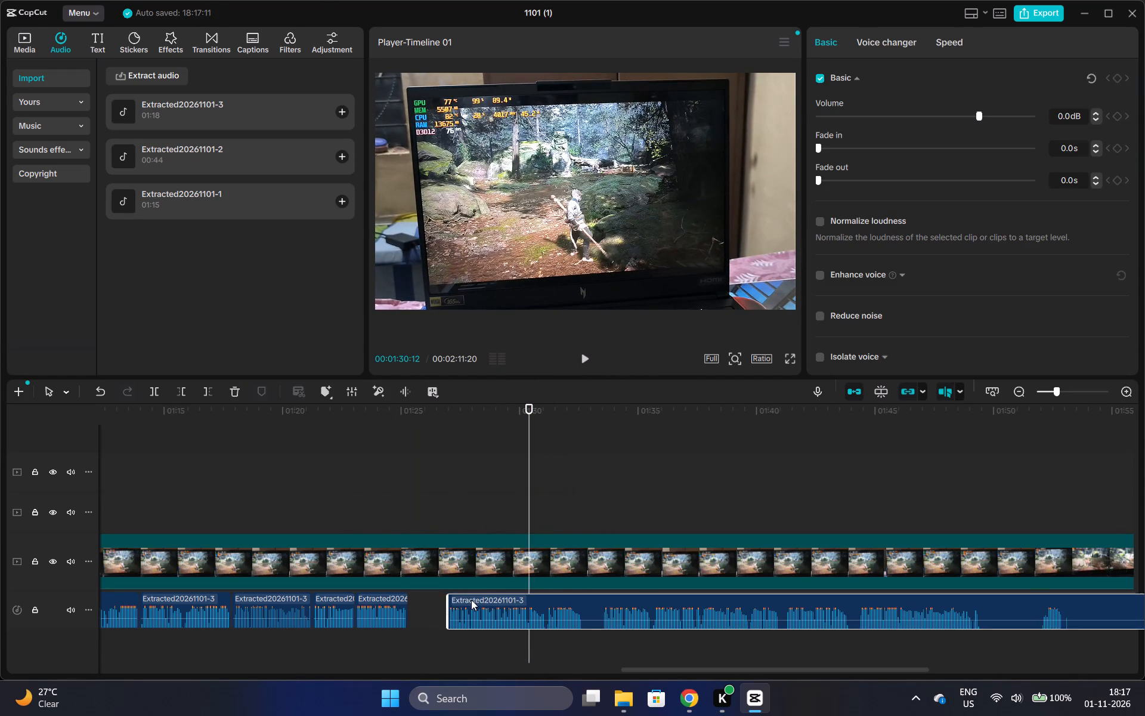
left_click_drag(471, 600, 429, 599)
left_click_drag(434, 632, 438, 603)
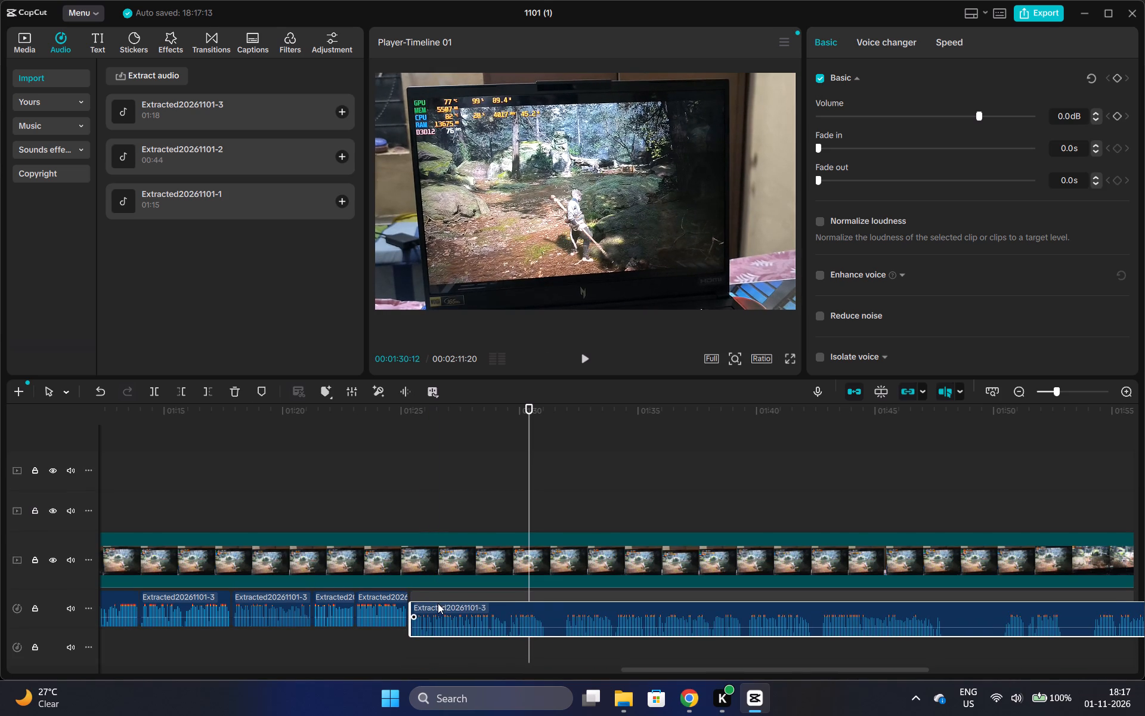
left_click_drag(438, 603, 435, 599)
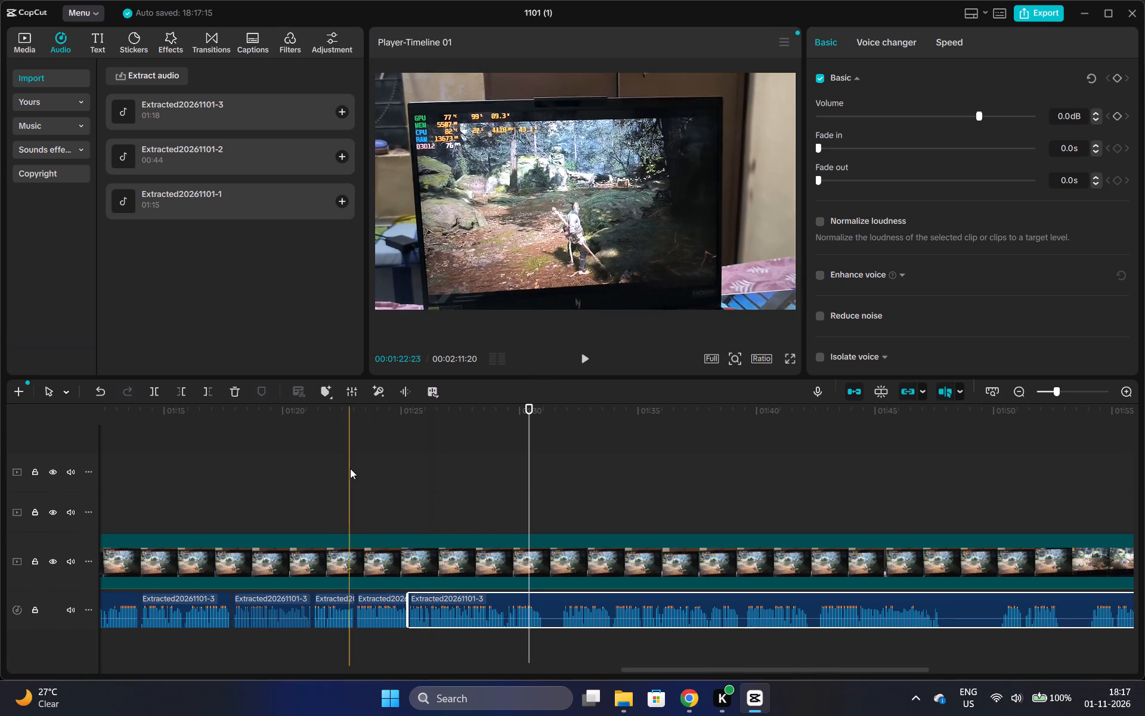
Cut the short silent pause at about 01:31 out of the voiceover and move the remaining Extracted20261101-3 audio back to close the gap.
left_click(395, 437)
key("space")
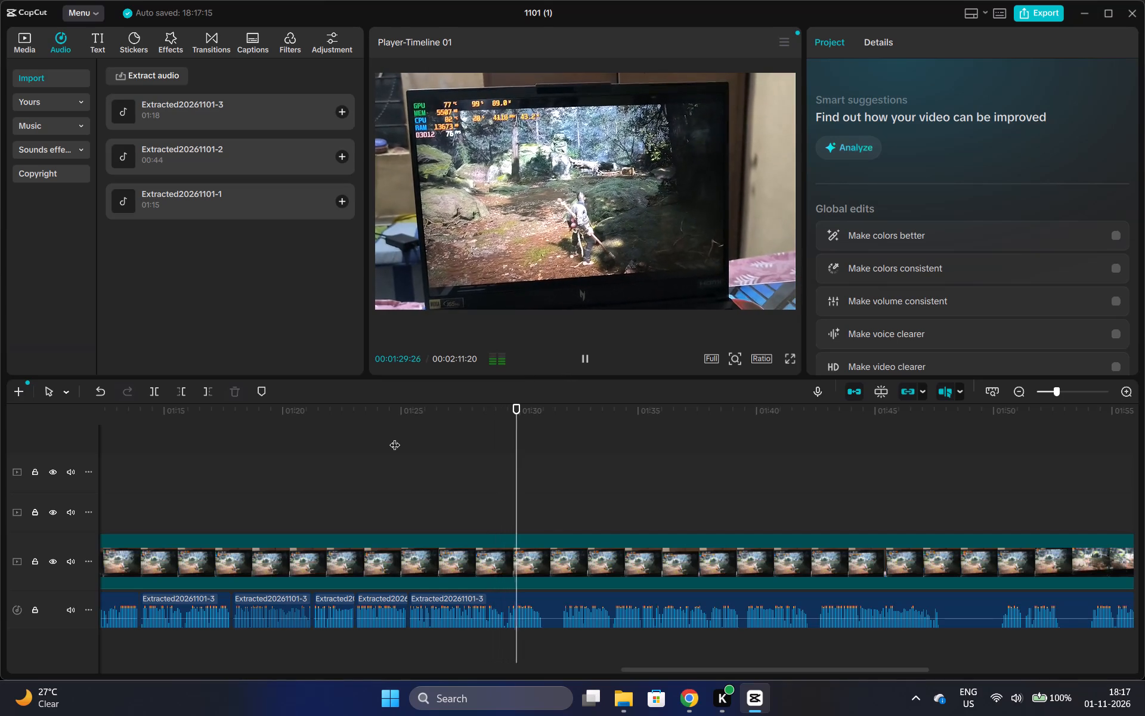
key("space")
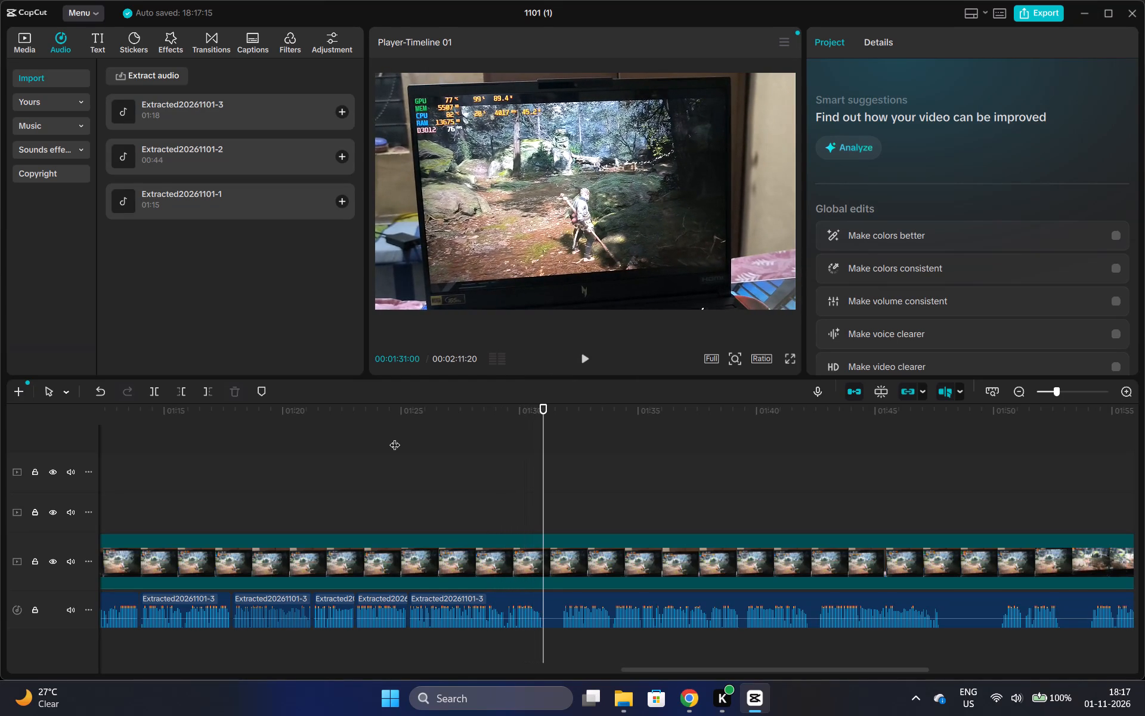
left_click(543, 609)
key("ctrl+b")
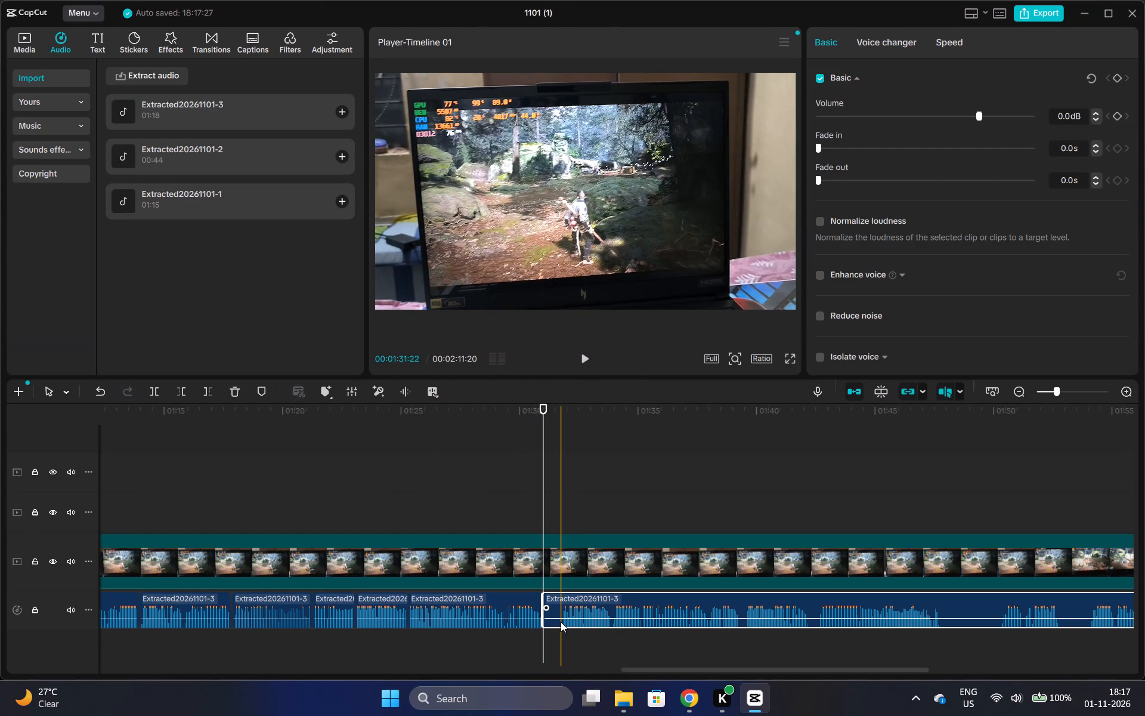
key("ctrl+b")
left_click(552, 616)
key("ctrl+x")
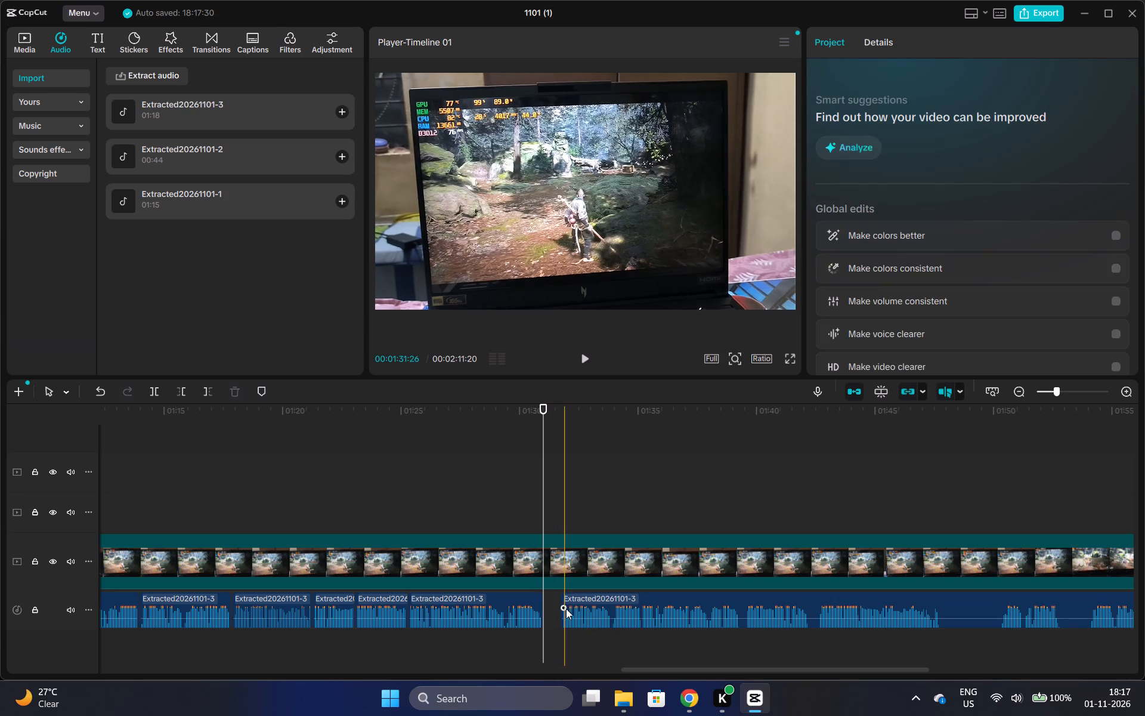
left_click_drag(570, 599, 552, 597)
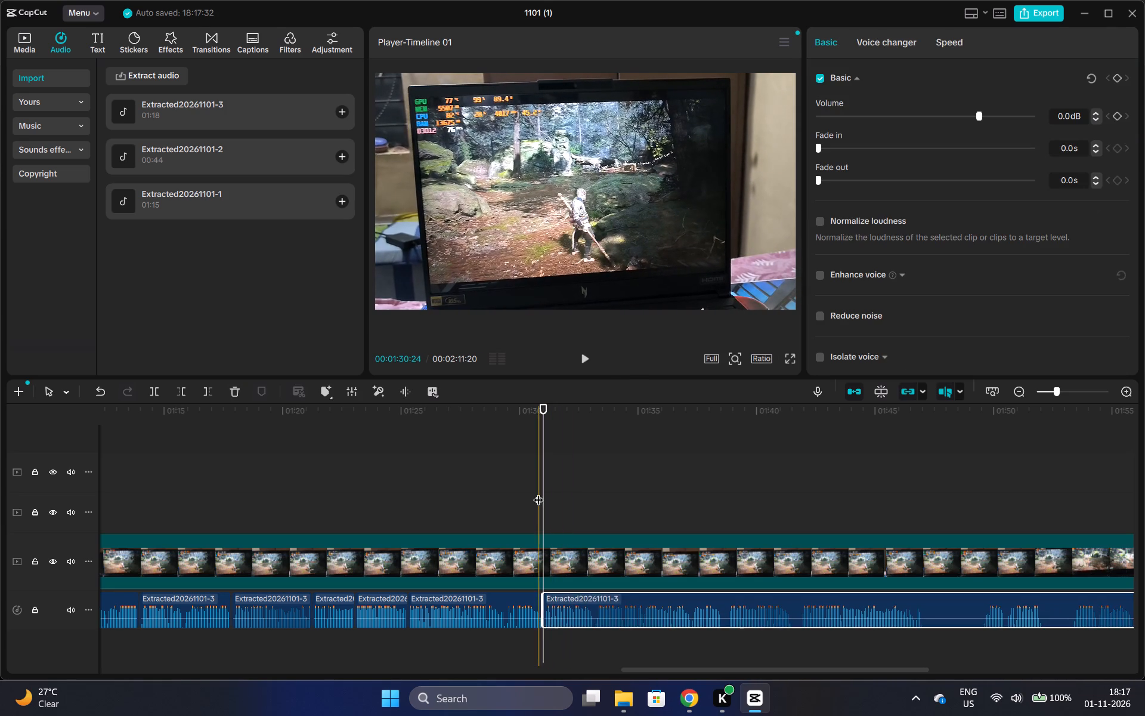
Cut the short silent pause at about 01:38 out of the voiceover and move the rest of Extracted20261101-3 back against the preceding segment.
left_click(538, 482)
key("space")
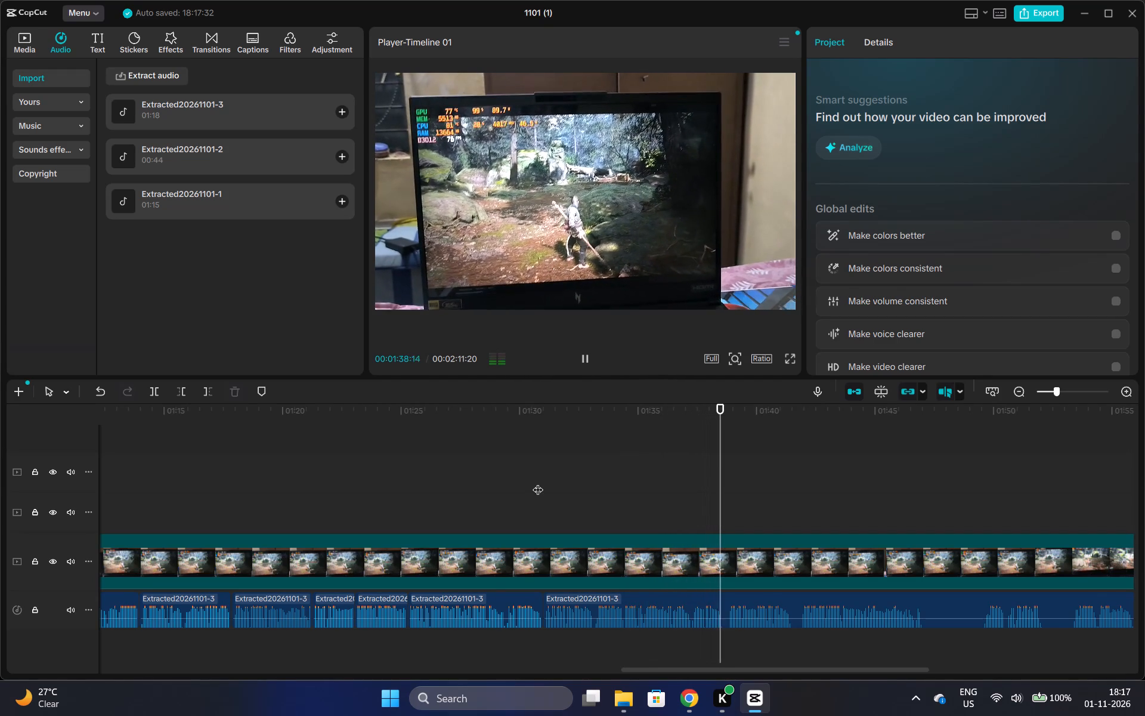
key("space")
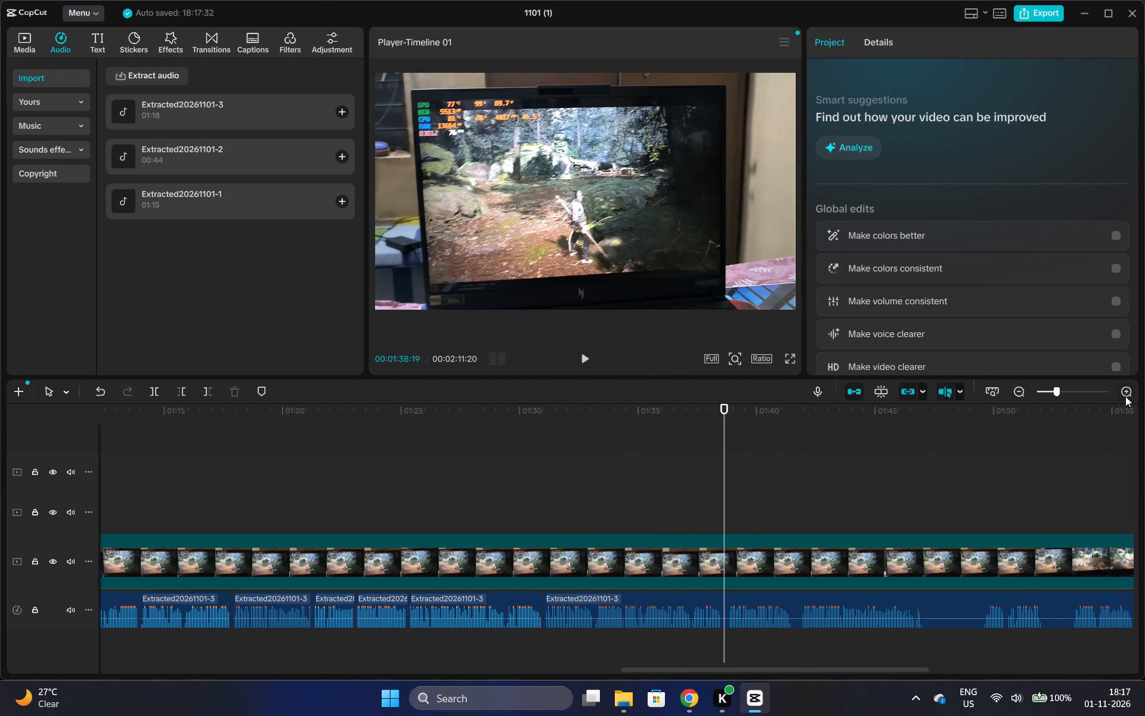
double_click(1125, 397)
left_click(711, 613)
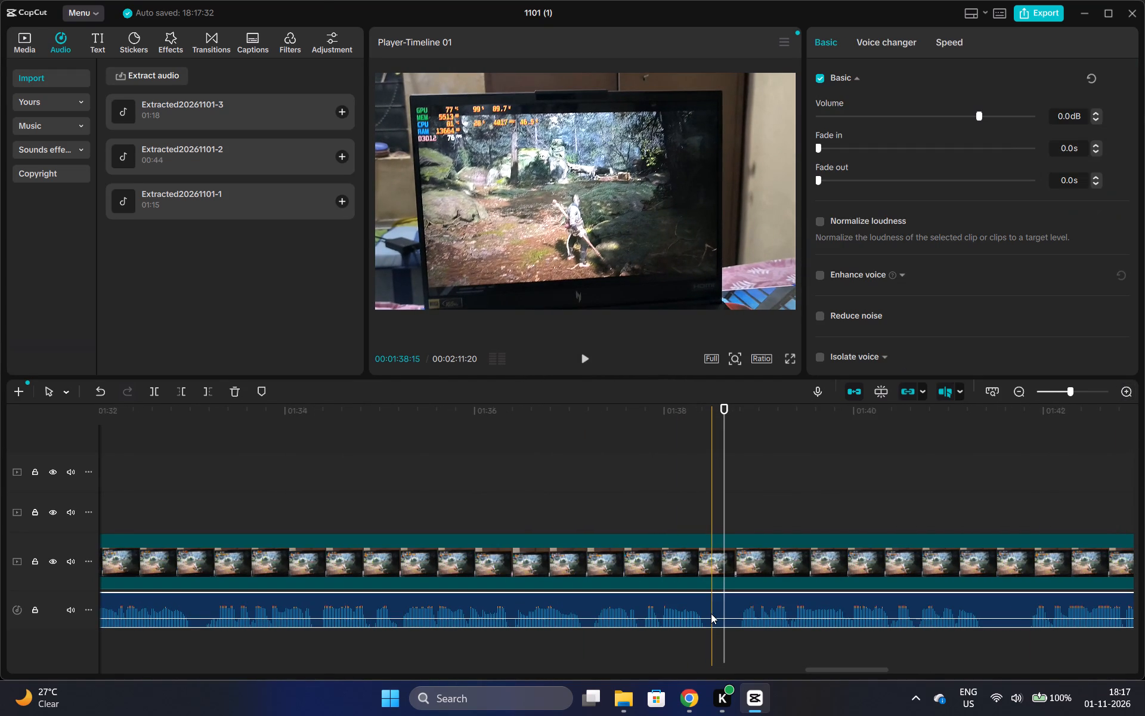
key("ctrl+b")
key("ctrl+b")
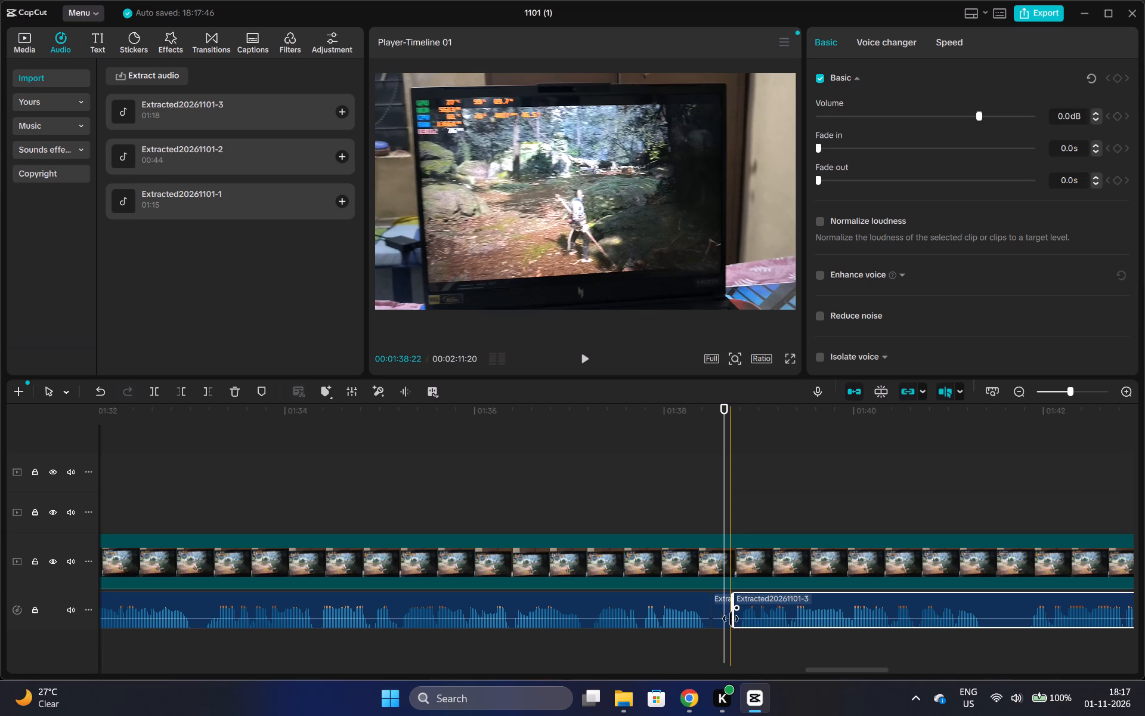
left_click(728, 615)
key("ctrl+x")
left_click_drag(763, 592, 747, 596)
left_click(747, 596)
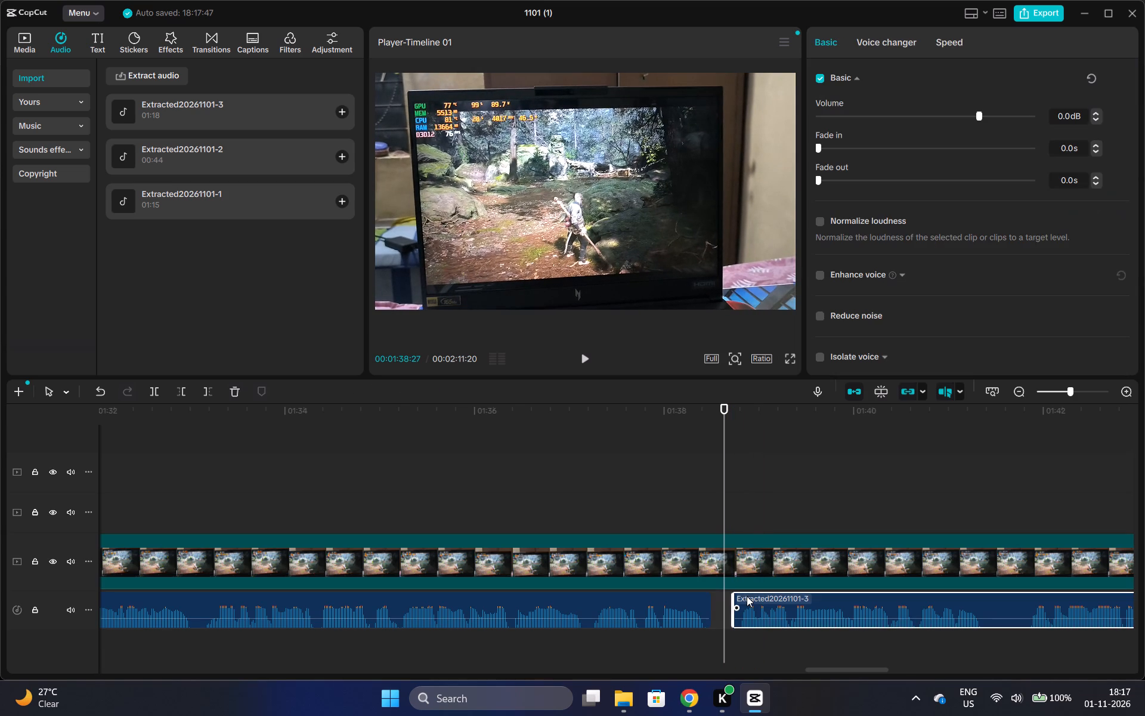
left_click_drag(747, 596, 726, 596)
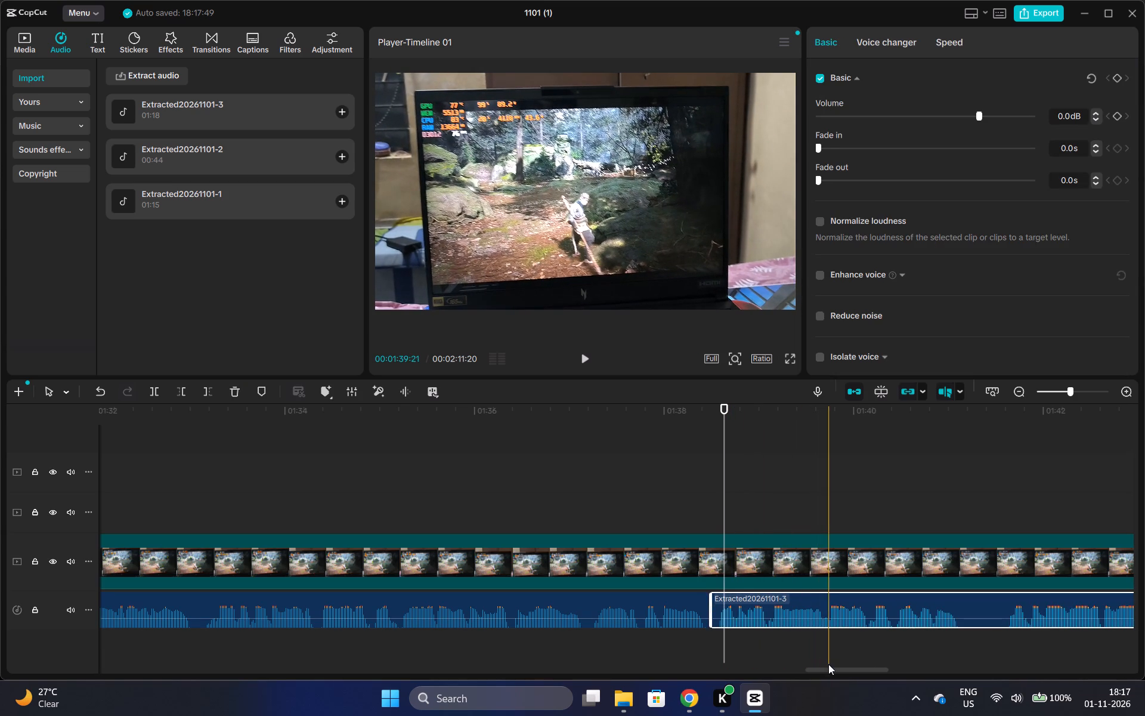
left_click_drag(830, 668, 843, 669)
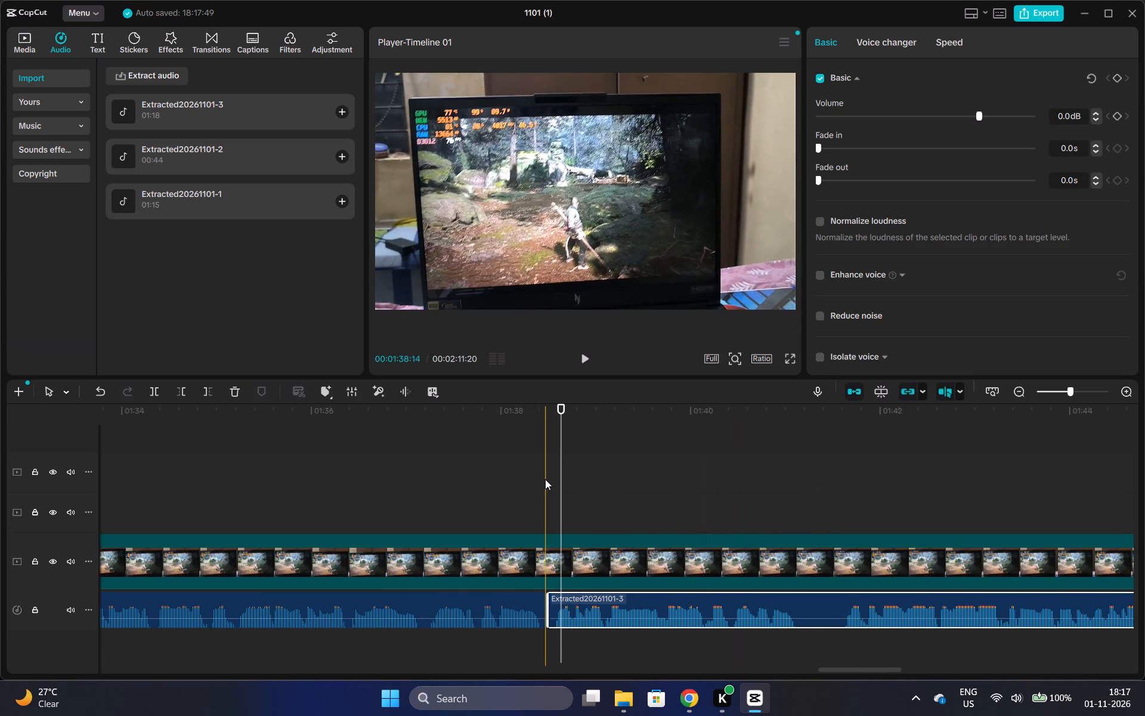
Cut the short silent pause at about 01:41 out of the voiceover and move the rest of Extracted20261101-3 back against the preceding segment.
left_click(545, 479)
key("space")
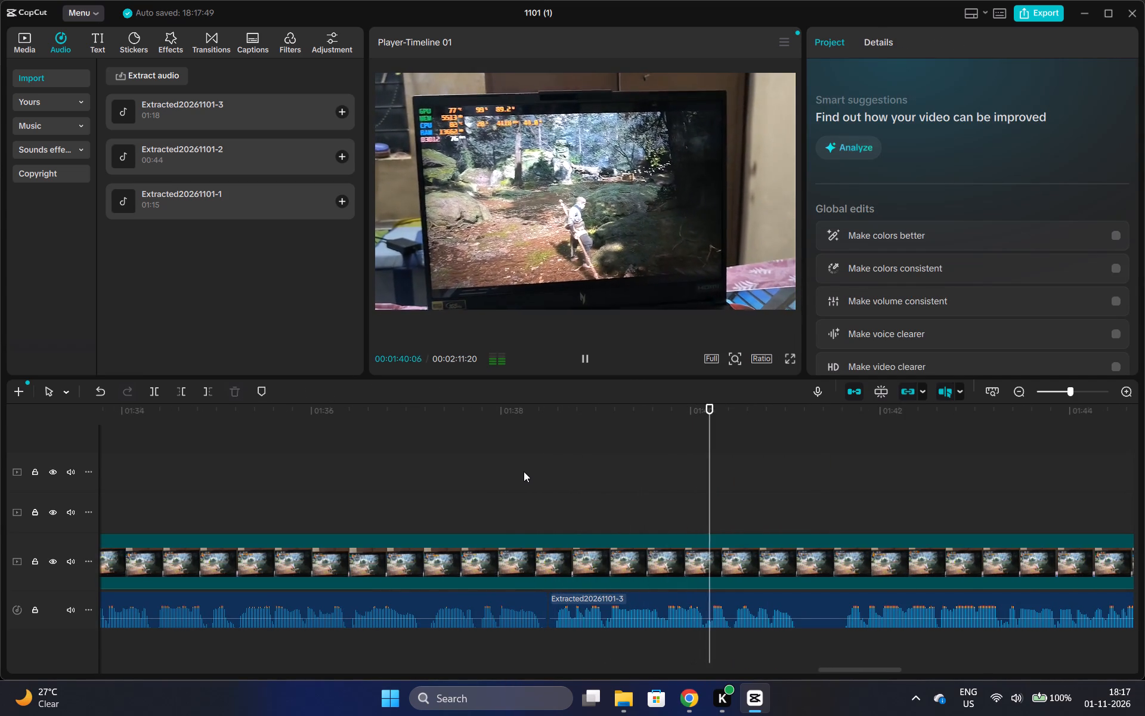
key("space")
key("Right")
key("Right")
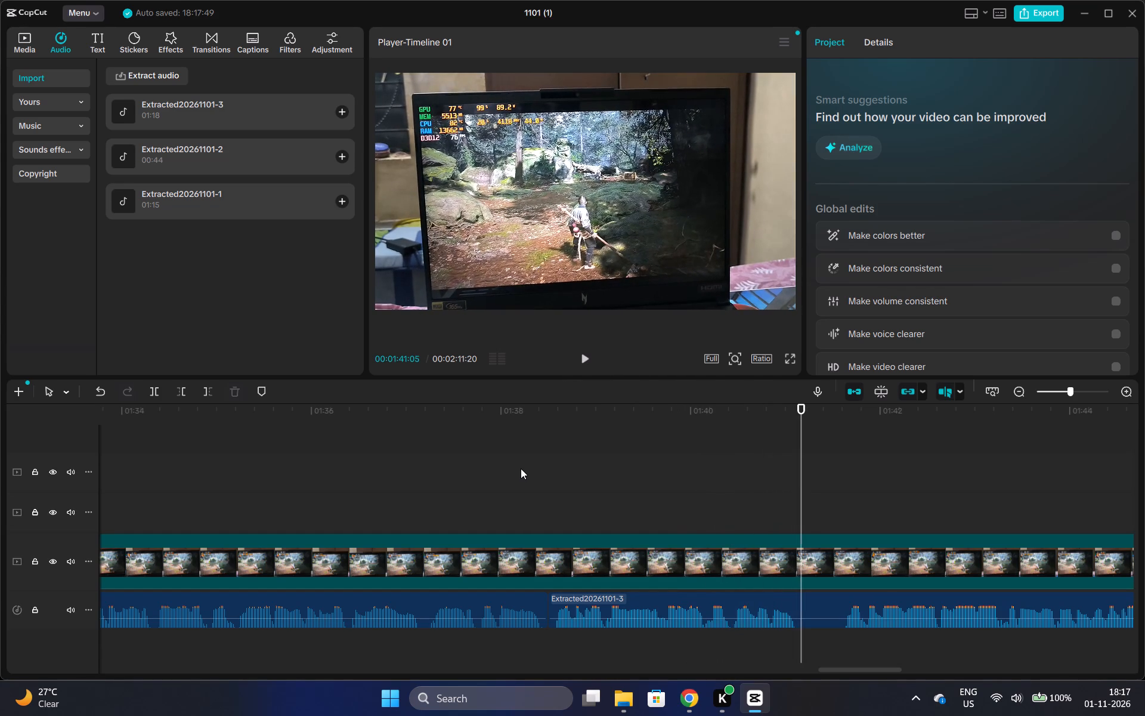
key("Right")
left_click(803, 611)
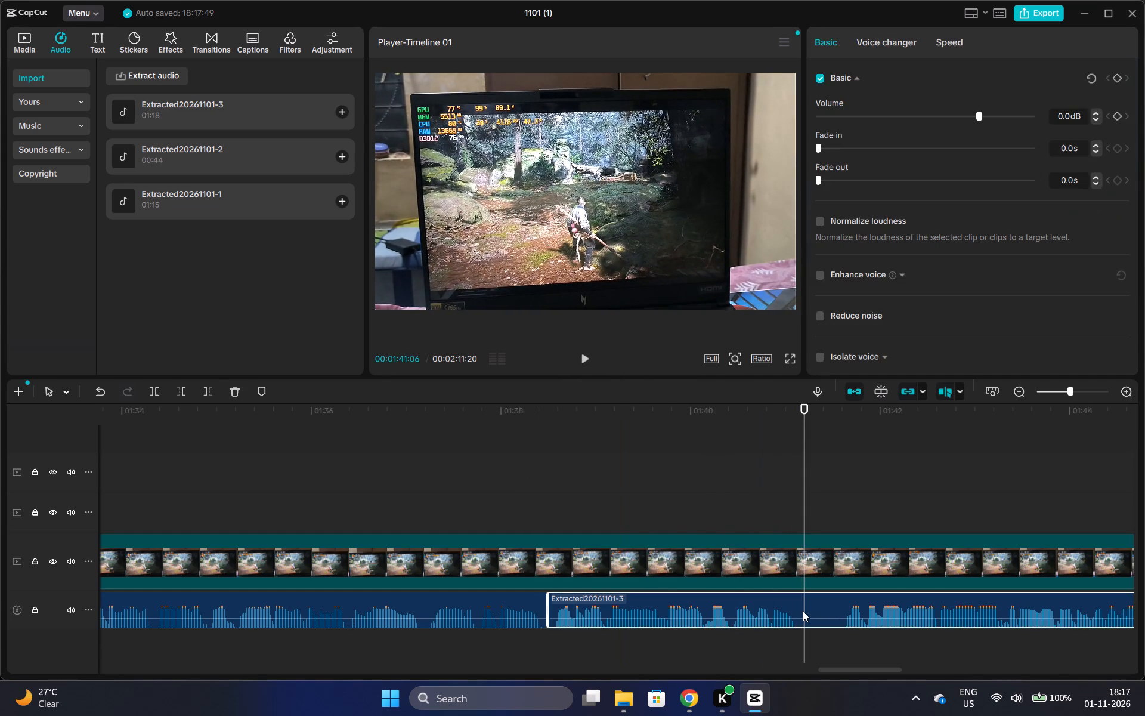
key("ctrl+b")
key("ctrl+b")
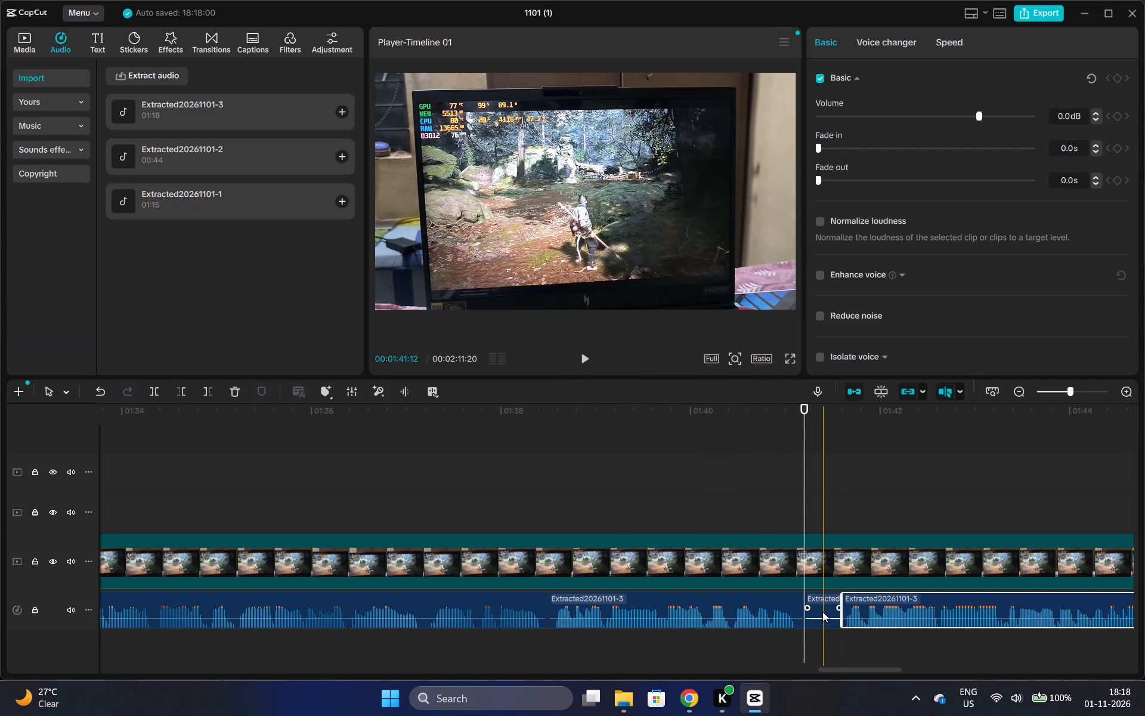
left_click(822, 612)
key("ctrl+x")
left_click_drag(882, 598, 845, 598)
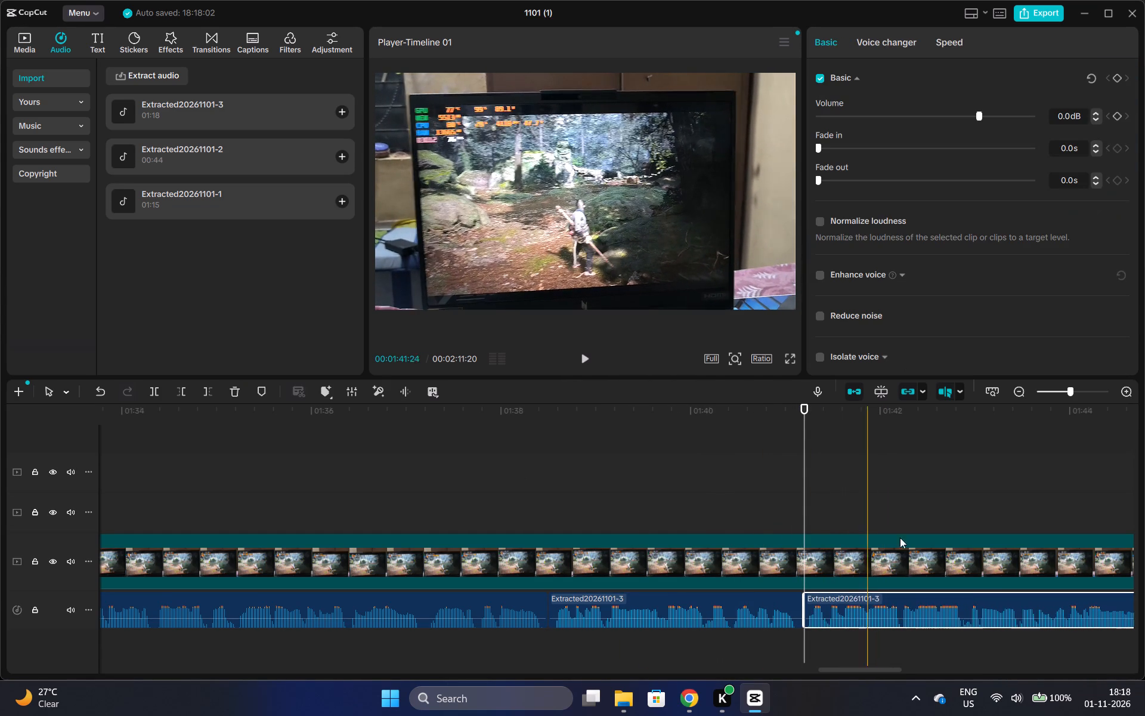
Listen on from 01:41, cut the silent pause between about 01:46 and 01:48 out of the voiceover, and move the remaining audio back.
double_click(1020, 393)
key("space")
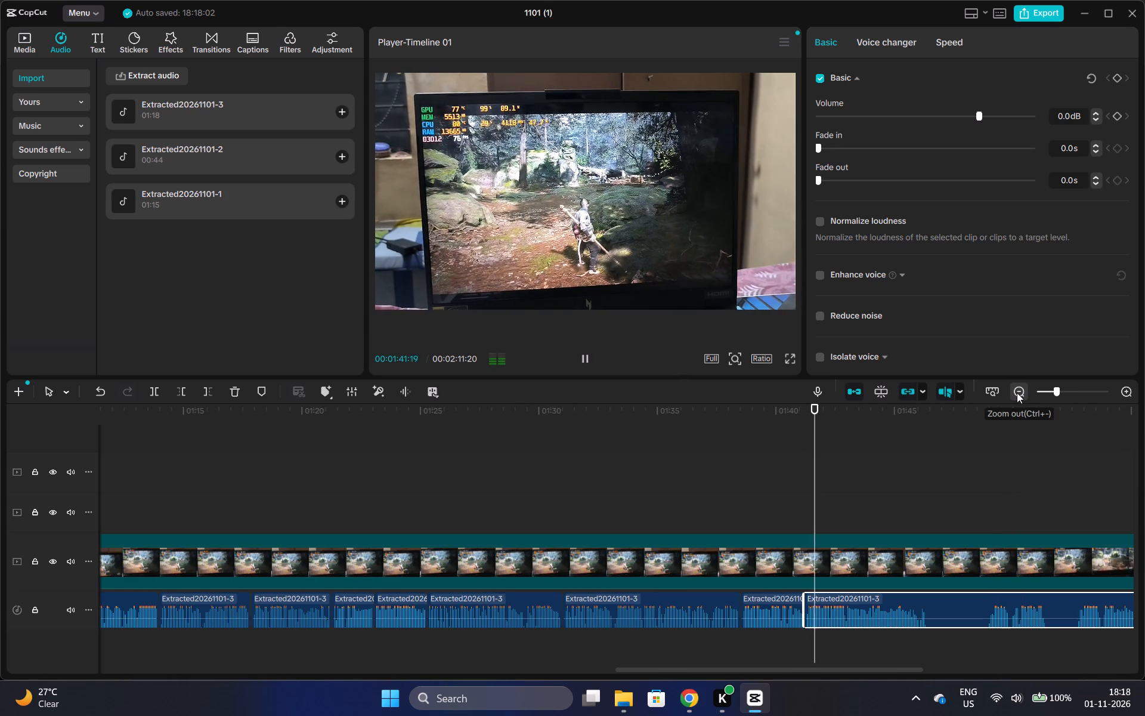
left_click_drag(747, 671, 814, 671)
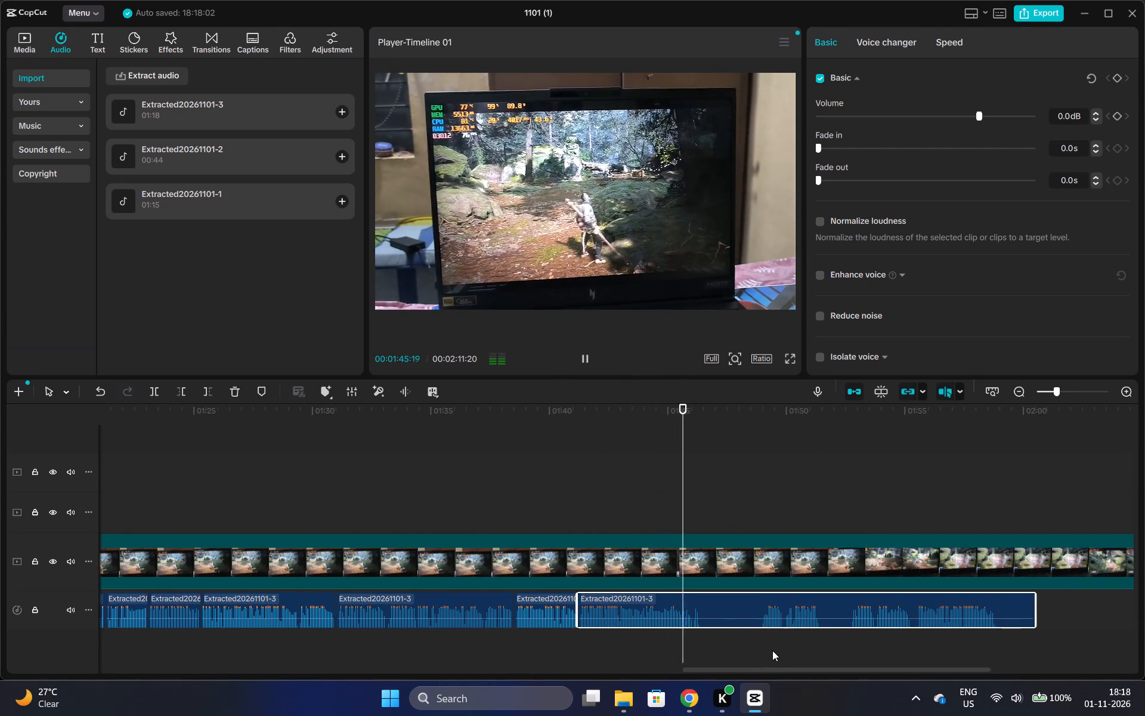
key("space")
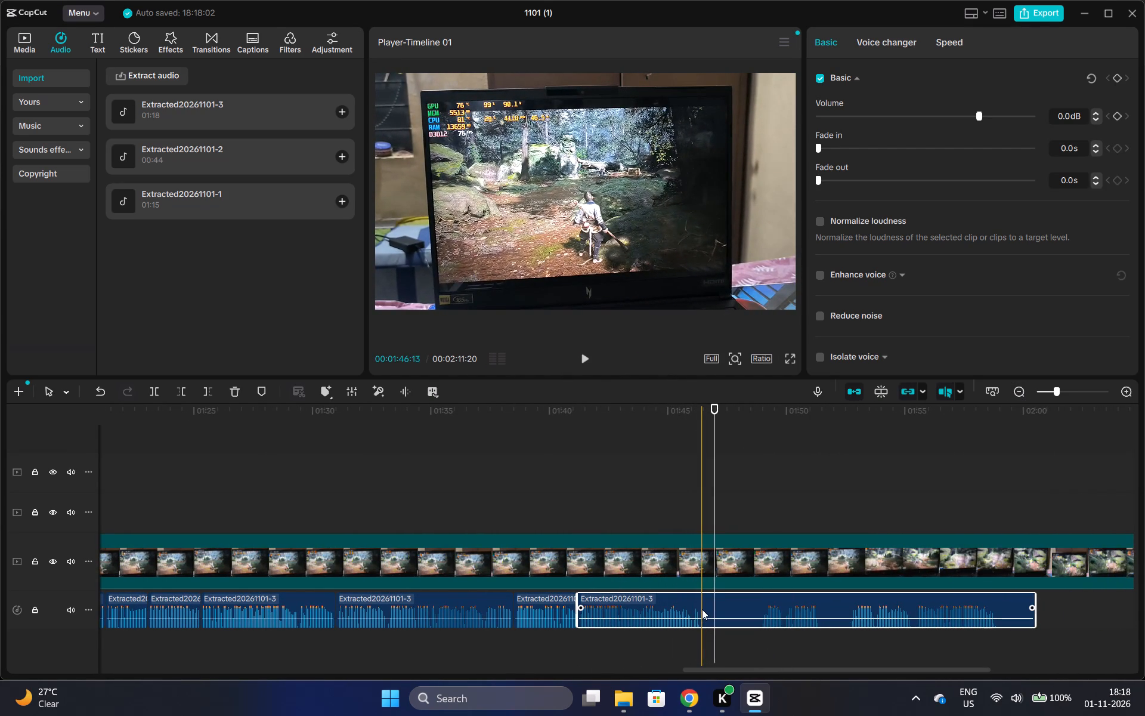
key("ctrl+b")
key("ctrl+b")
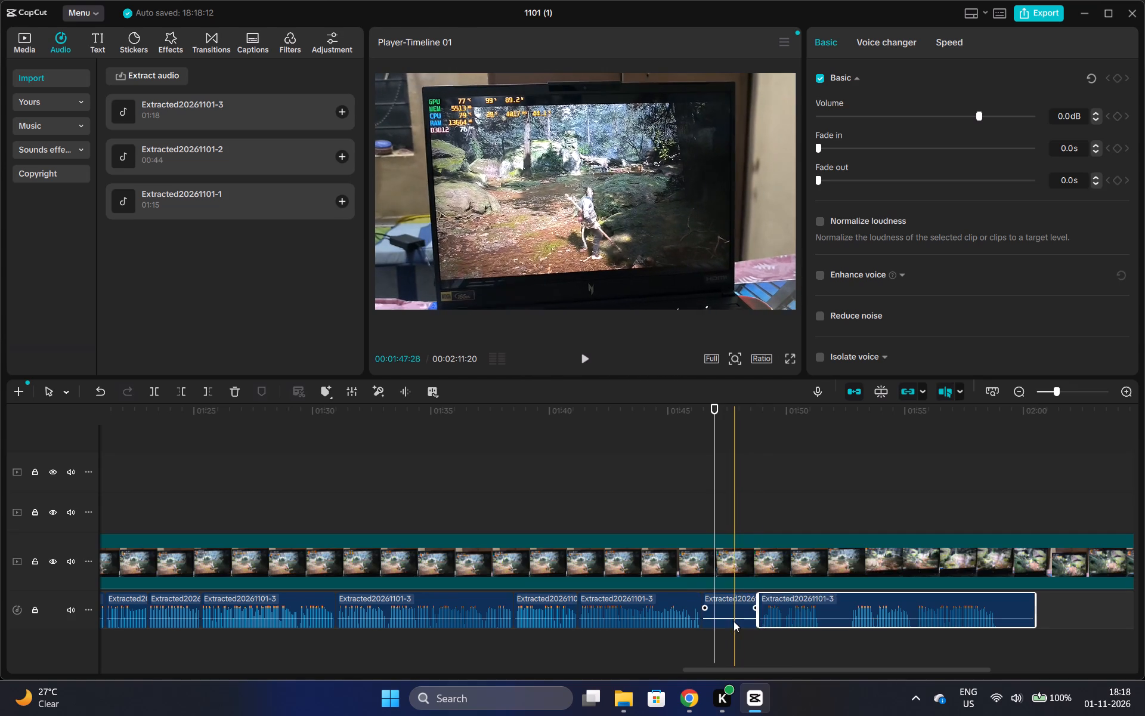
left_click(734, 621)
key("ctrl+x")
left_click_drag(810, 601, 753, 599)
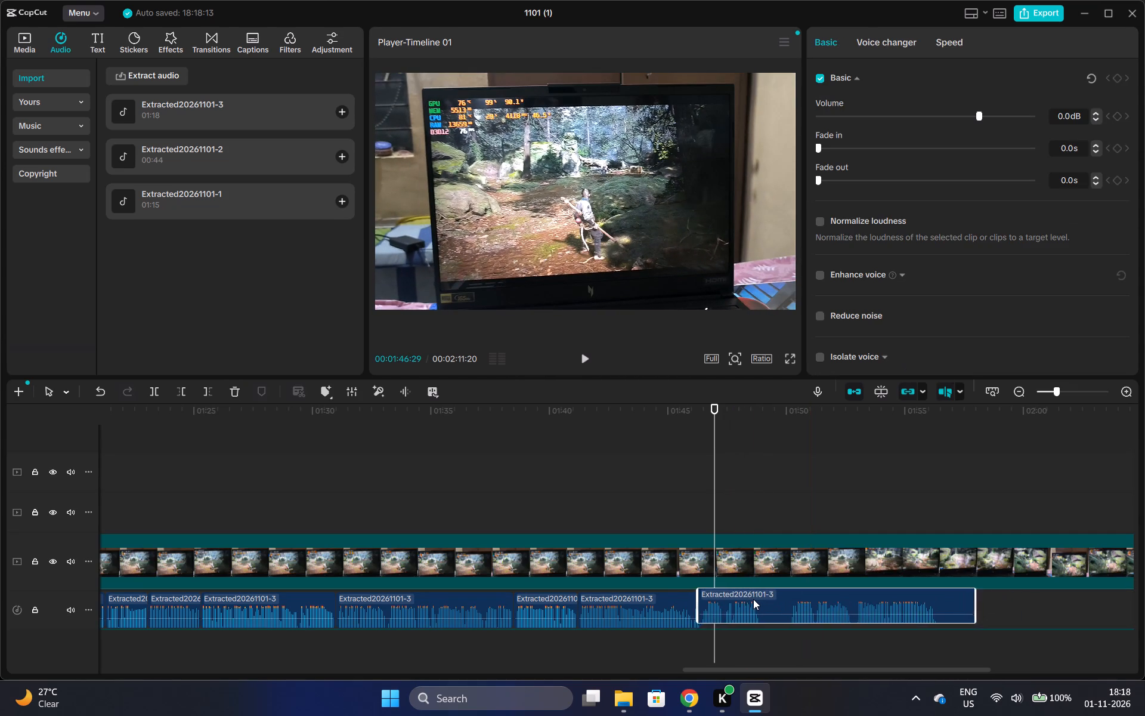
left_click_drag(753, 599, 755, 601)
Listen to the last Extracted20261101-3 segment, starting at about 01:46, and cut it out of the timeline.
left_click(685, 473)
key("space")
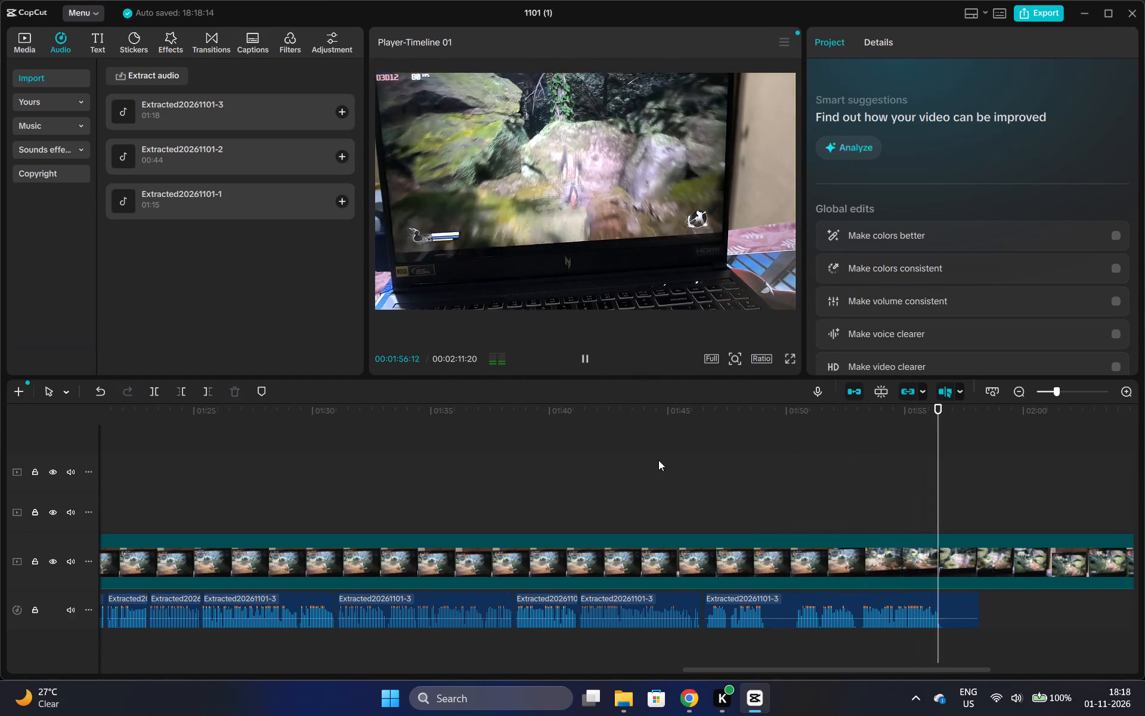
key("space")
left_click(779, 594)
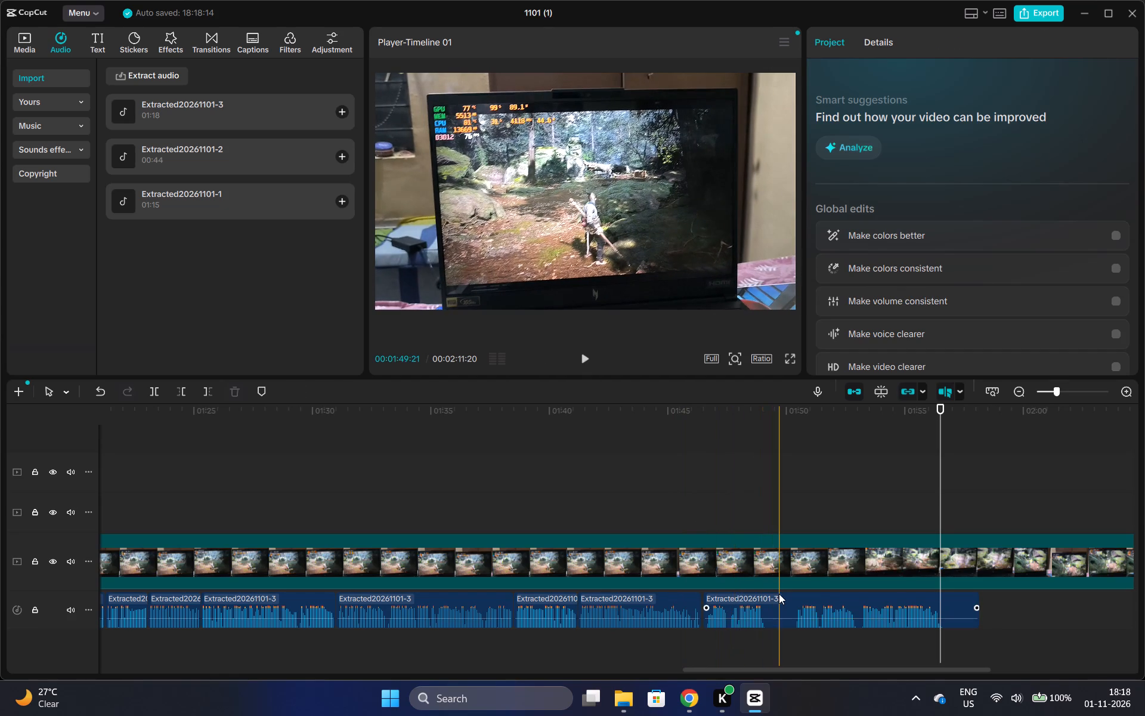
key("ctrl+x")
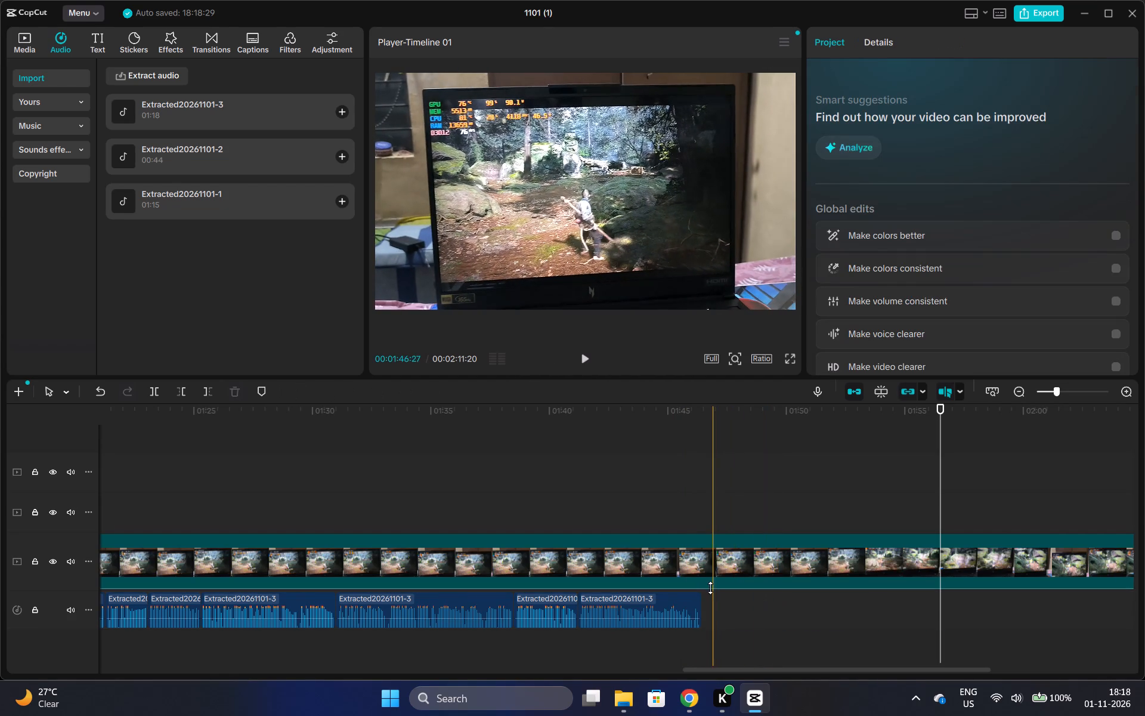
View the whole timeline and check the edit from its start to the overlay clips at about 00:19.
left_click(704, 579)
triple_click(1014, 390)
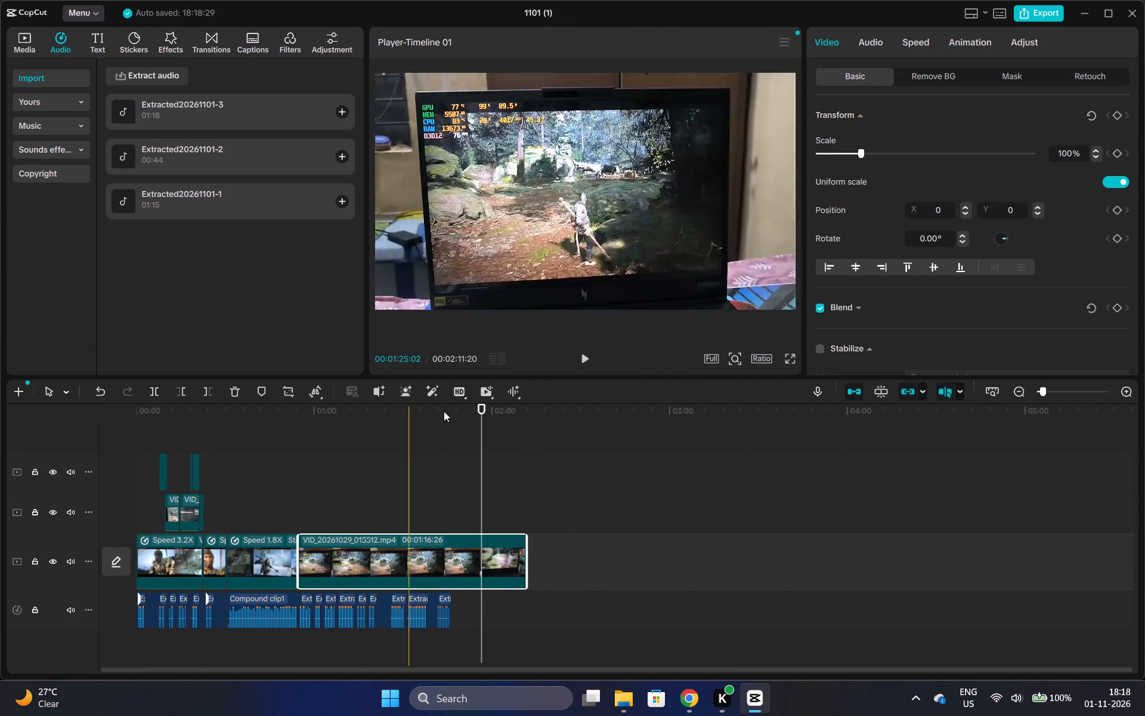
left_click(299, 433)
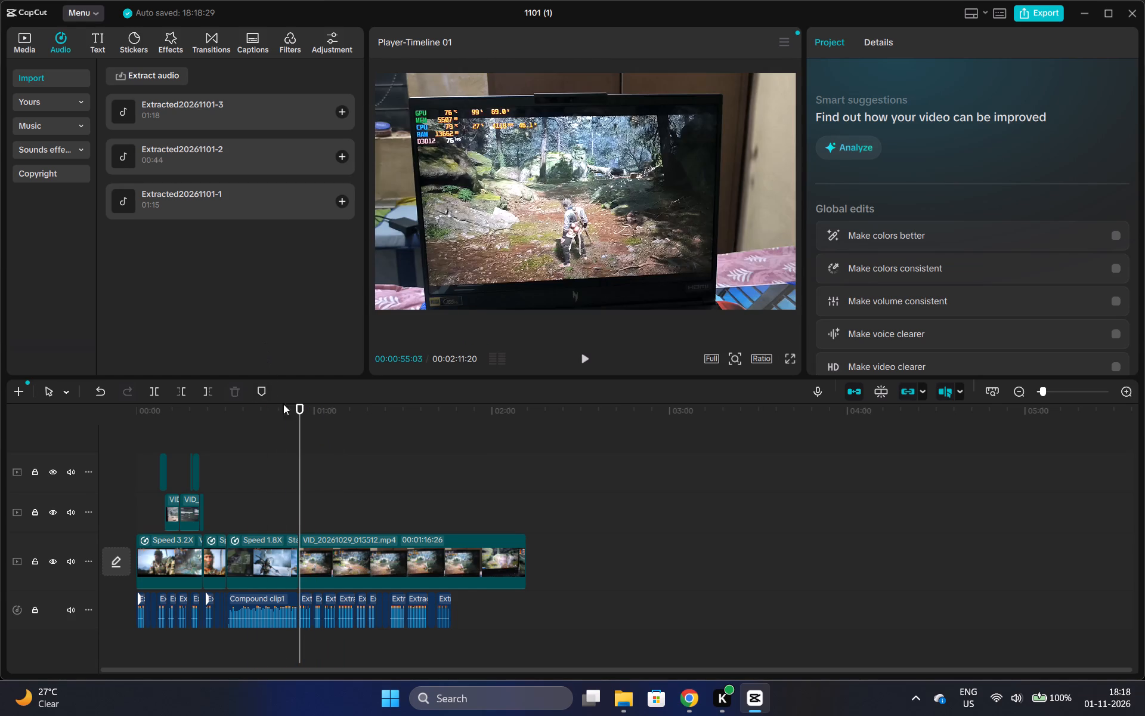
left_click_drag(290, 415, 112, 427)
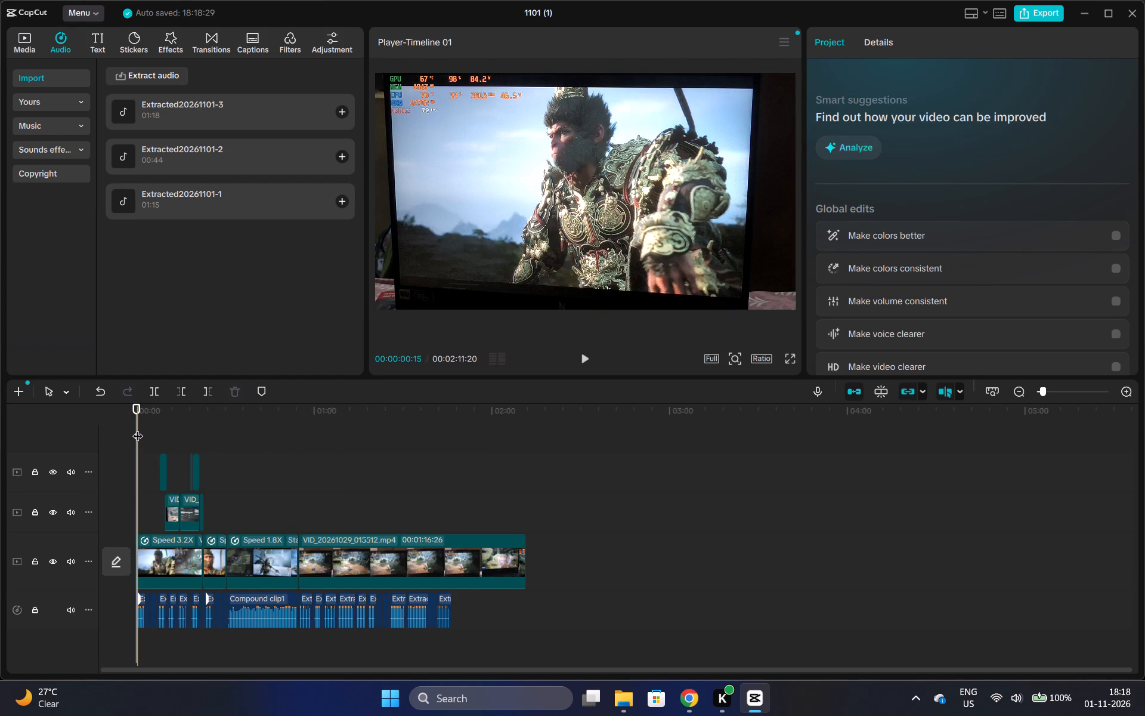
left_click(195, 419)
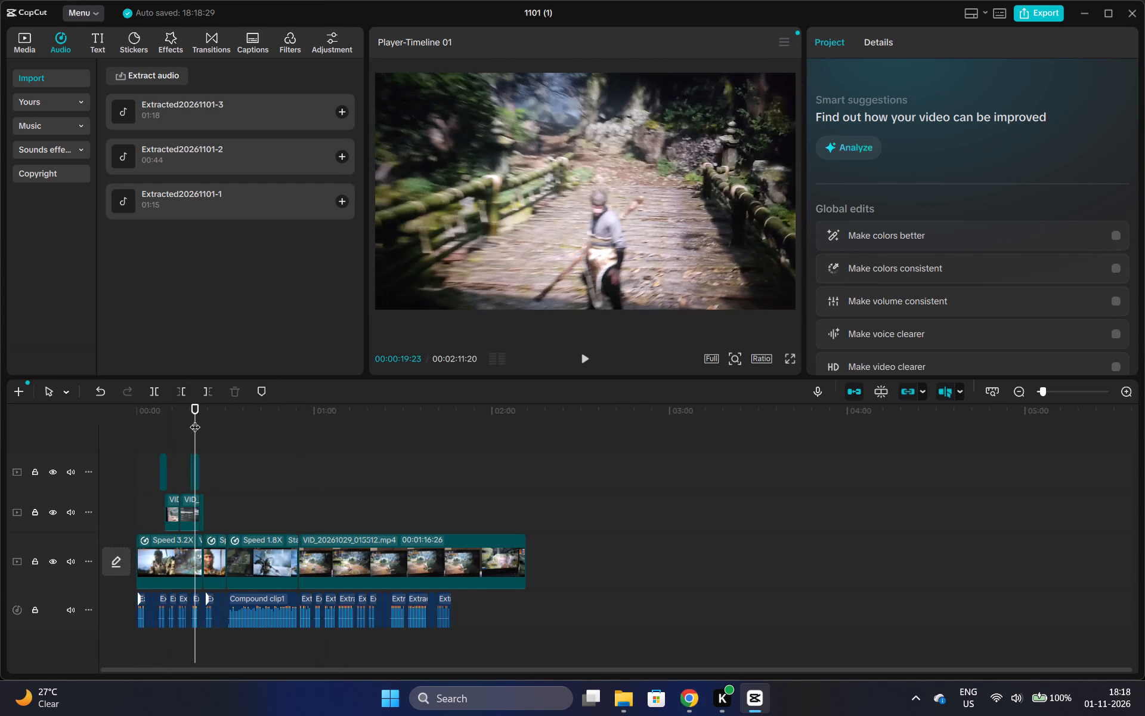